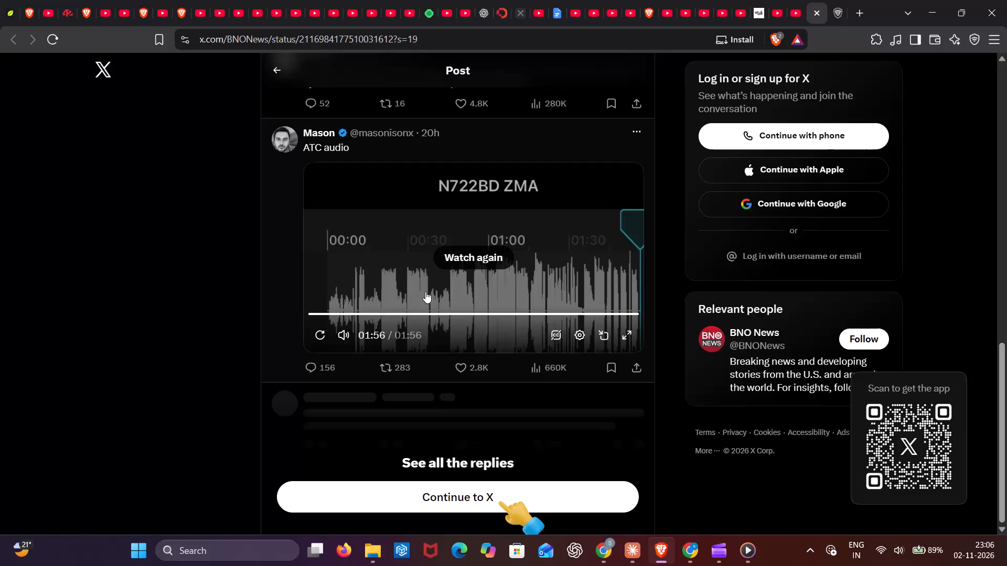
Replay the closing seconds of the ATC audio clip in the replies, stepping back from 01:53 to about 01:45.
left_click(631, 314)
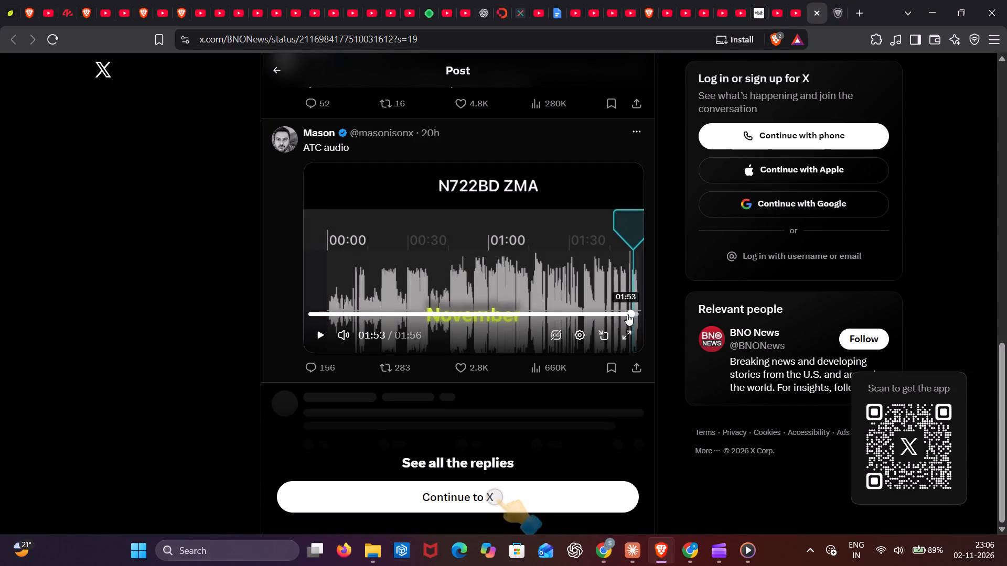
left_click(624, 312)
left_click(316, 329)
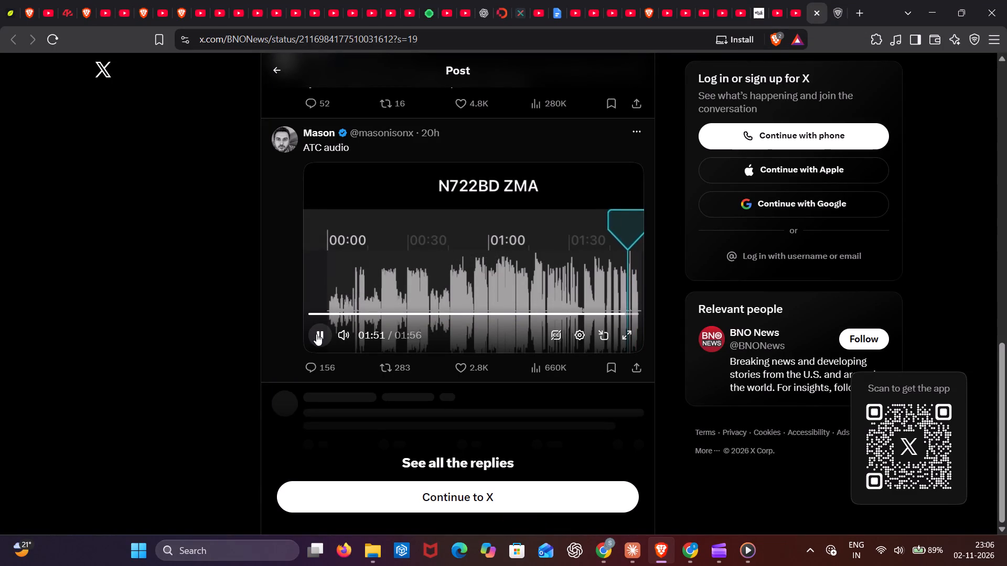
left_click(614, 313)
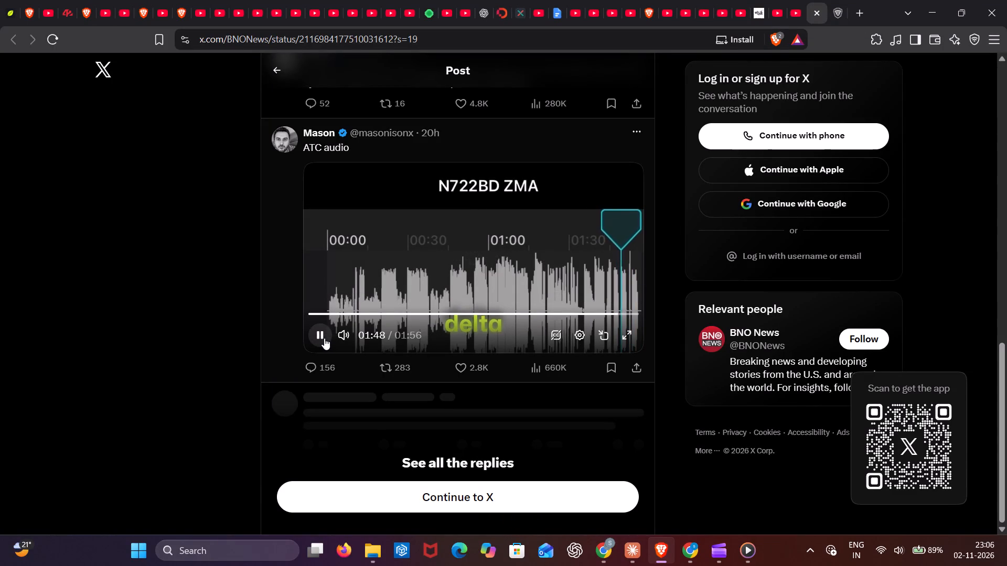
left_click(609, 315)
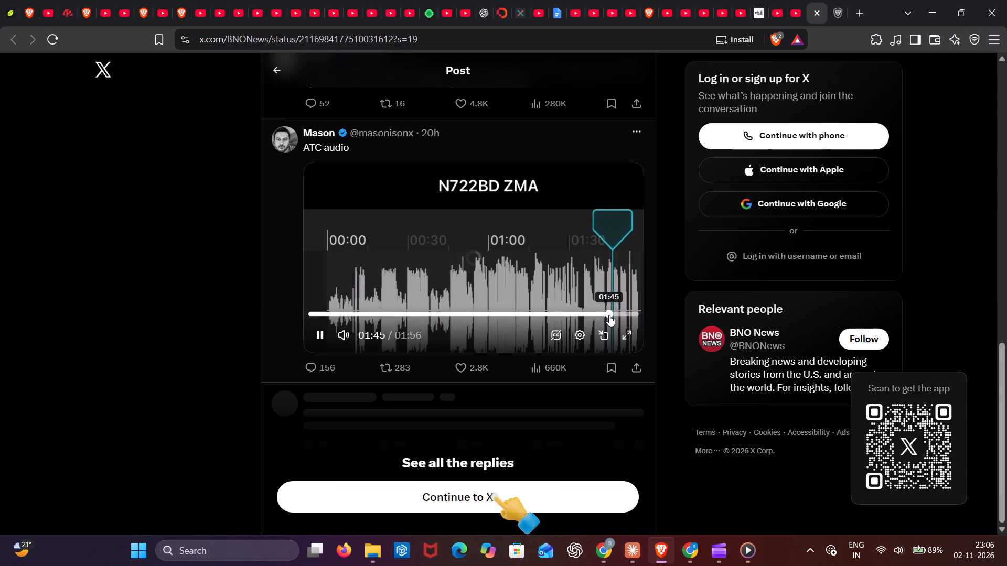
left_click(594, 314)
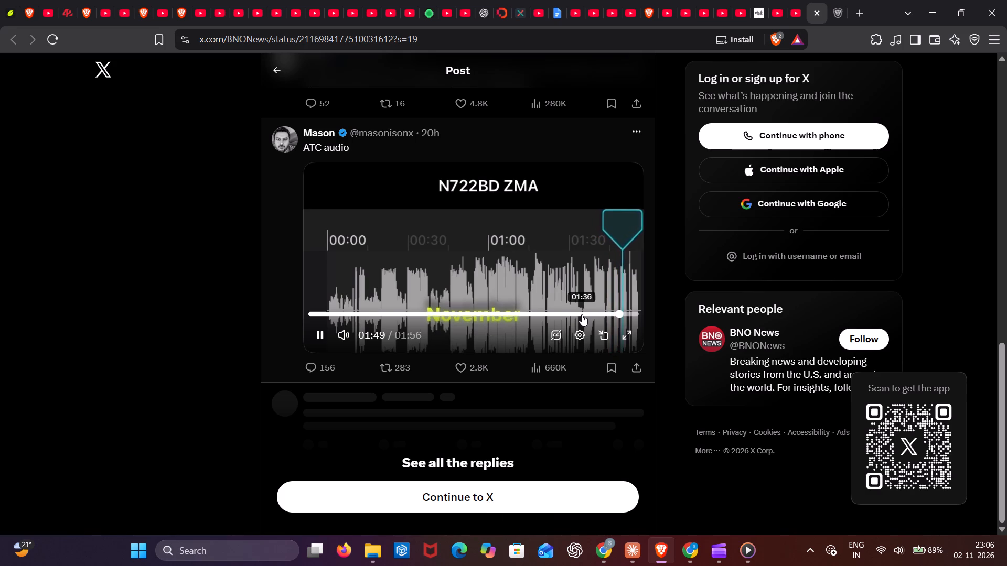
left_click(310, 331)
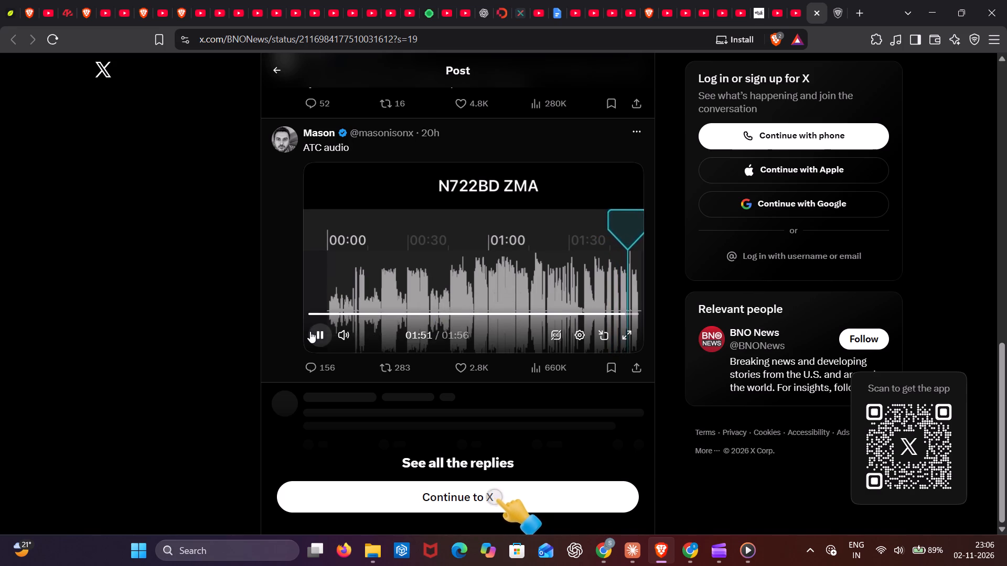
Replay BNO News's Learjet crash video from the start, pausing repeatedly to examine the moment before impact.
scroll(272, 307, "down", 5)
scroll(272, 307, "up", 5)
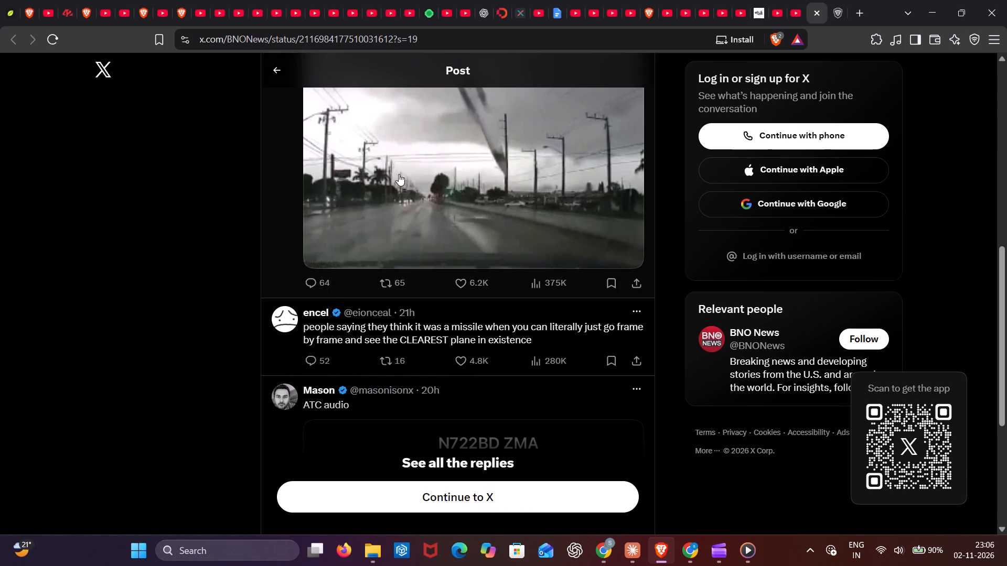
scroll(432, 176, "up", 2)
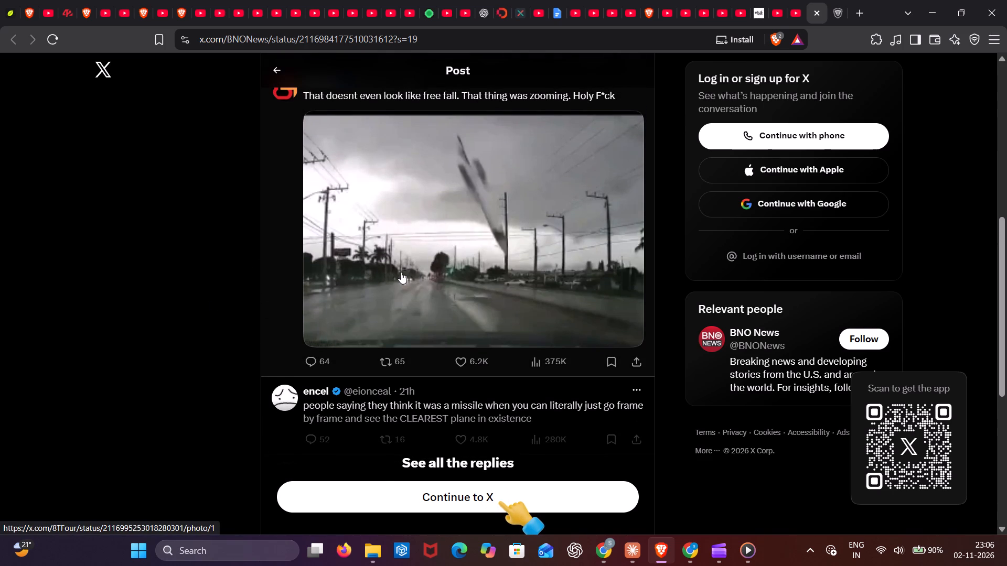
scroll(401, 272, "up", 2)
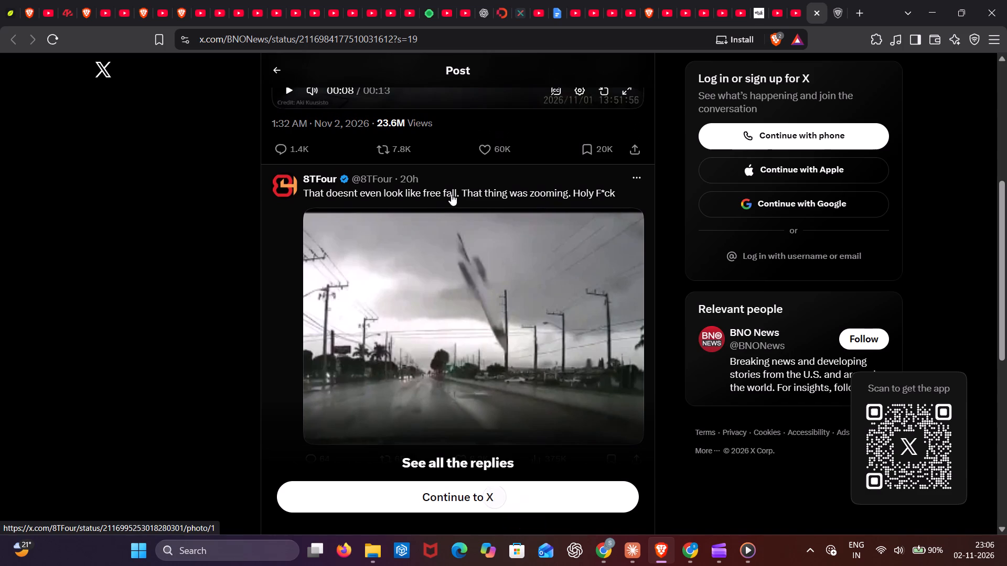
scroll(455, 191, "up", 6)
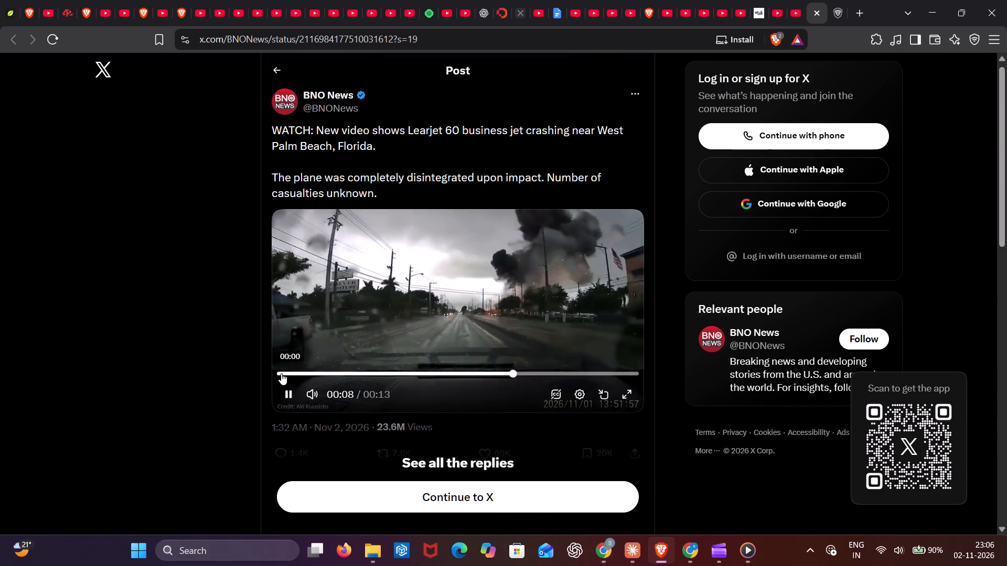
left_click(277, 373)
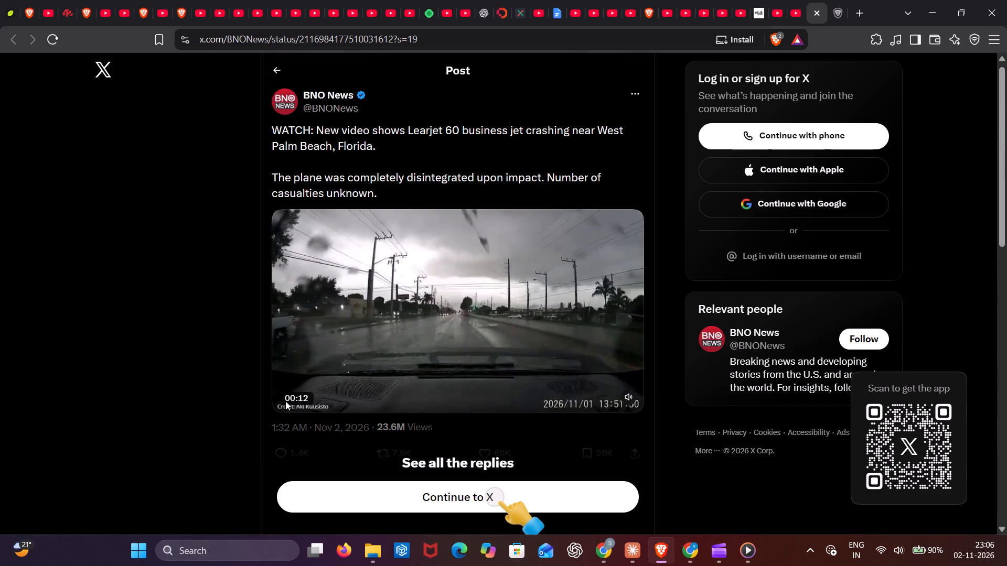
left_click(276, 373)
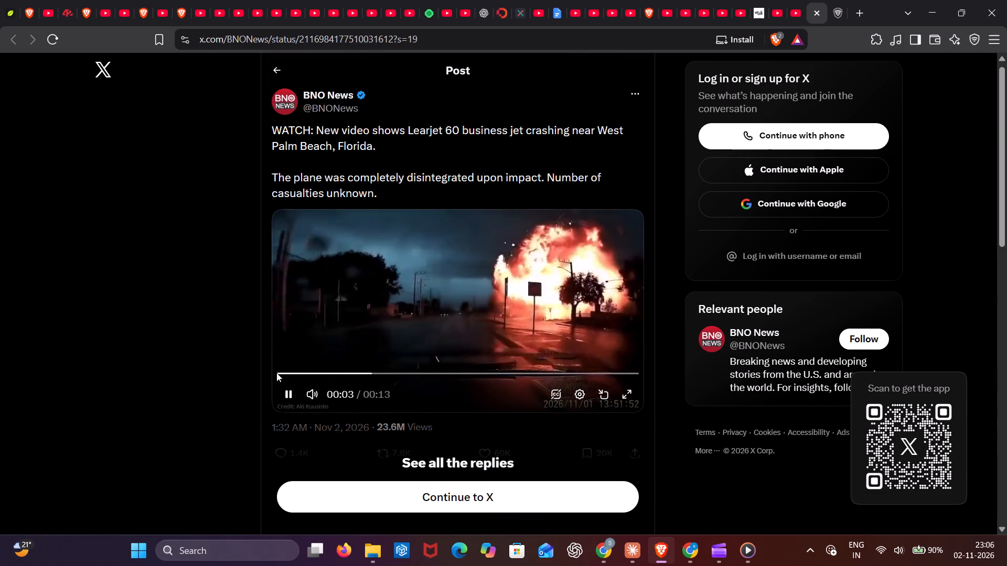
left_click(280, 374)
left_click(287, 392)
left_click(287, 393)
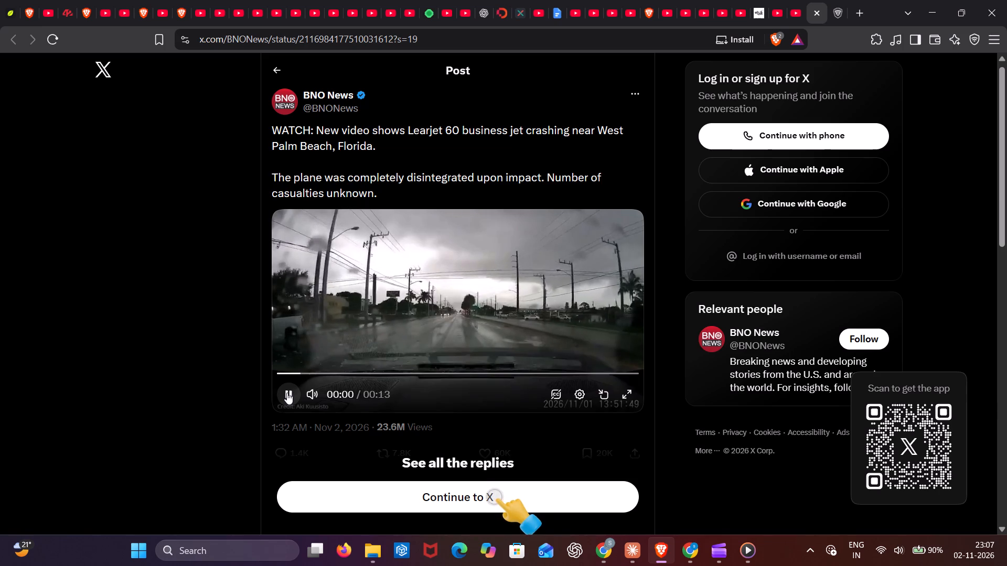
left_click(288, 396)
left_click(288, 396)
left_click(288, 396)
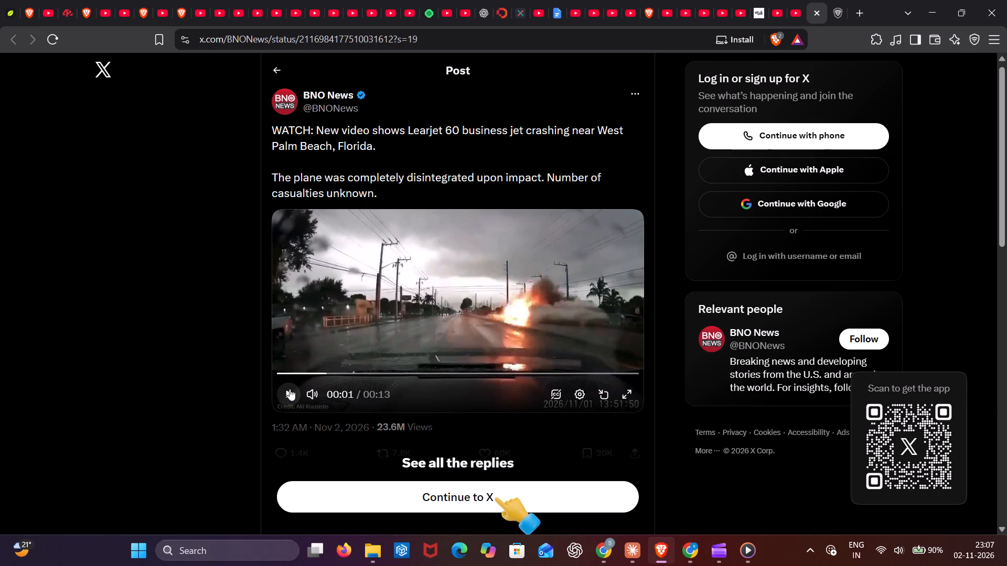
Replay the opening seconds of the crash video in short bursts to examine the falling plane, and pause it near the end.
left_click(293, 376)
left_click(292, 398)
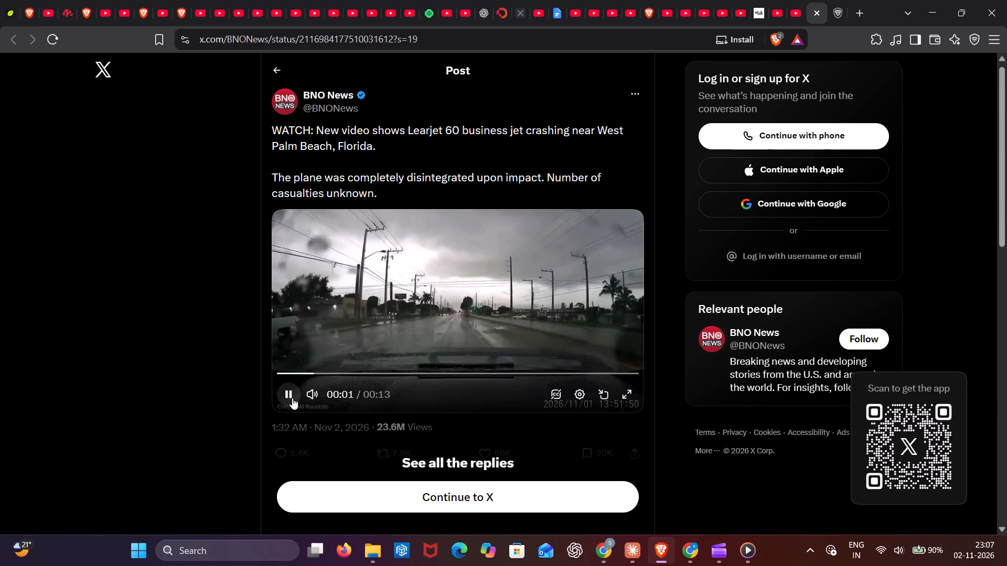
left_click(292, 398)
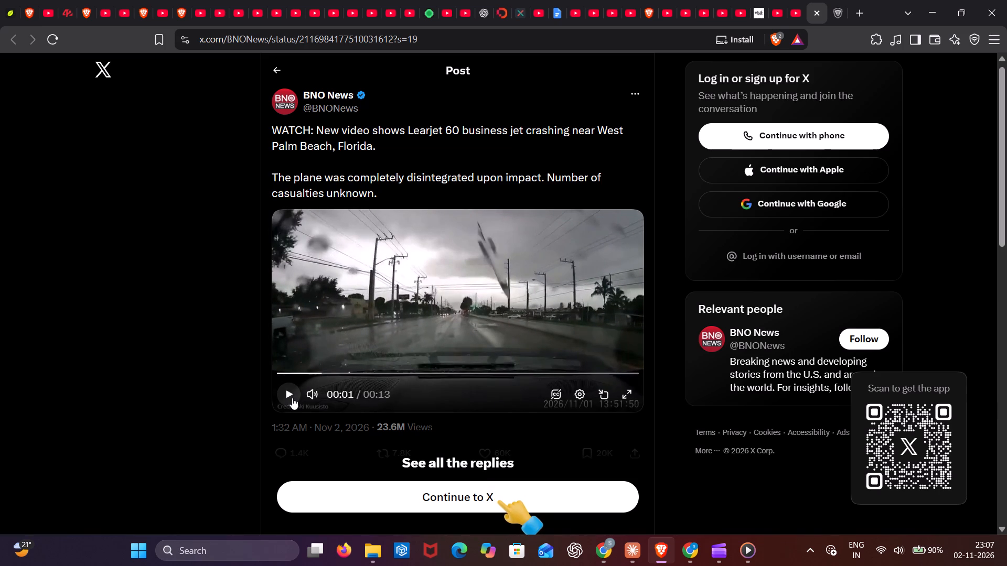
left_click(292, 398)
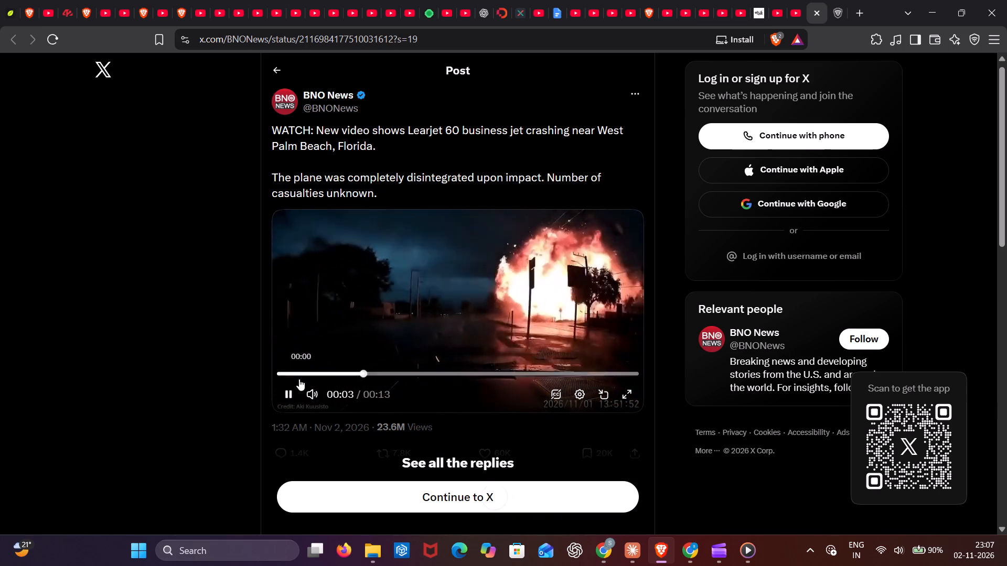
left_click(297, 380)
left_click(287, 391)
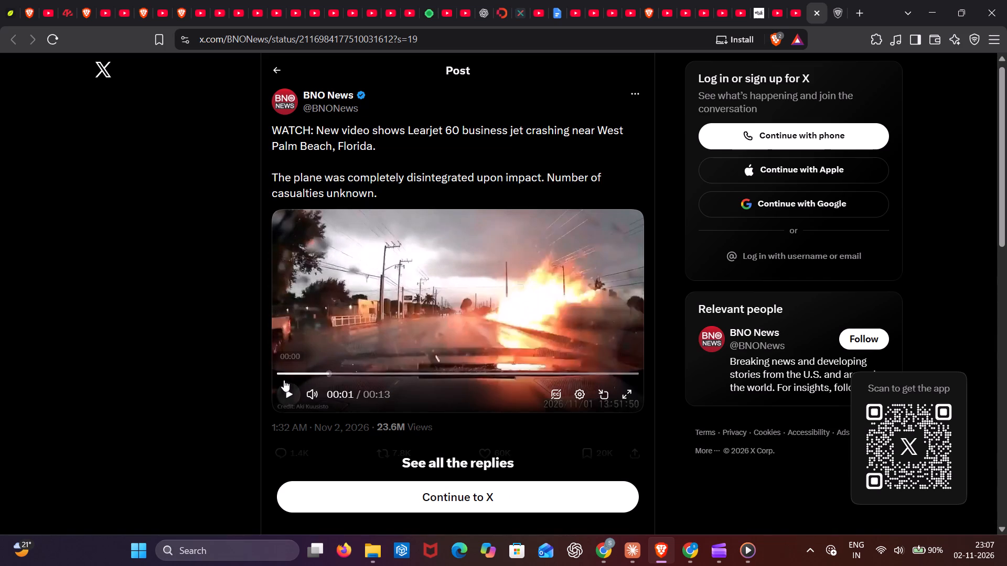
left_click(281, 379)
left_click(286, 394)
triple_click(286, 394)
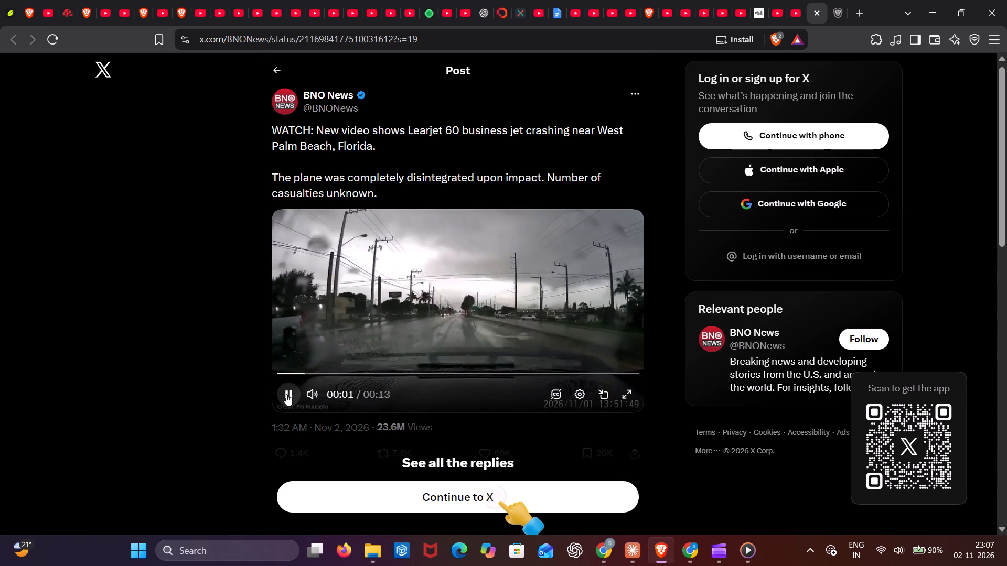
triple_click(286, 394)
triple_click(286, 394)
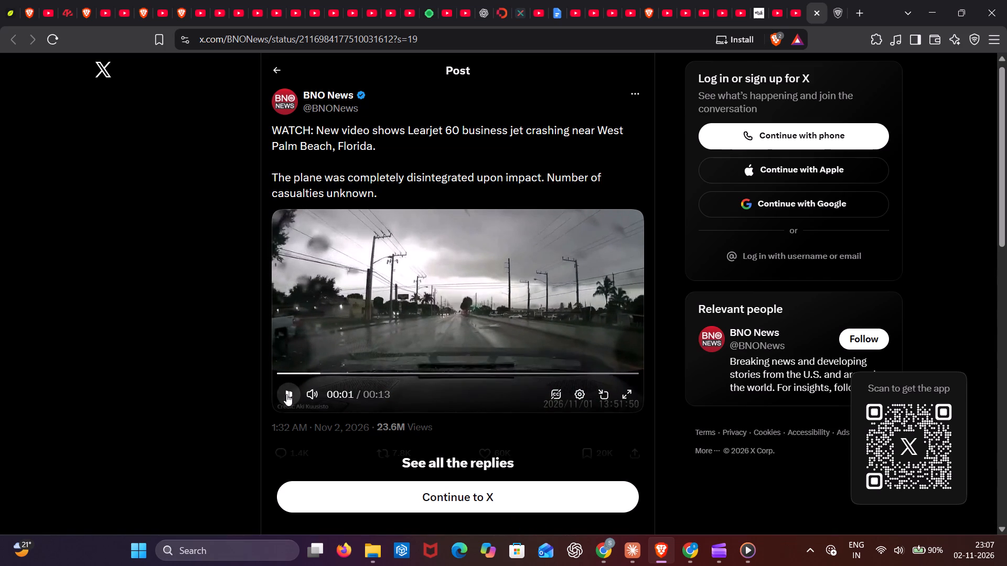
double_click(286, 394)
left_click(286, 394)
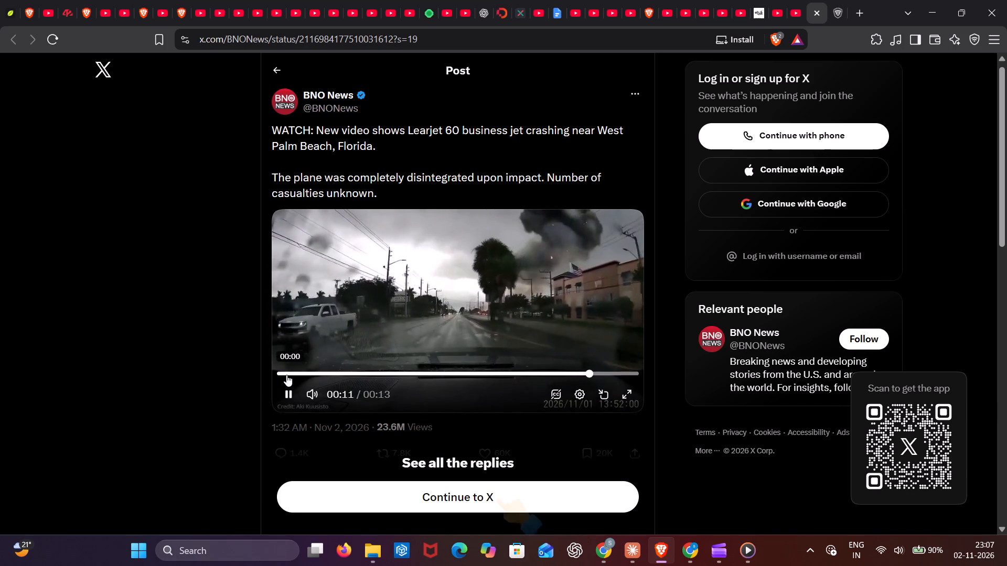
left_click(294, 397)
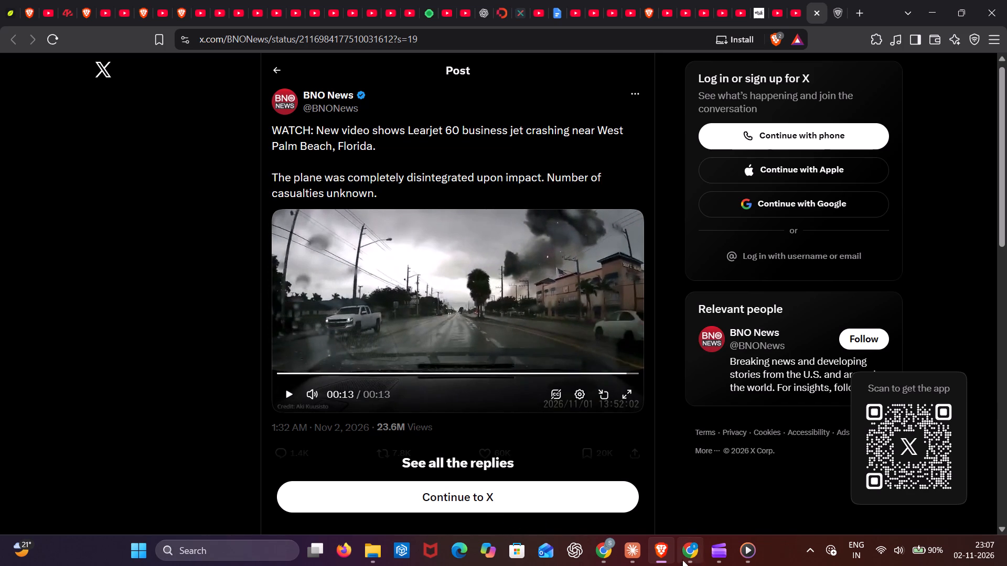
Switch to the open NeuzBoy video on YouTube about the devastating plane crash and resume playing it.
left_click(798, 0)
scroll(573, 257, "up", 5)
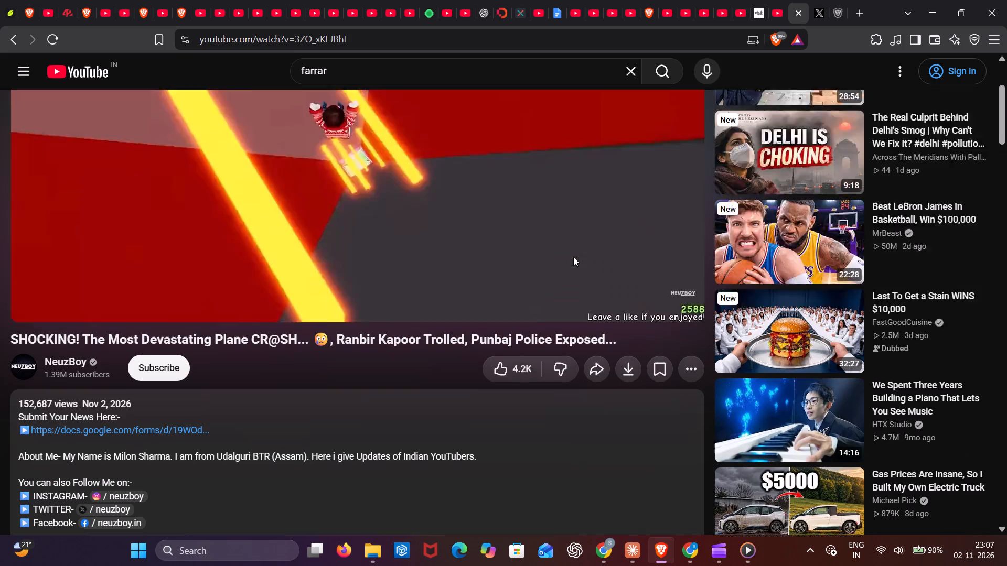
left_click(418, 286)
Close the browser tab with the BNO News post on X.
left_click(830, 2)
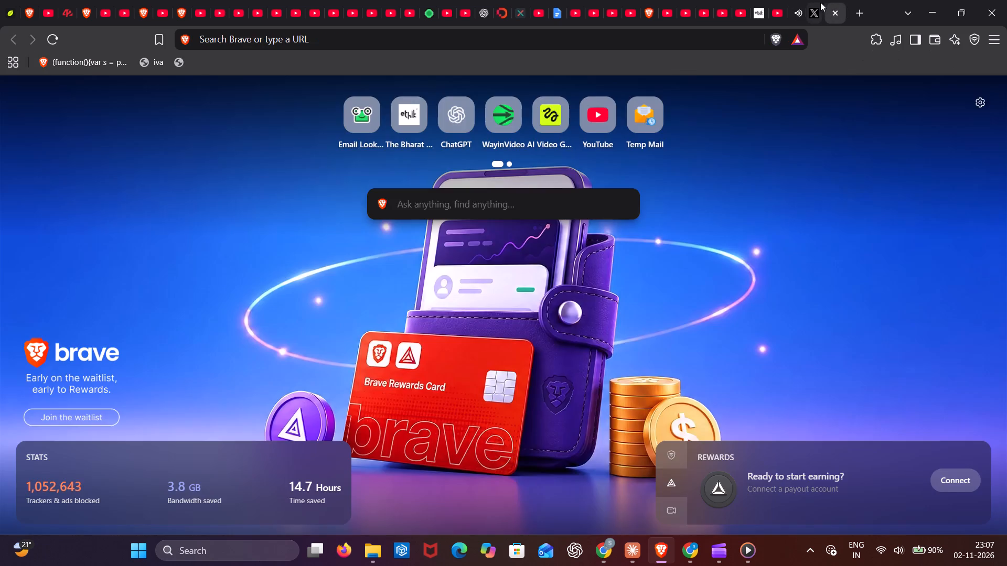
left_click(818, 2)
left_click(816, 11)
Return to the NeuzBoy YouTube video and rewind it into its plane crash chapter to watch from there.
left_click(797, 1)
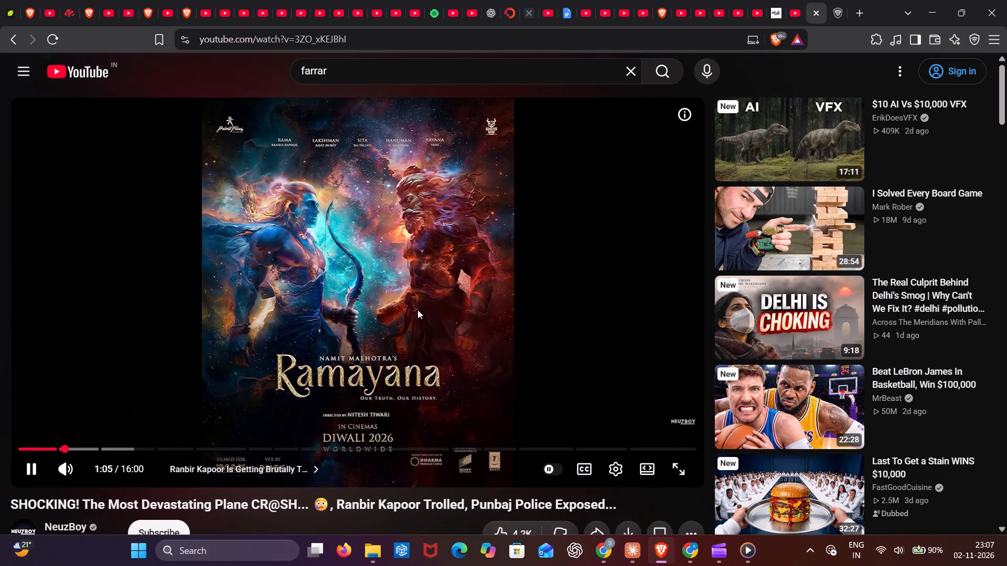
key("Left")
key("Left")
key("Left")
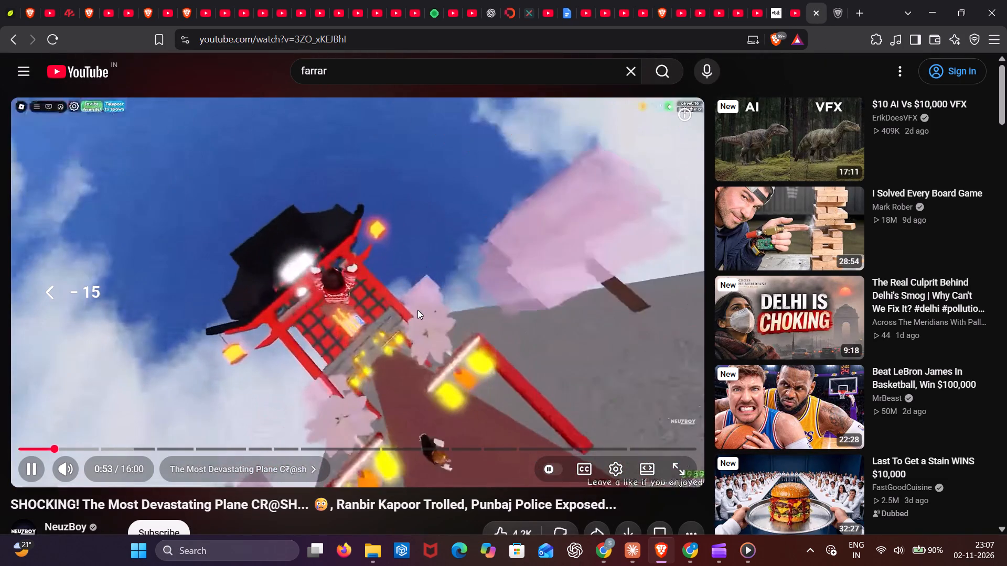
key("Left")
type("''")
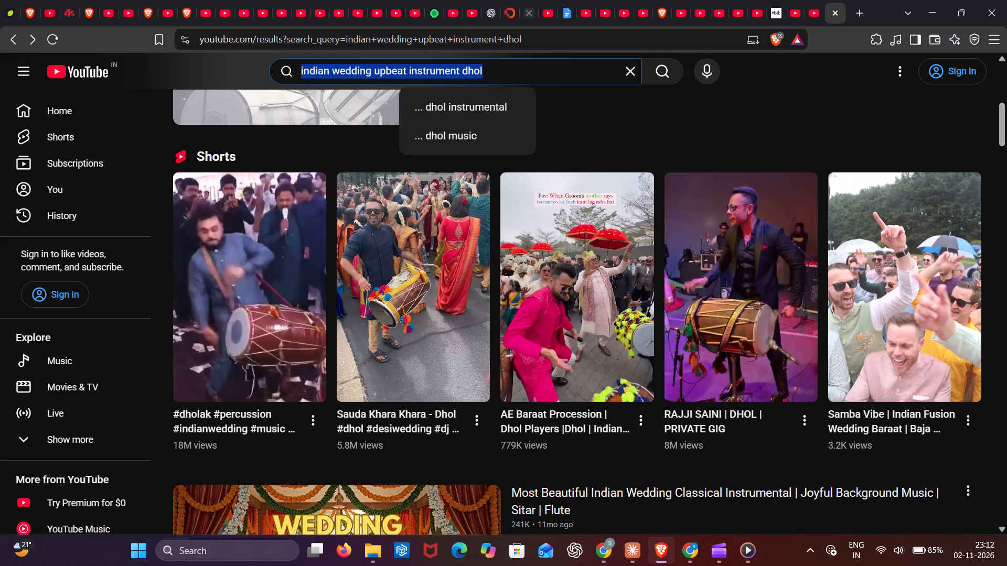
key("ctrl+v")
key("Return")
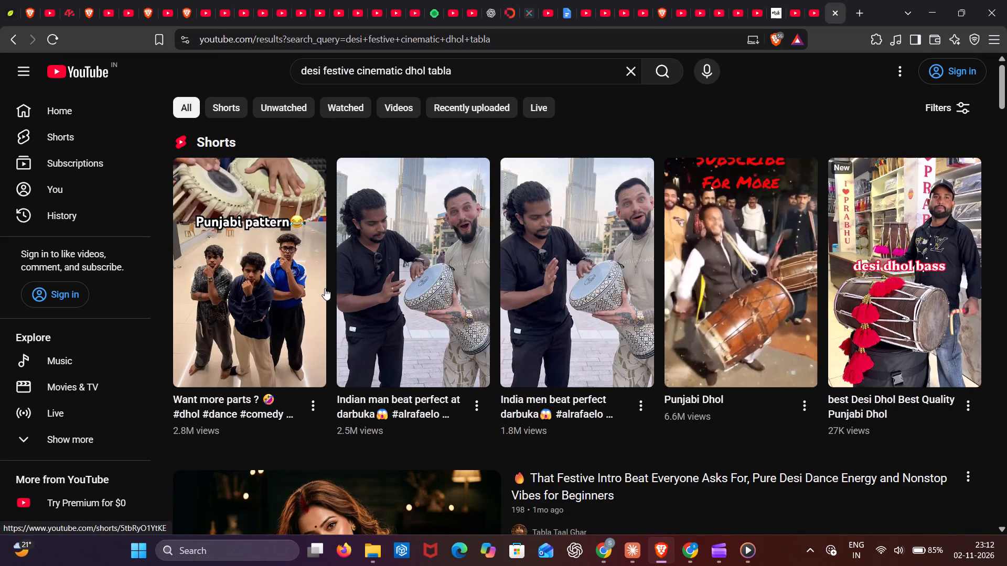
Listen to the first darbuka Short and the Punjabi pattern dhol Short, returning to the search results.
left_click(401, 287)
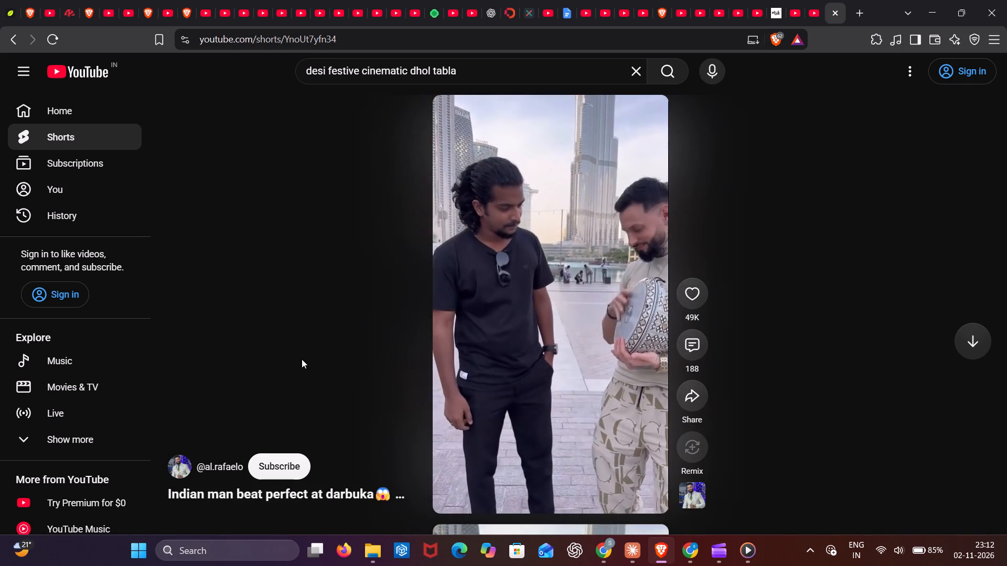
scroll(302, 359, "right", 3)
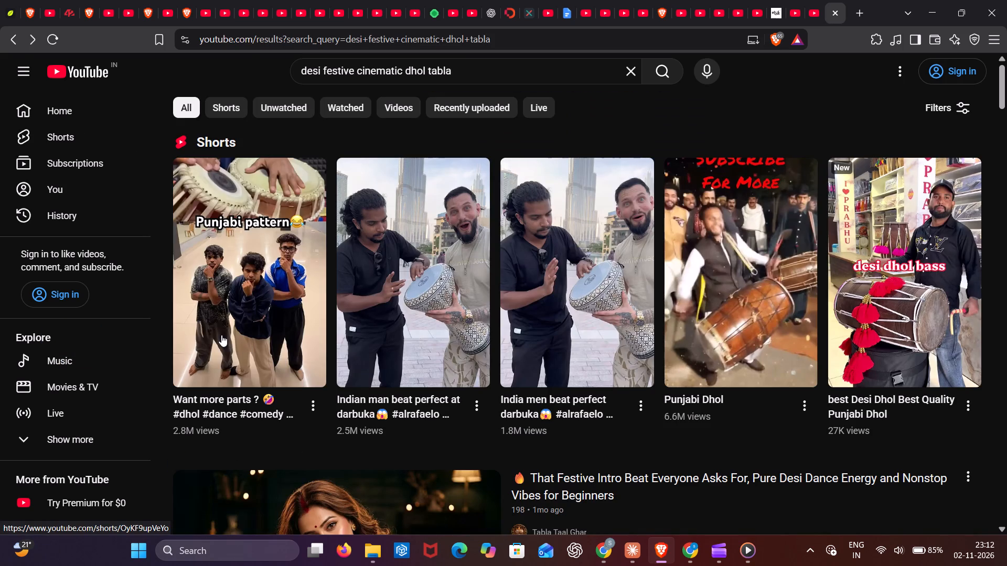
left_click(253, 304)
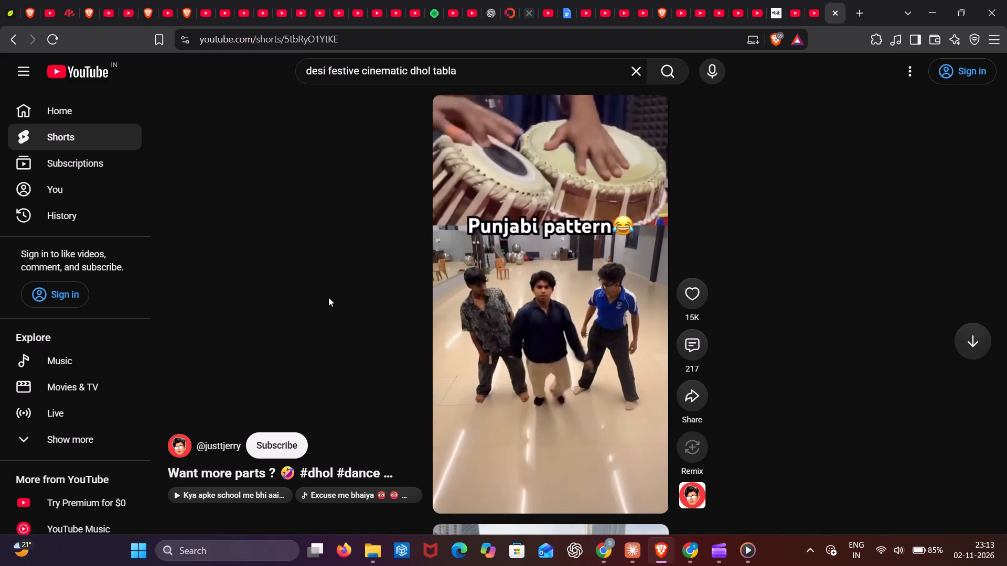
scroll(328, 297, "right", 4)
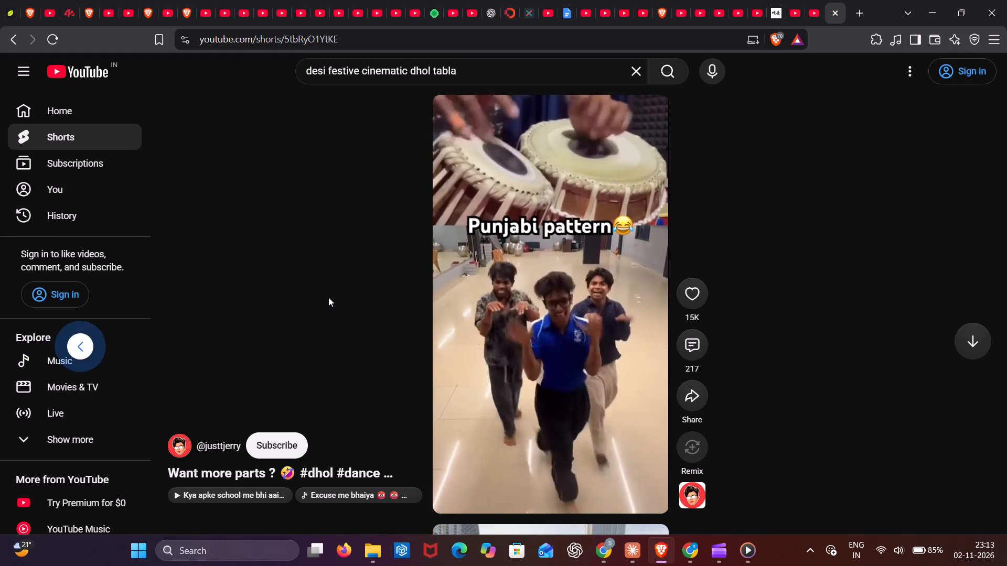
scroll(353, 418, "down", 3)
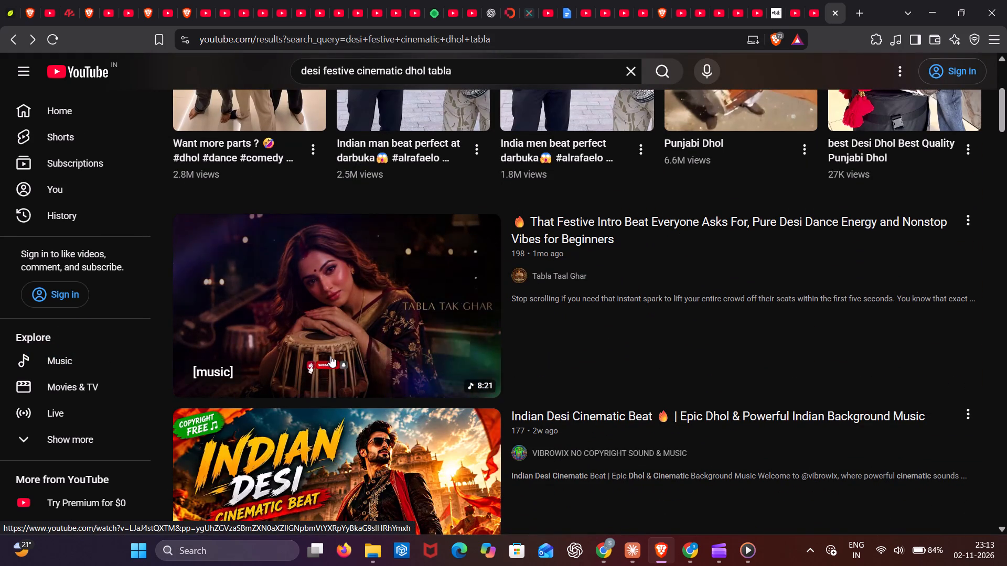
Listen to the copyright-free "Indian Desi Cinematic Beat" video, skipping ahead twice and pausing it.
left_click(346, 460)
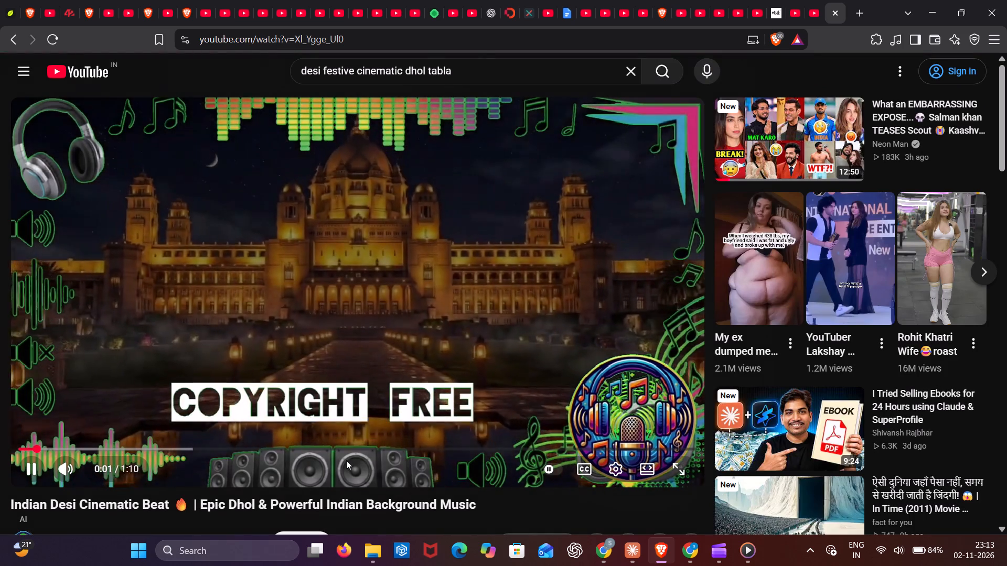
key("Right")
key("Right")
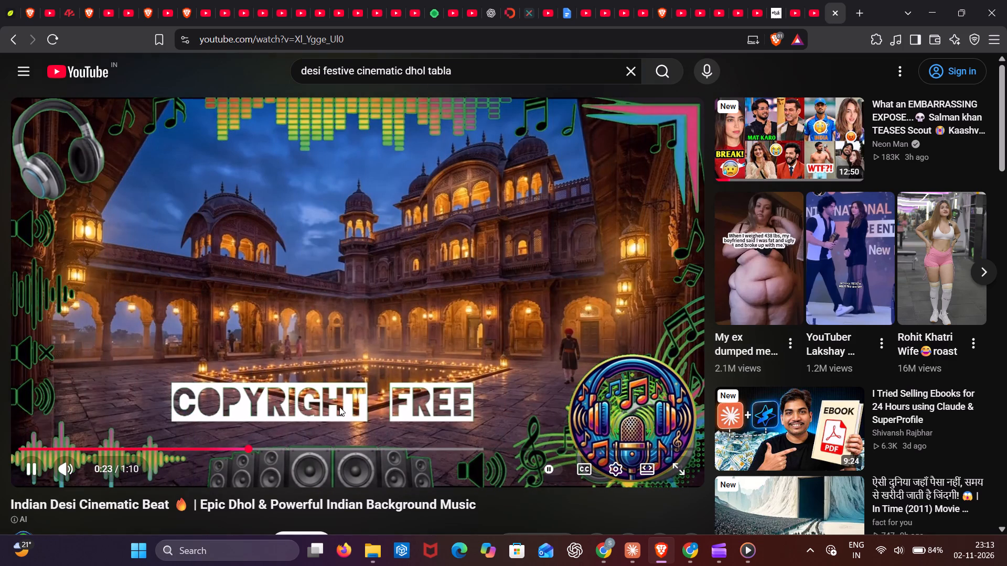
left_click(401, 383)
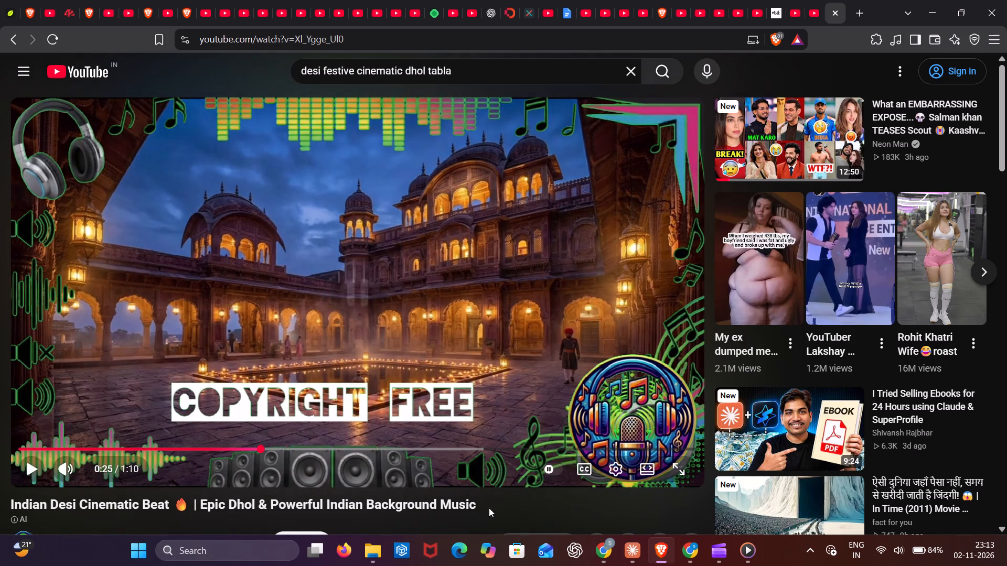
Copy the share link of the Indian Desi Cinematic Beat video.
scroll(508, 485, "down", 2)
left_click(601, 356)
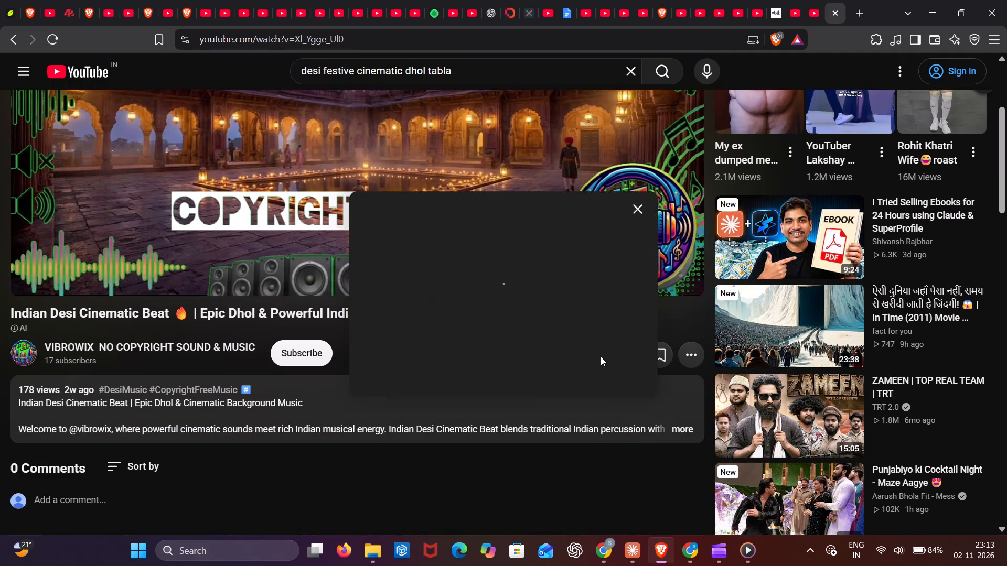
left_click(625, 315)
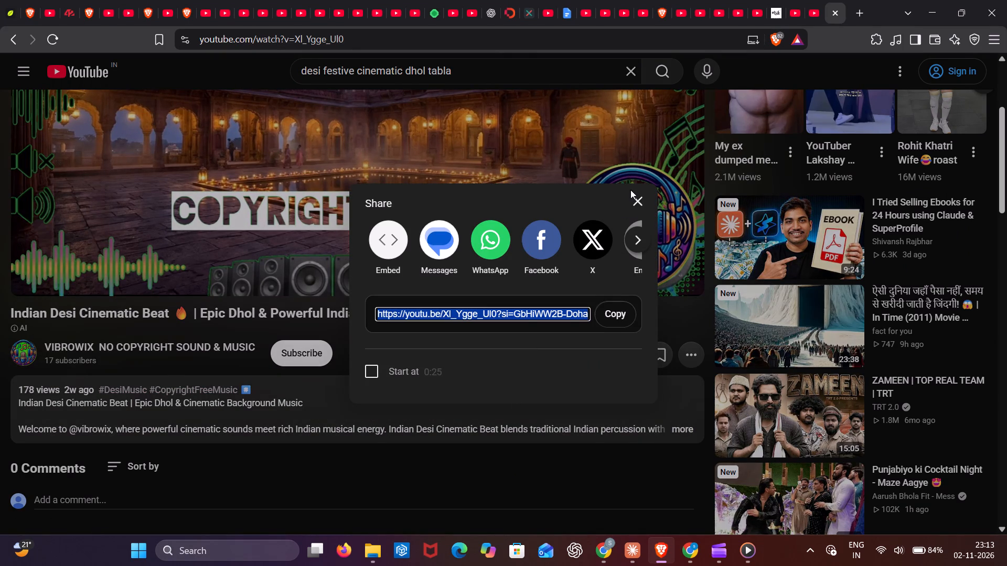
left_click(636, 198)
Find SaveFrom.net through a "yt downloader" search in a new tab and load the copied video link there.
left_click(858, 1)
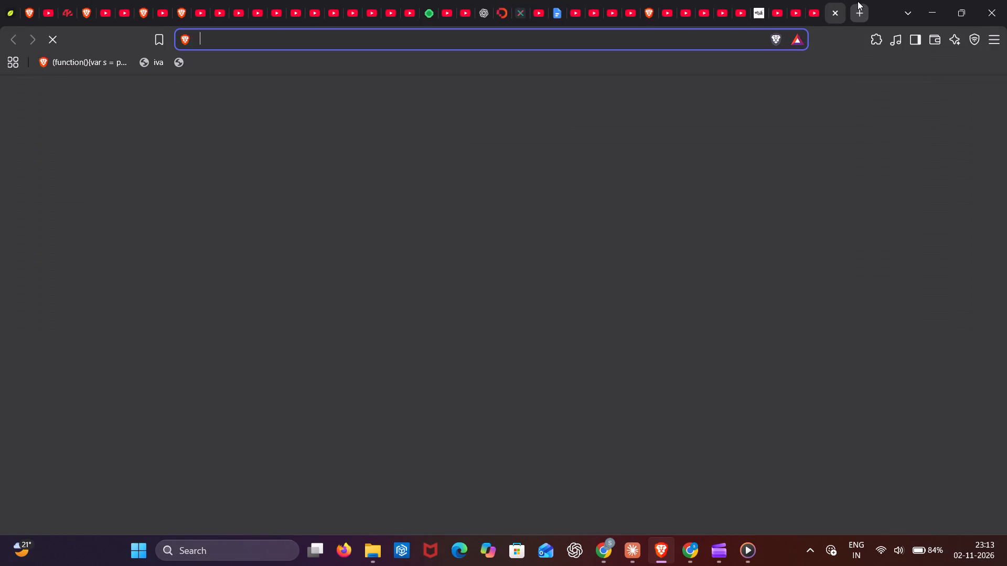
type("yt")
key("space")
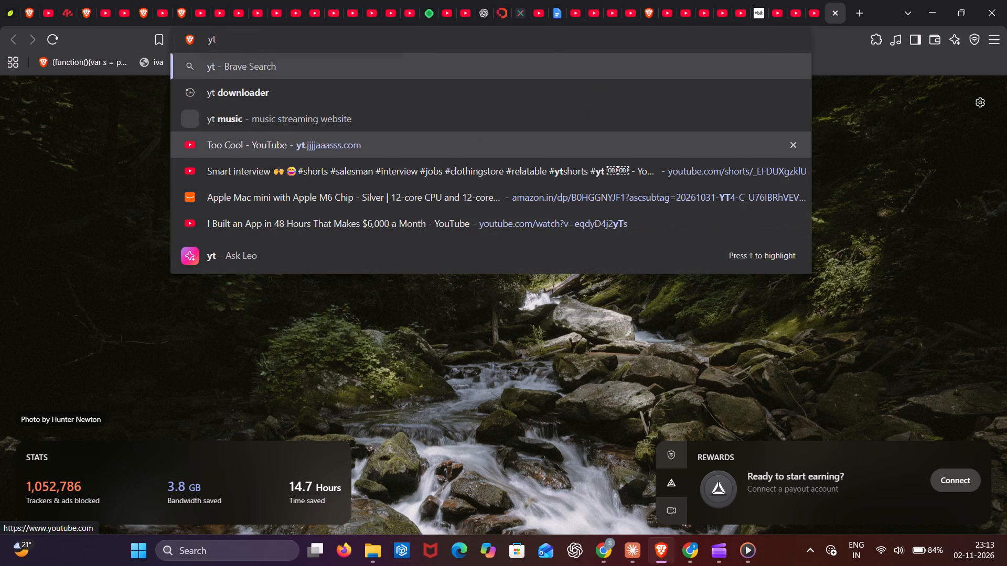
left_click(407, 91)
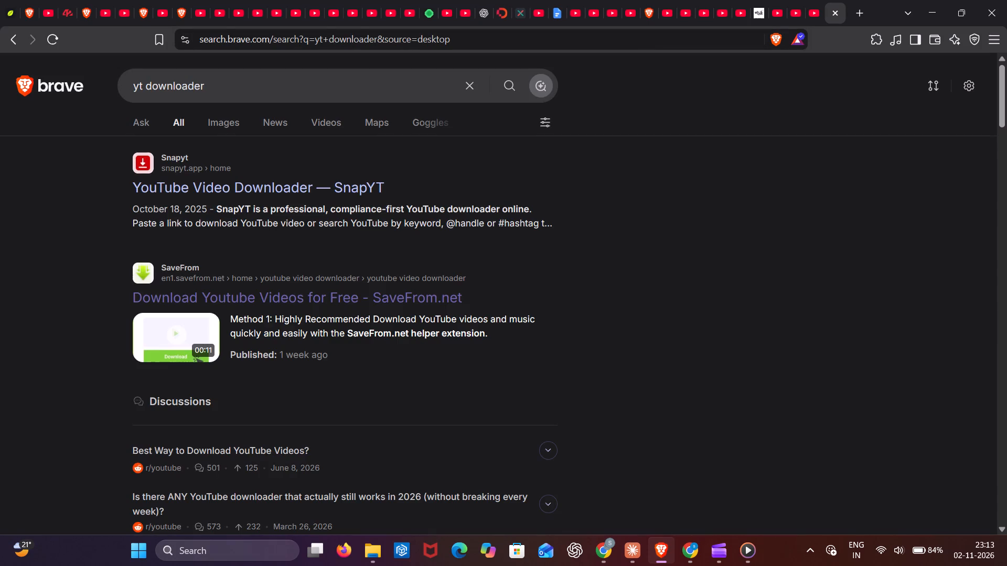
left_click(359, 298)
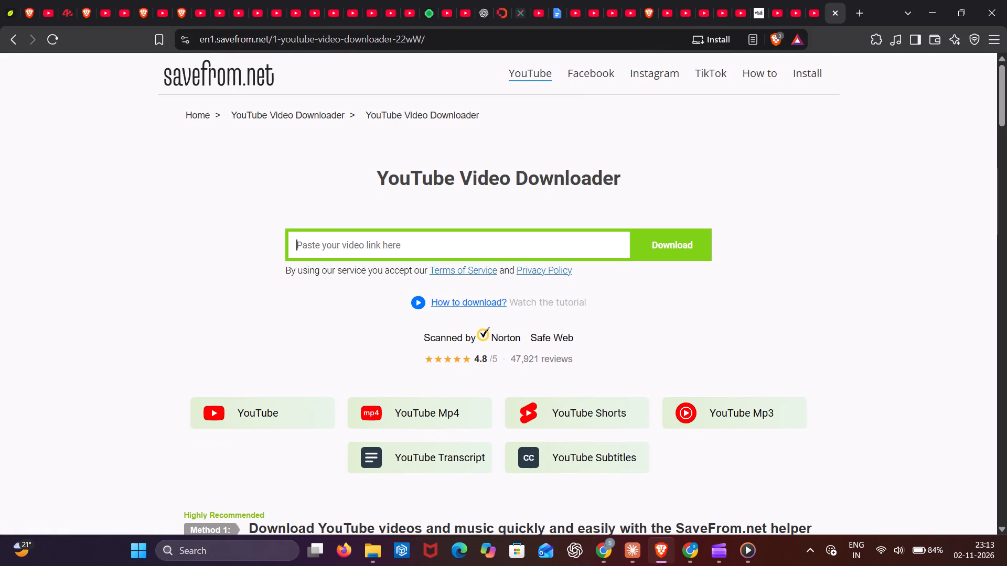
key("ctrl+v")
left_click(688, 240)
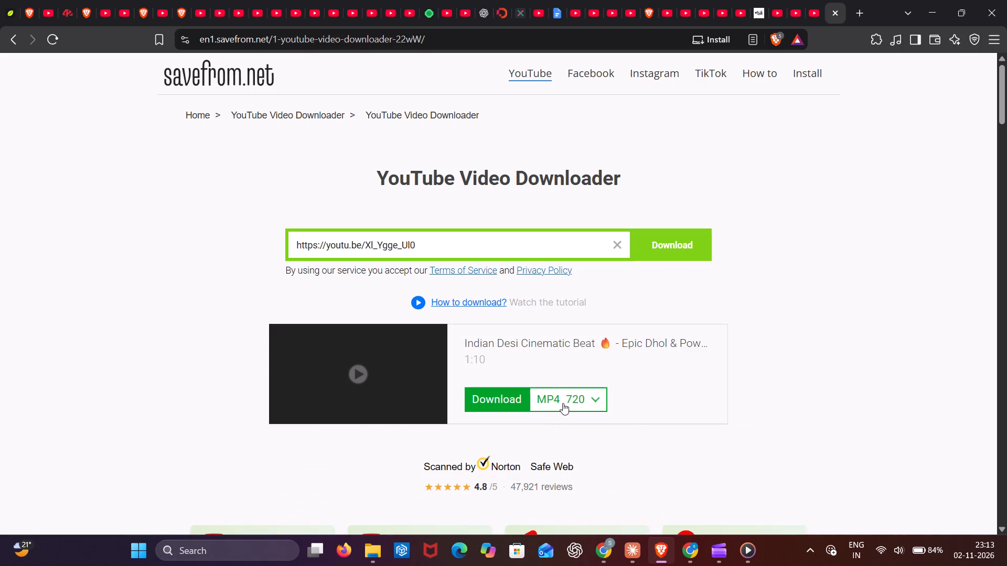
Download the track as Audio OPUS 145, saving it as videoplayback in Downloads, and return to the SaveFrom.net page.
left_click(563, 403)
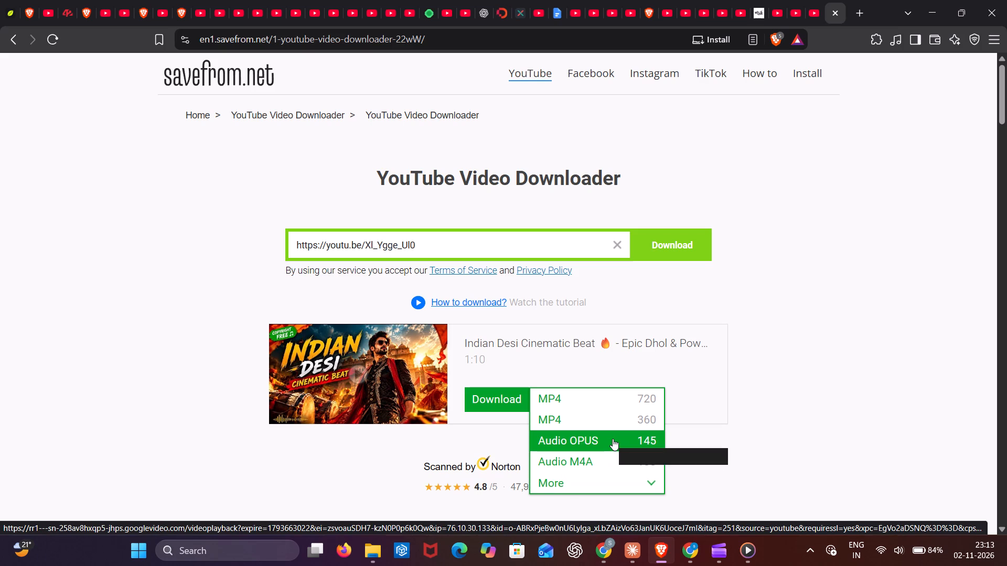
left_click(613, 439)
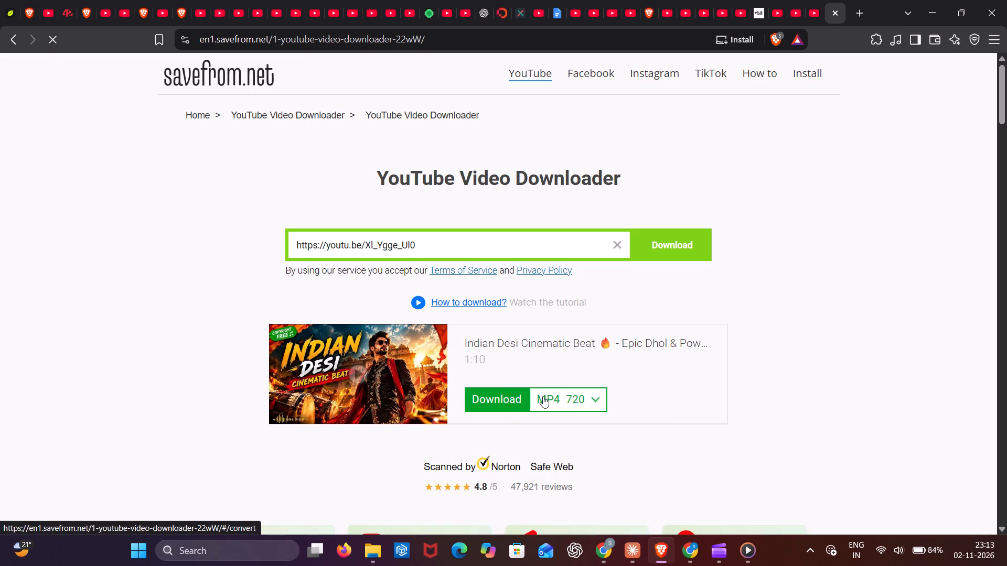
left_click(547, 396)
left_click(584, 321)
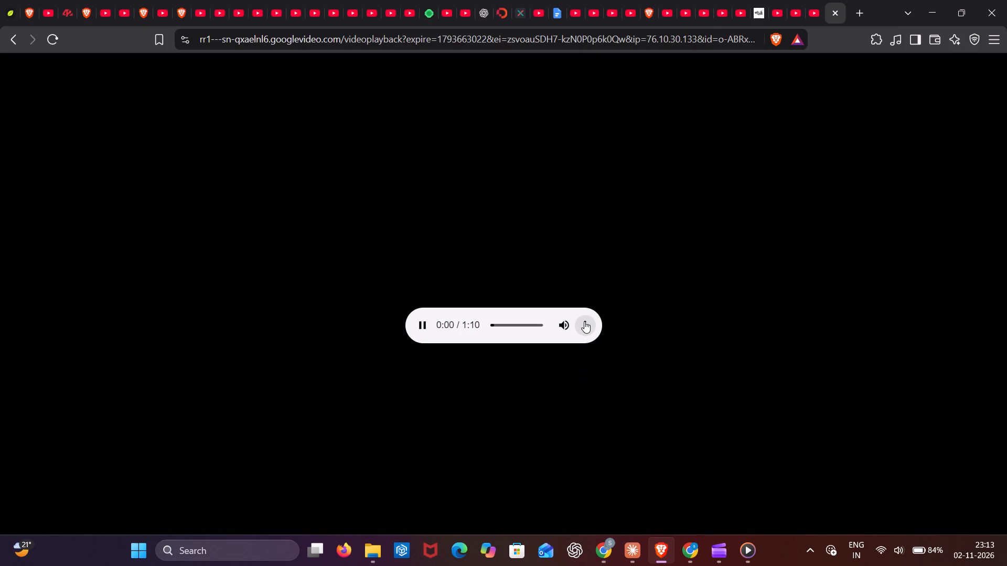
left_click(537, 296)
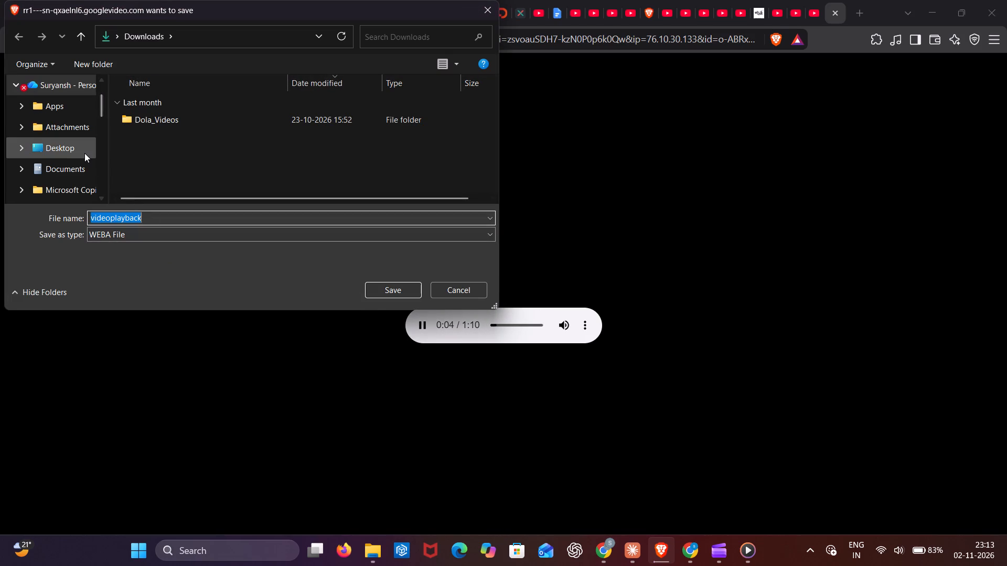
scroll(49, 177, "down", 1)
left_click(55, 119)
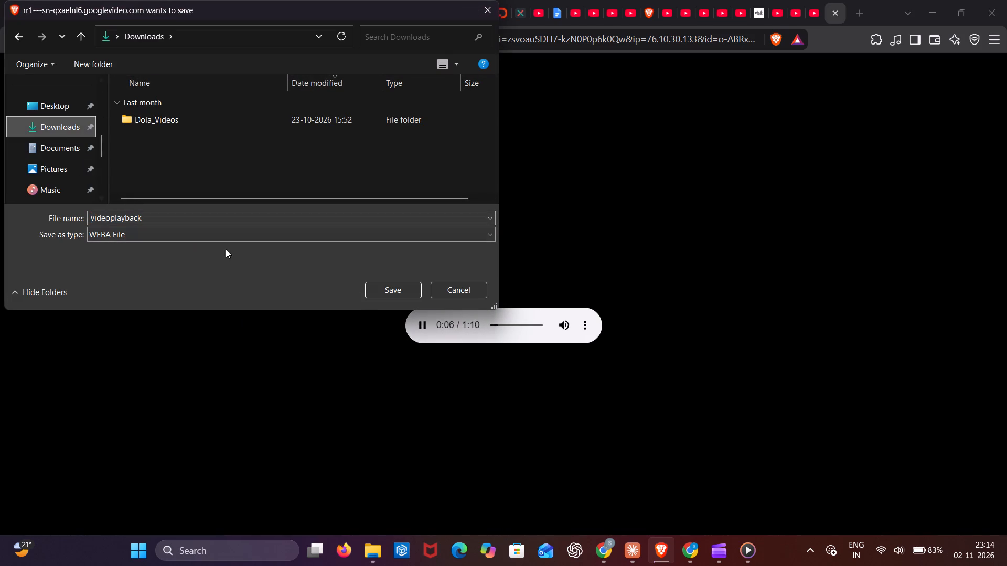
left_click(396, 289)
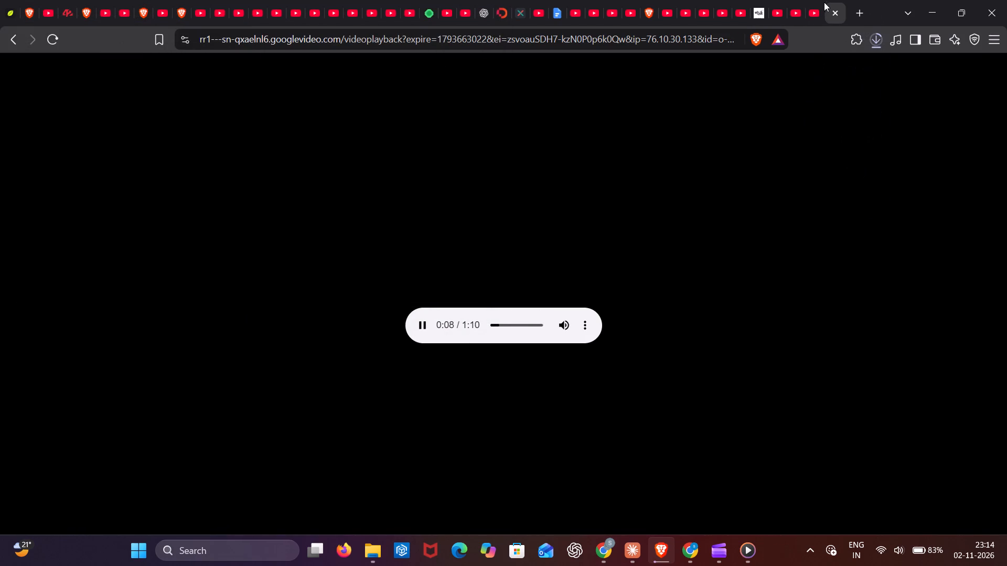
left_click(816, 2)
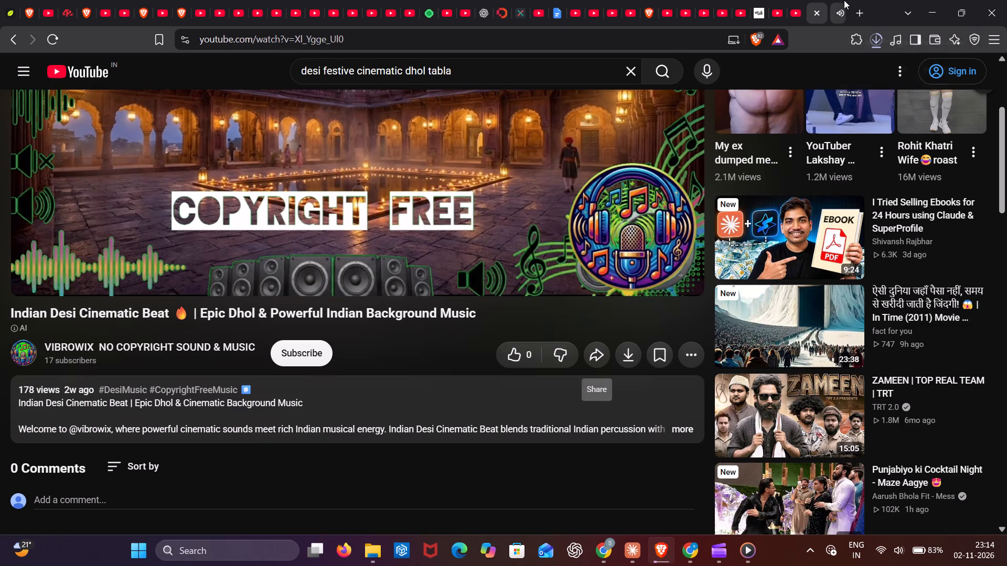
left_click(844, 0)
scroll(508, 280, "right", 3)
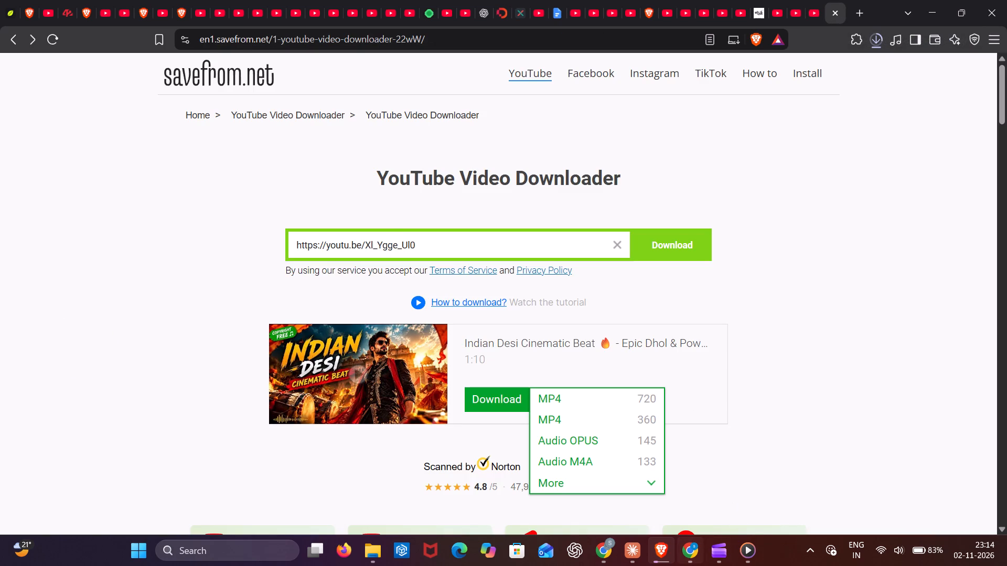
In File Explorer, refresh the Downloads folder and delete the unfinished file Unconfirmed 399096.crdownload.
left_click(710, 556)
left_click(318, 476)
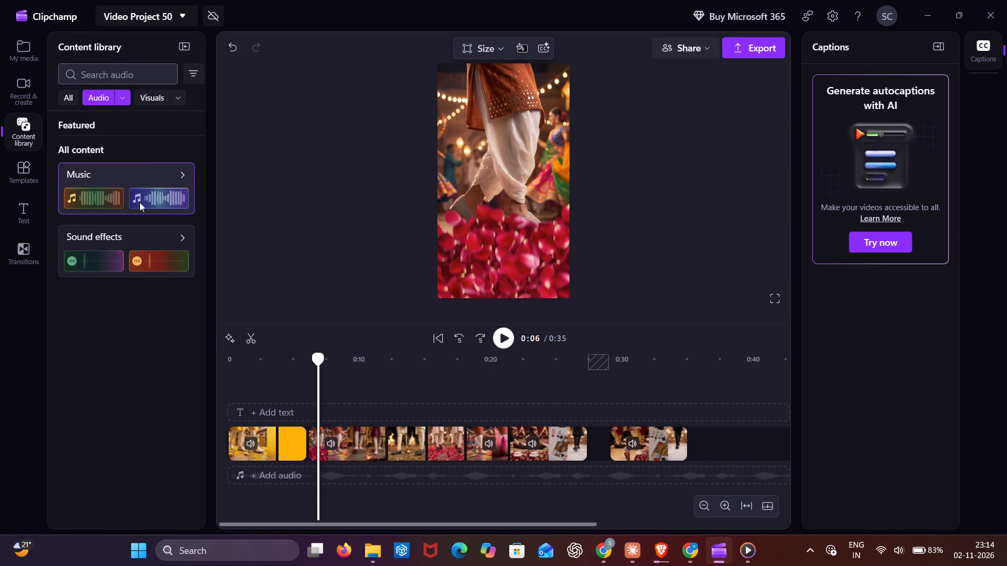
left_click(374, 552)
scroll(109, 175, "up", 6)
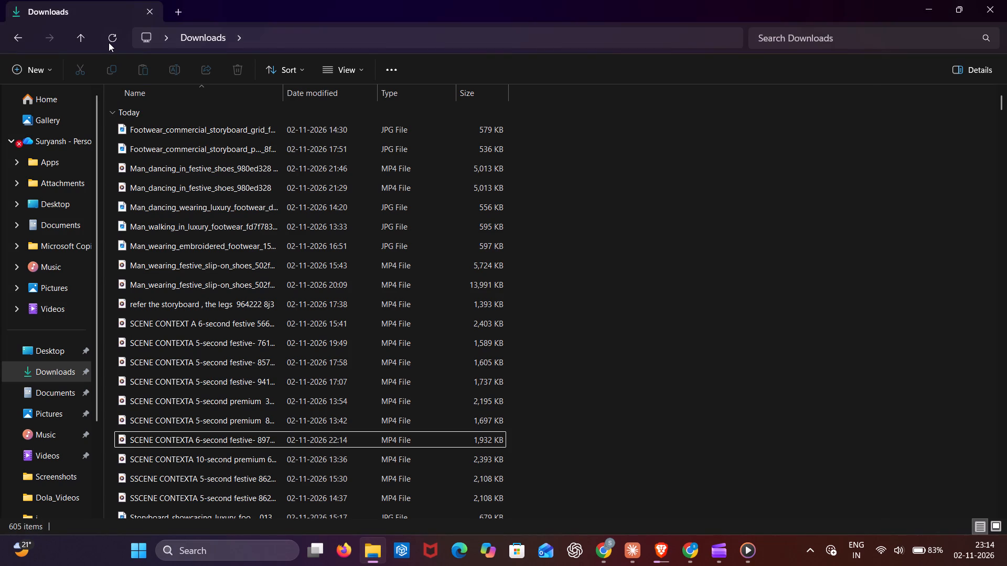
left_click(111, 42)
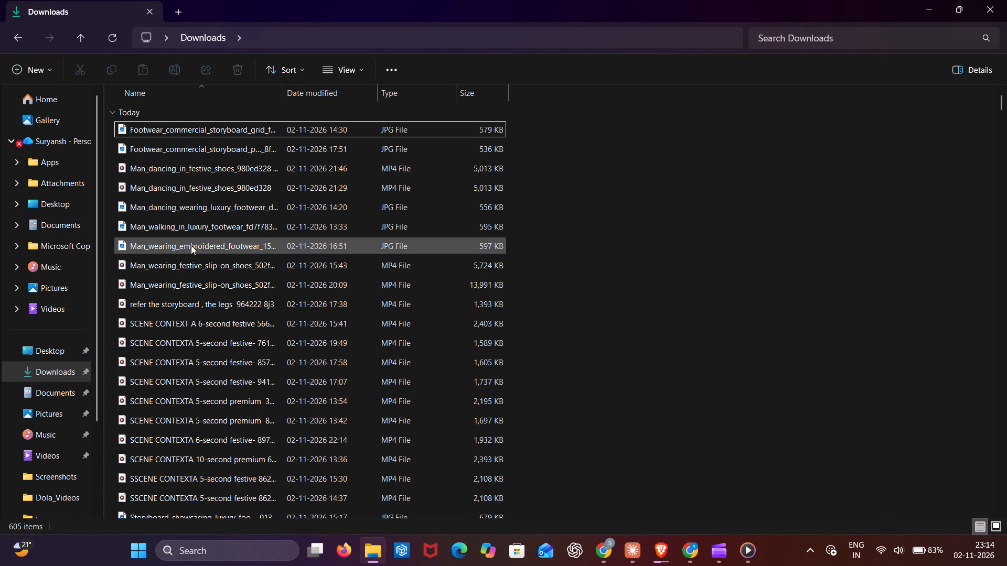
scroll(215, 290, "down", 1)
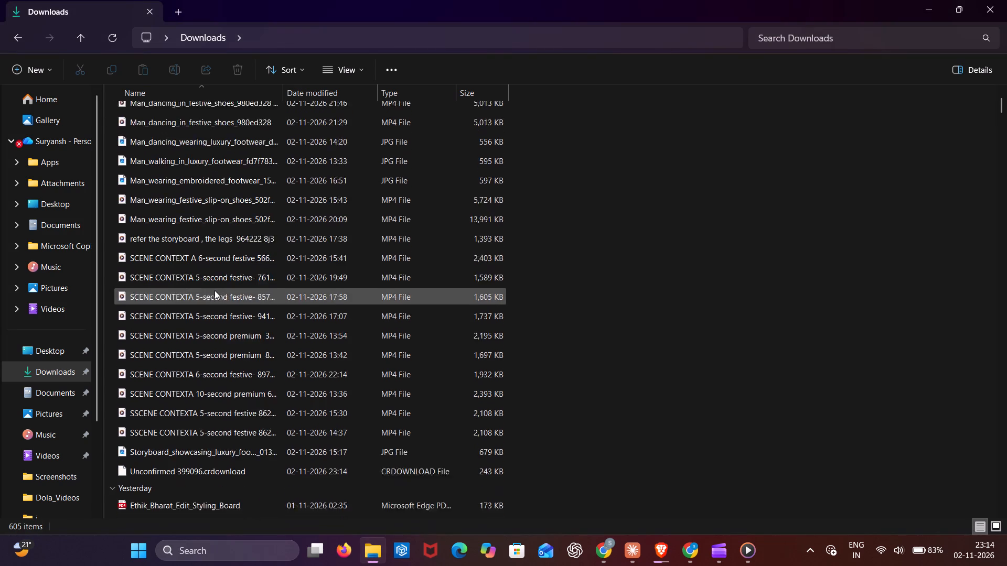
scroll(215, 290, "down", 1)
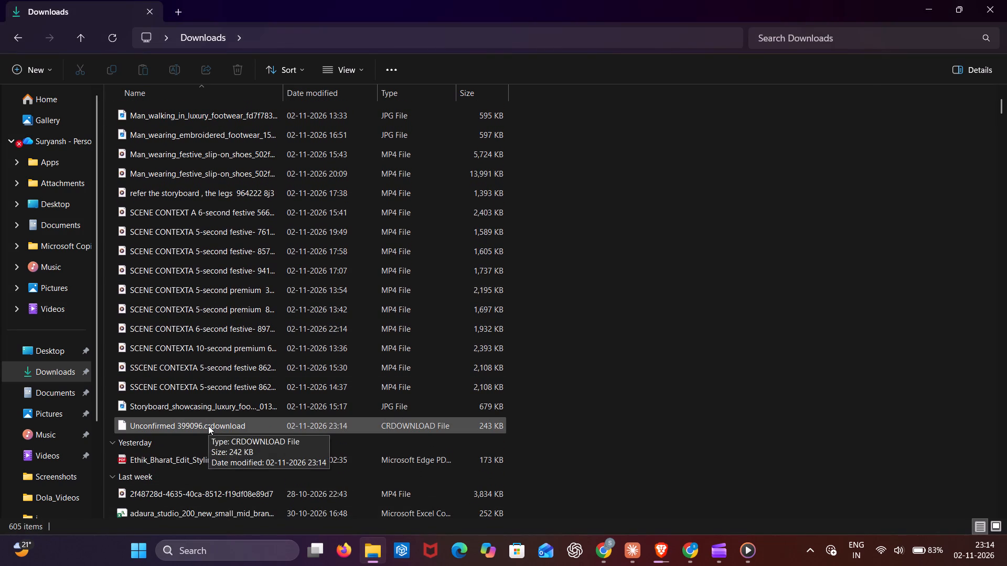
left_click(208, 426)
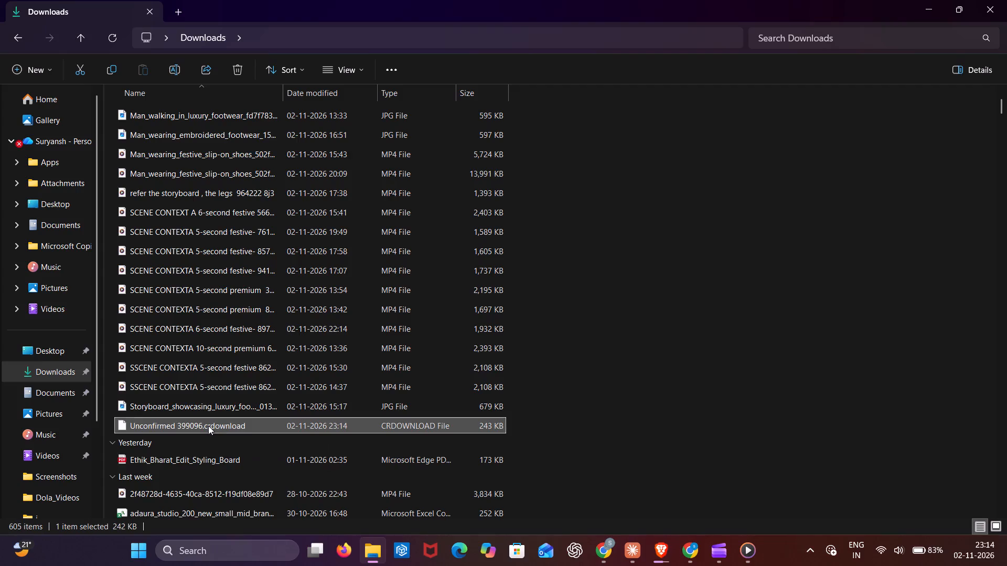
key("Delete")
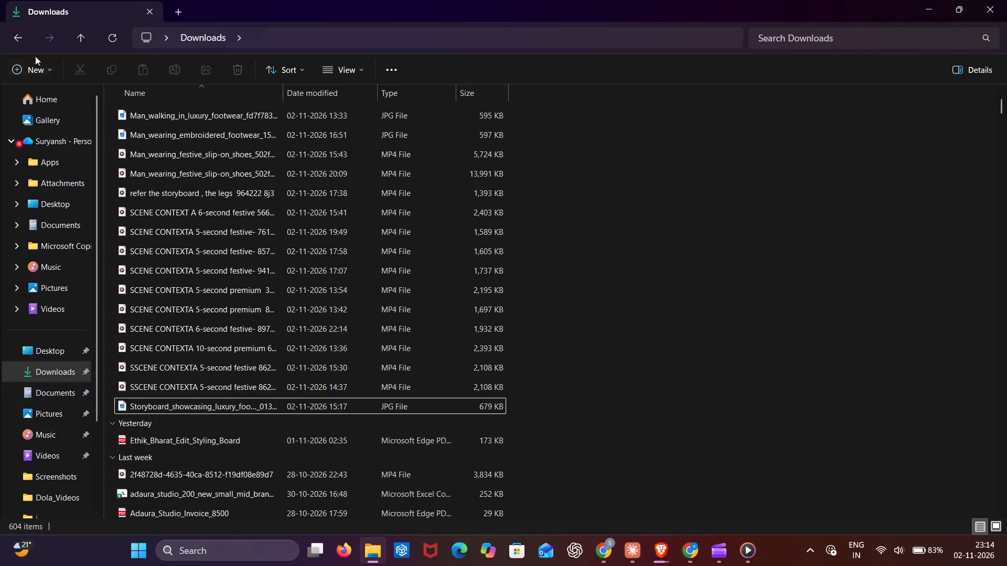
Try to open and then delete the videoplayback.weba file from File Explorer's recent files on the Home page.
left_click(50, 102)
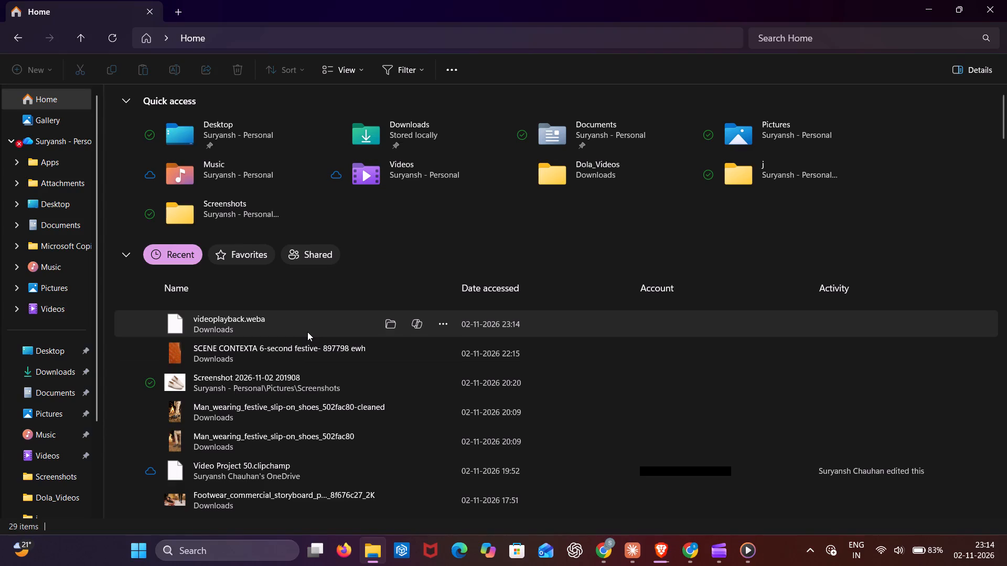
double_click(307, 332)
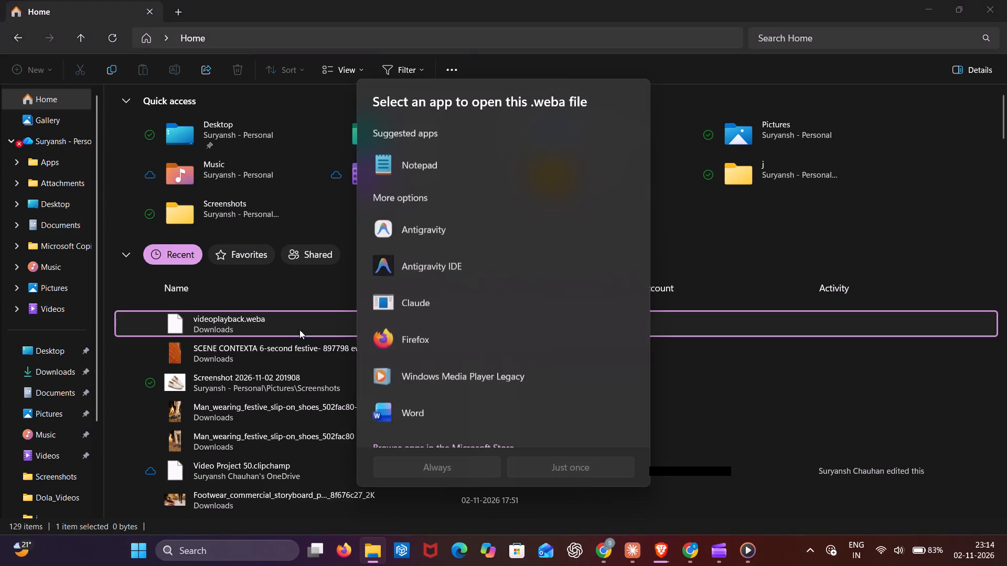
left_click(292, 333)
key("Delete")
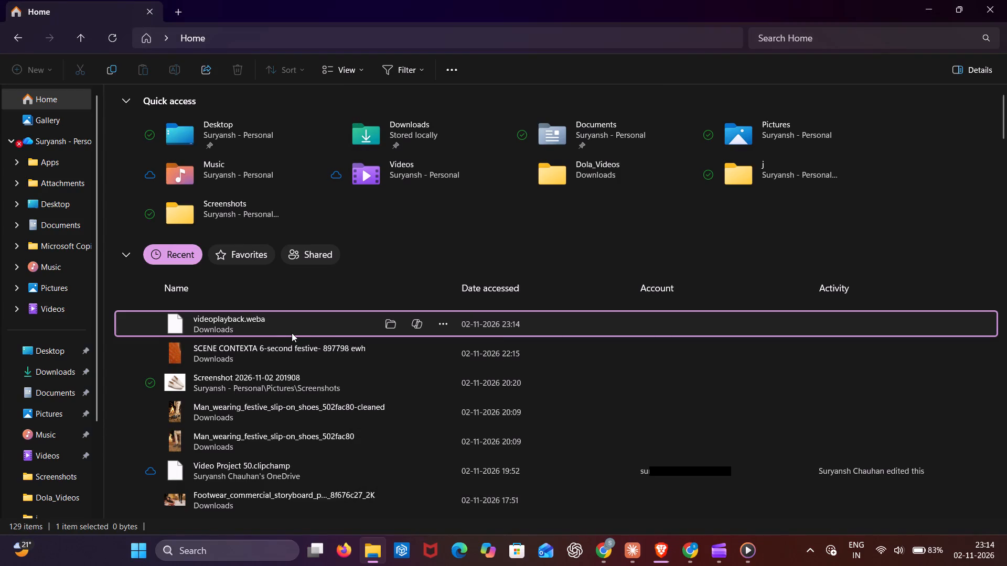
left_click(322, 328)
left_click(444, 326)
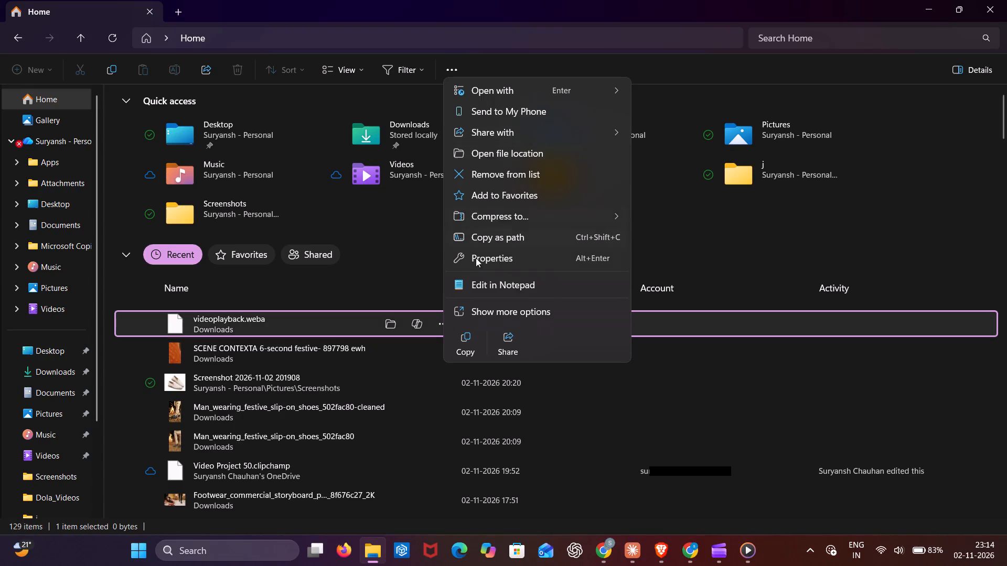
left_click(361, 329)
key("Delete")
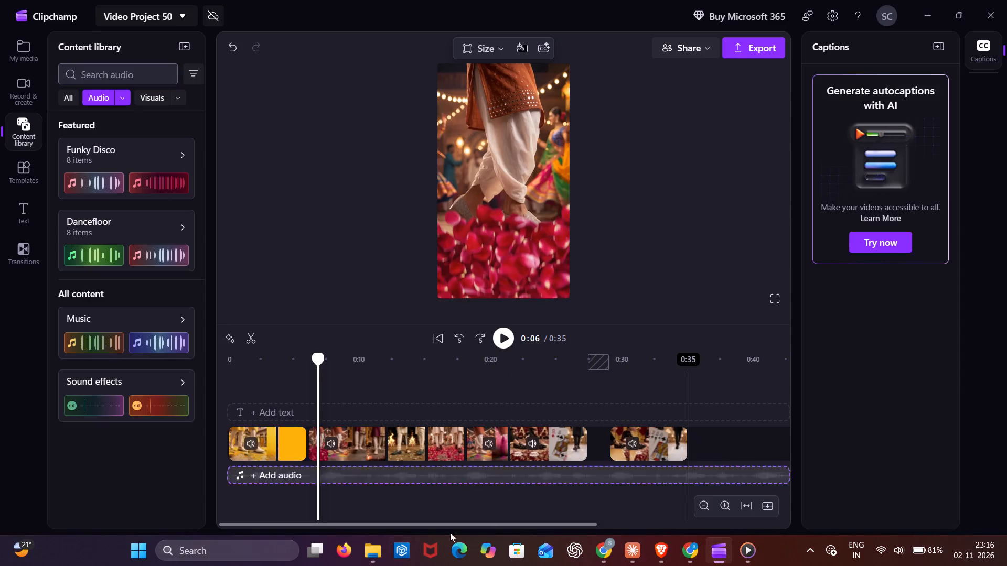
left_click(379, 549)
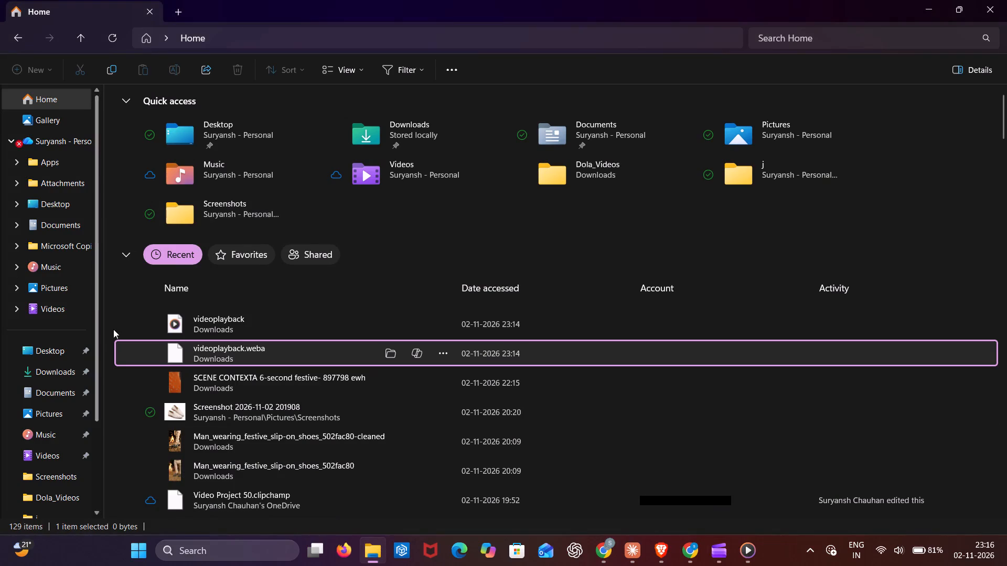
left_click(52, 368)
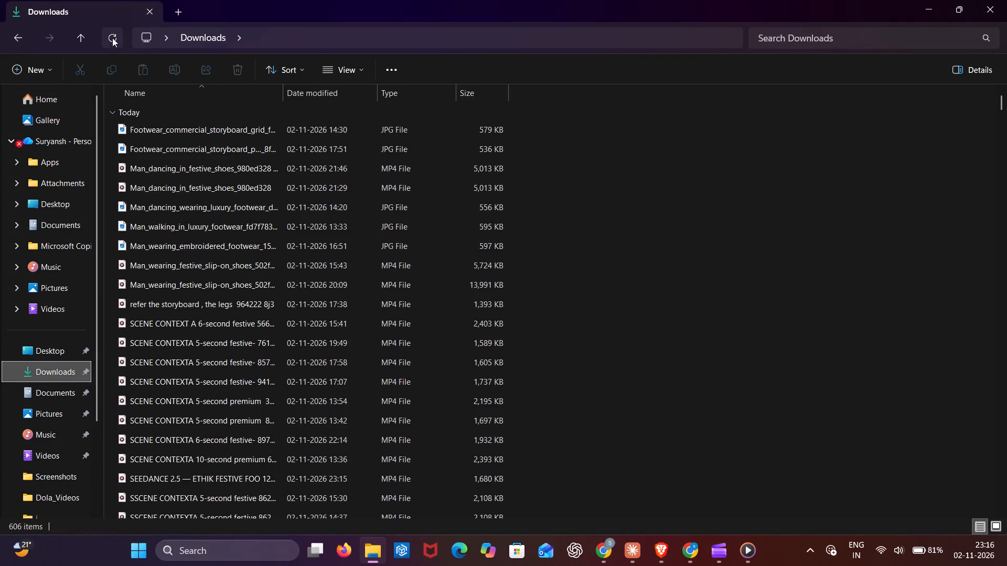
left_click(112, 38)
left_click(112, 40)
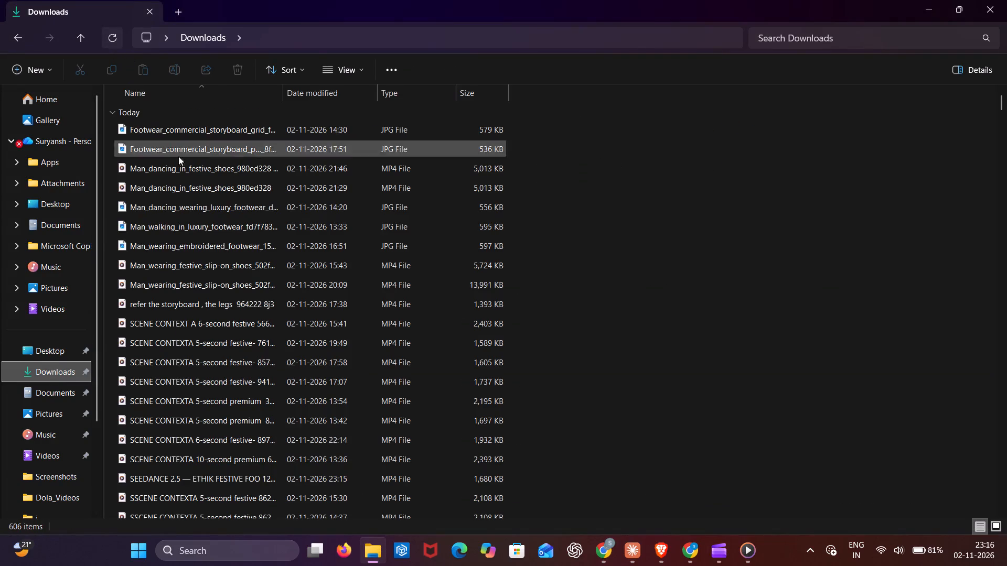
scroll(219, 212, "down", 1)
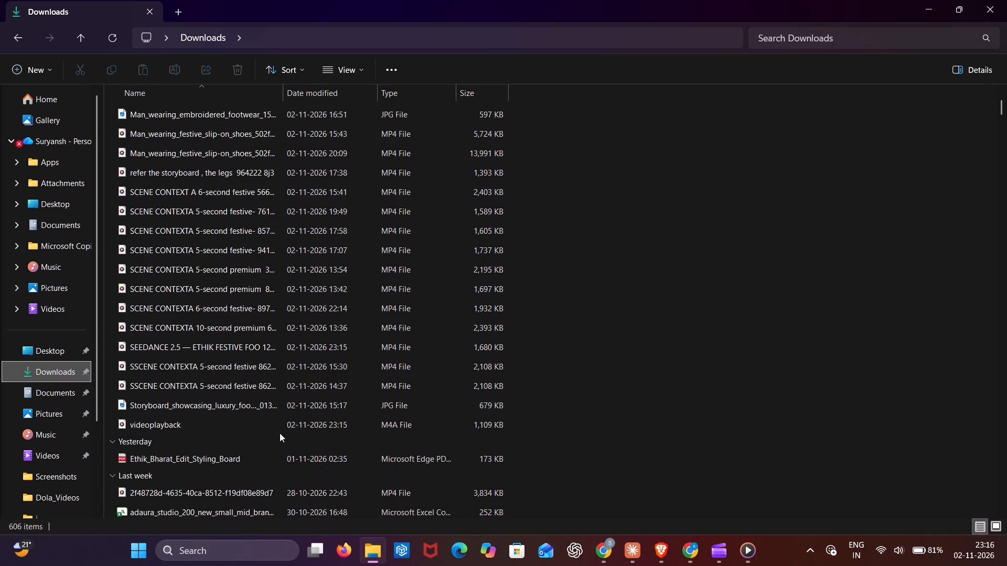
left_click_drag(298, 422, 317, 425)
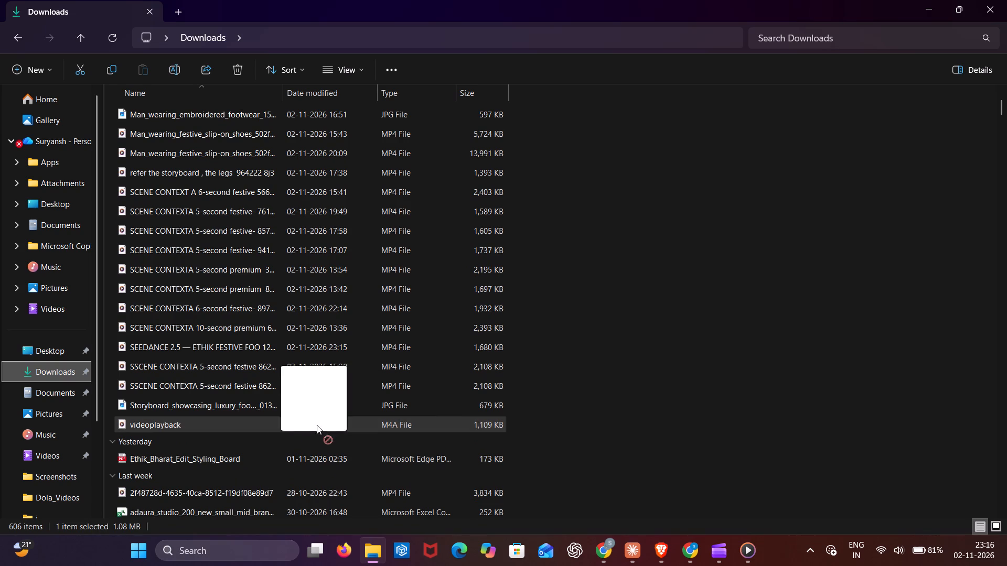
left_click_drag(317, 425, 626, 471)
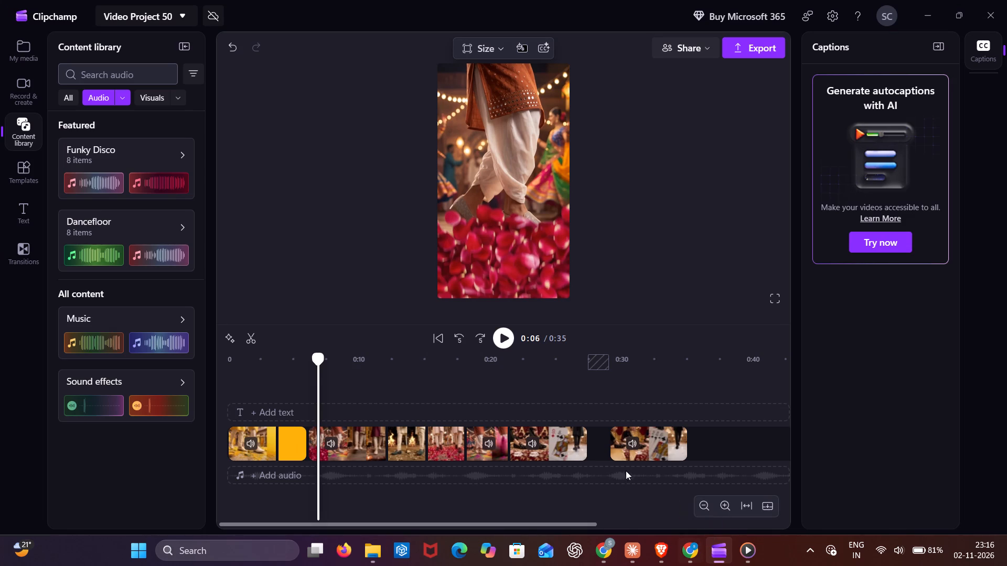
left_click_drag(626, 471, 359, 489)
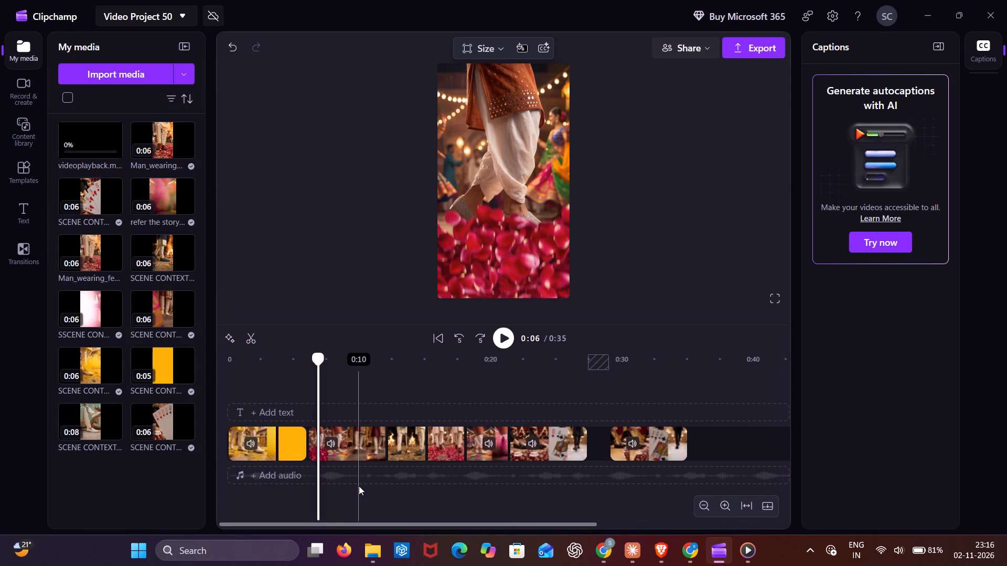
left_click_drag(464, 466, 309, 456)
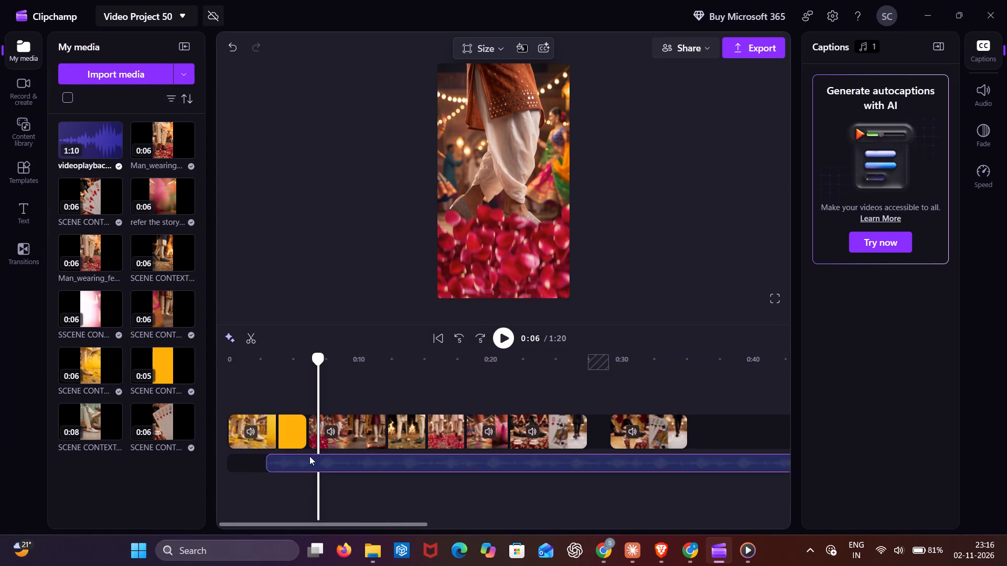
left_click_drag(309, 456, 322, 464)
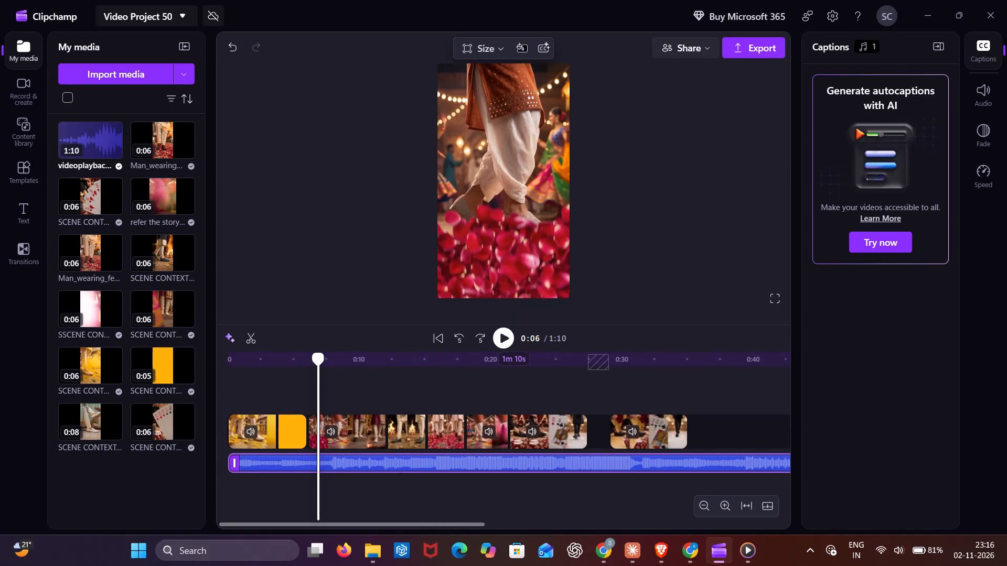
Play the Clipchamp edit through its last clip to judge how the music fits the footage.
left_click(507, 333)
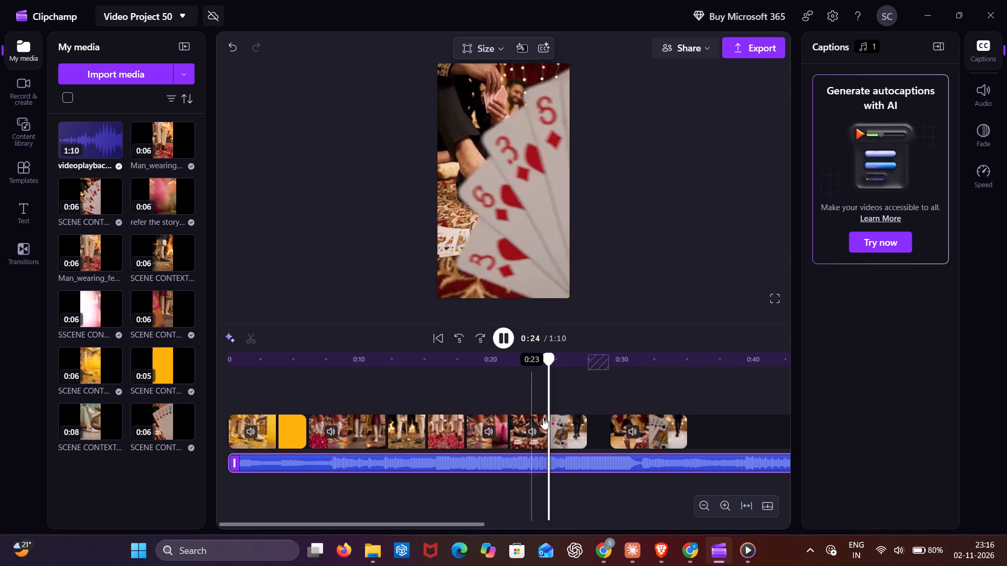
left_click(590, 451)
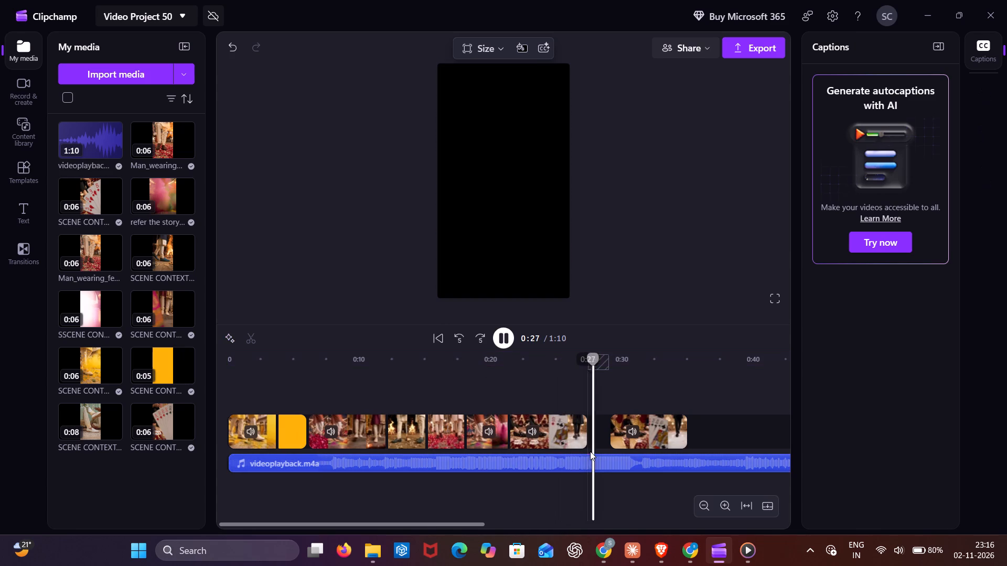
left_click(507, 338)
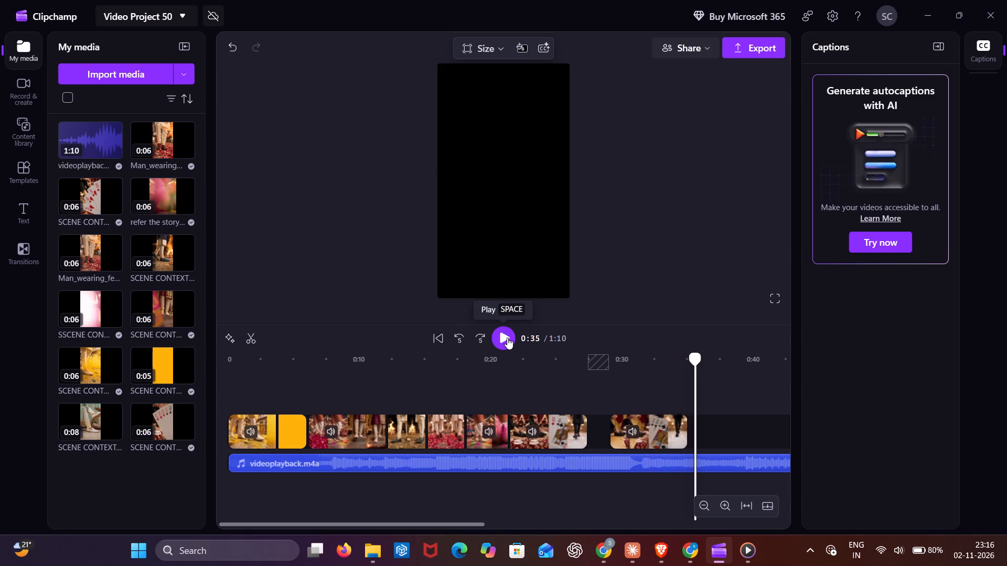
left_click(507, 338)
Return to the YouTube results for "desi festive cinematic dhol tabla" in Brave and browse them for another track.
left_click(662, 556)
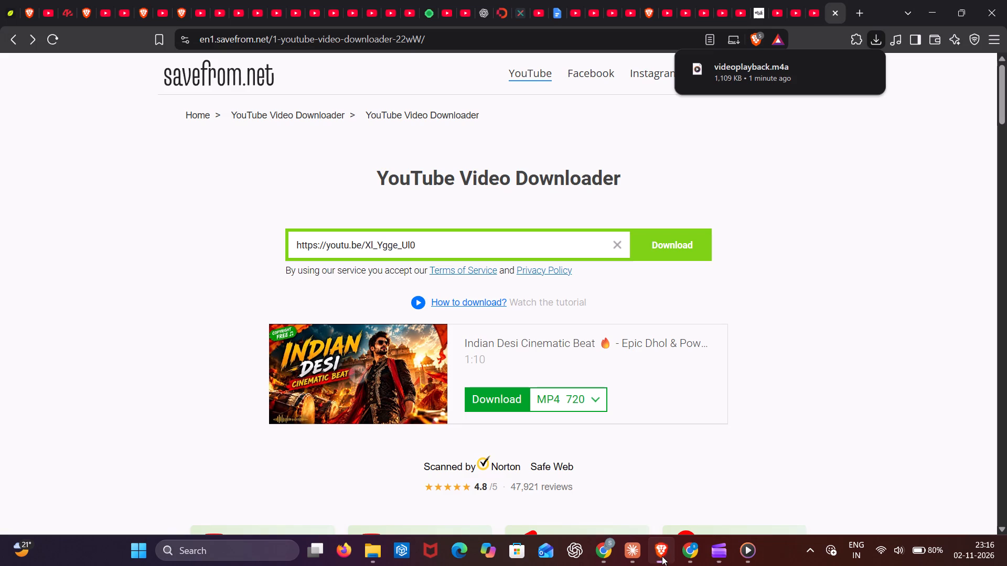
left_click(809, 0)
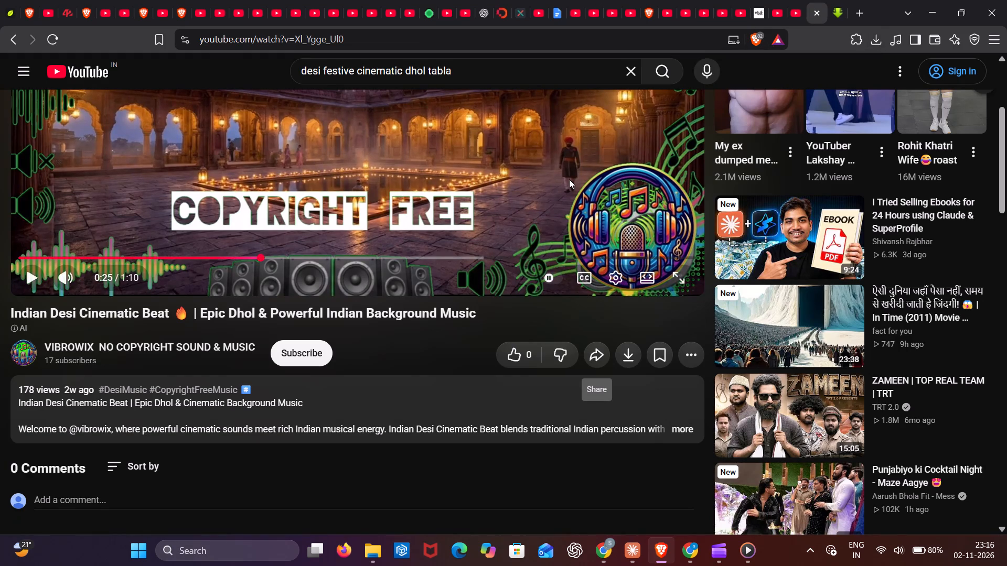
scroll(569, 179, "right", 4)
scroll(392, 343, "down", 1)
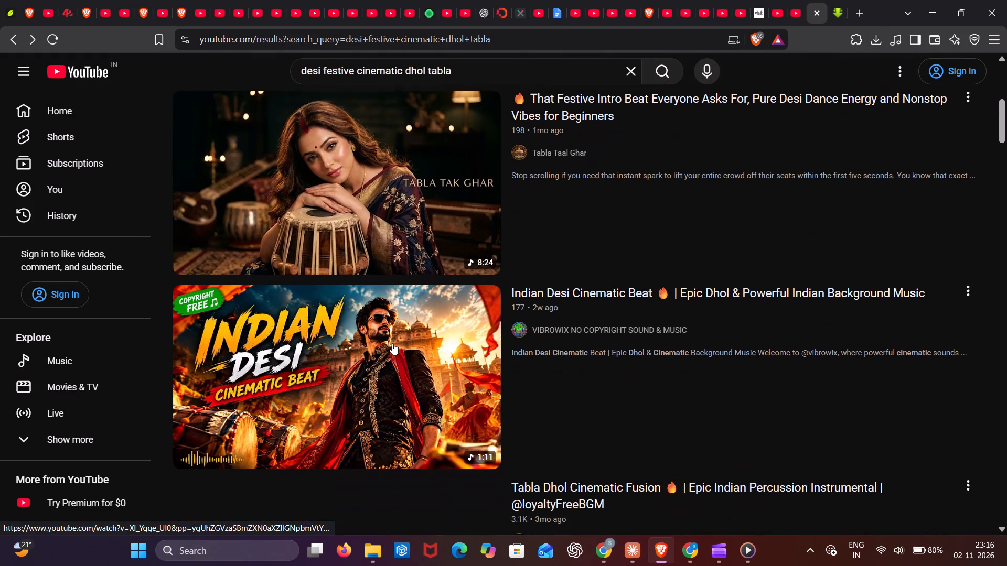
scroll(392, 343, "down", 1)
scroll(421, 405, "down", 1)
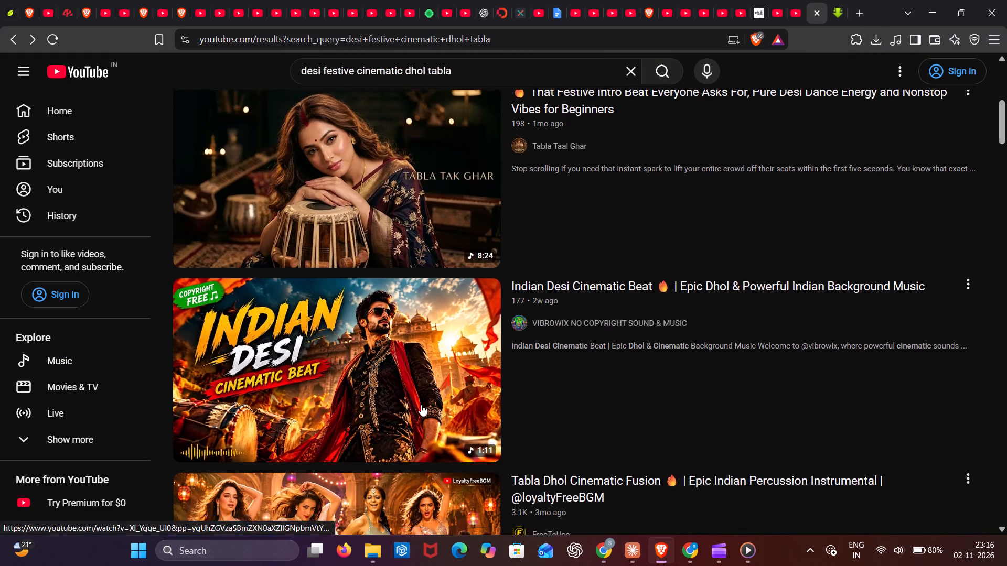
scroll(421, 405, "down", 1)
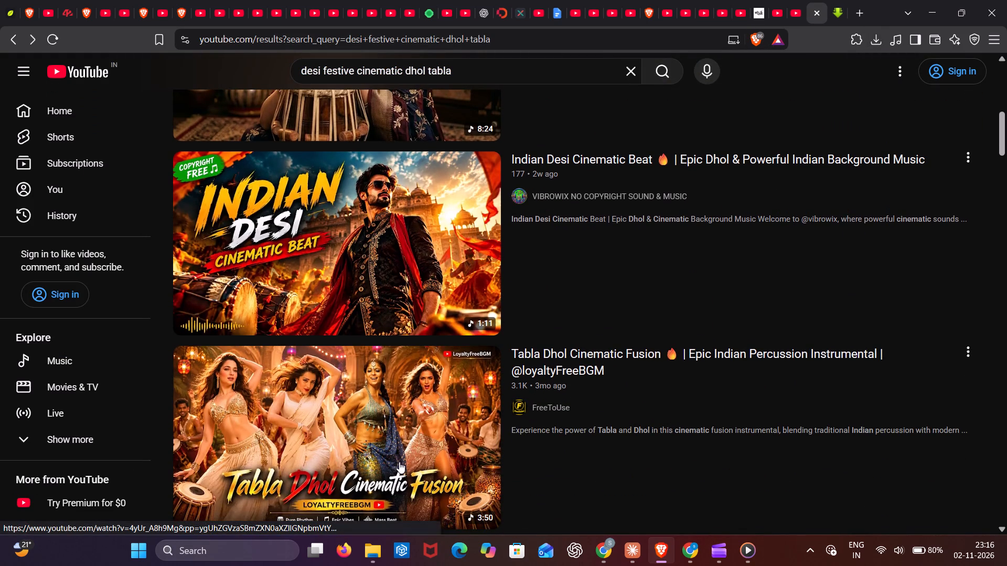
scroll(429, 453, "down", 1)
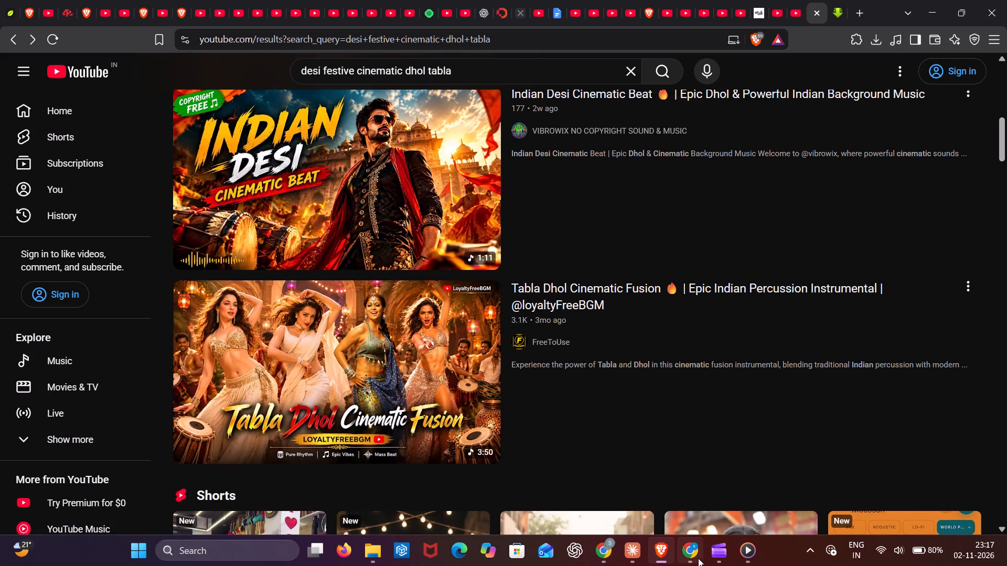
Switch back to Clipchamp and replay the edit from the beginning with the music track.
left_click(722, 543)
scroll(437, 400, "right", 8)
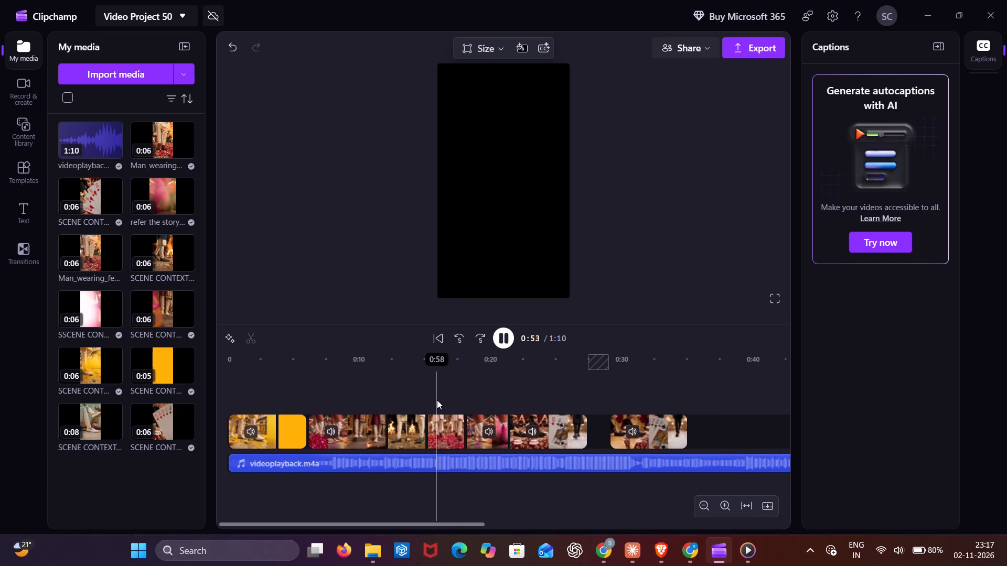
scroll(437, 400, "right", 1)
left_click(227, 403)
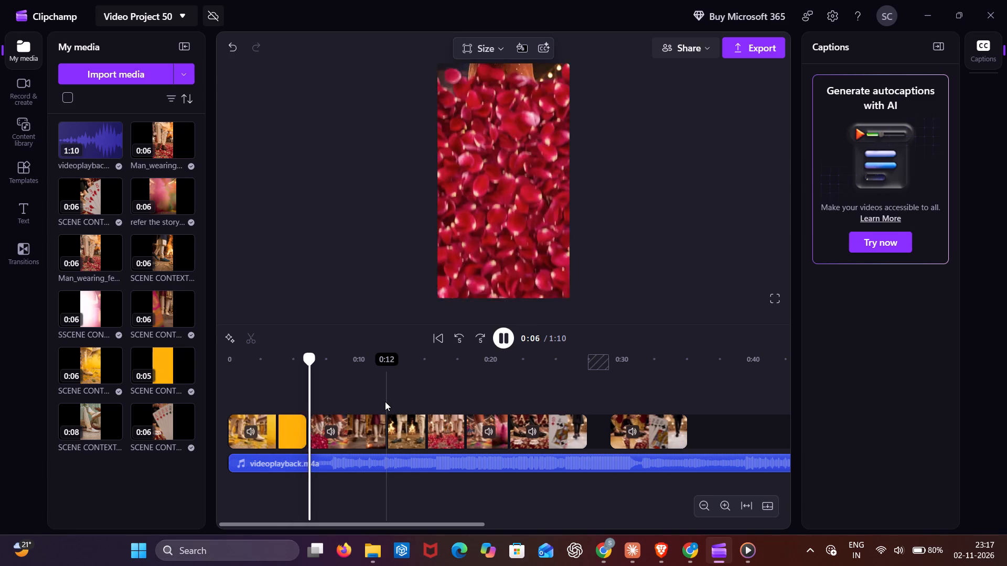
Mute the original sound of the video clips on the timeline and pause playback.
left_click(247, 434)
left_click(295, 433)
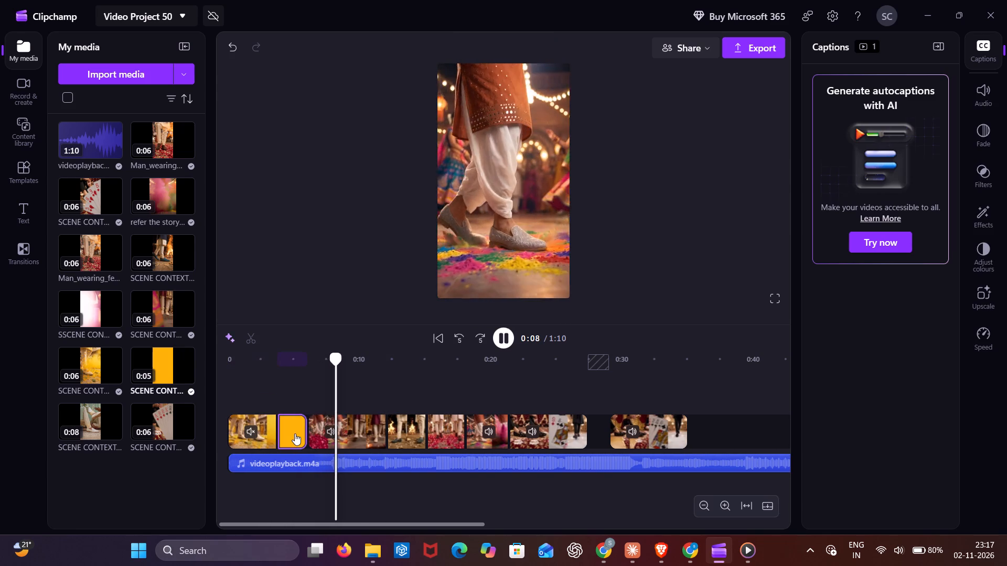
left_click(332, 428)
left_click(407, 428)
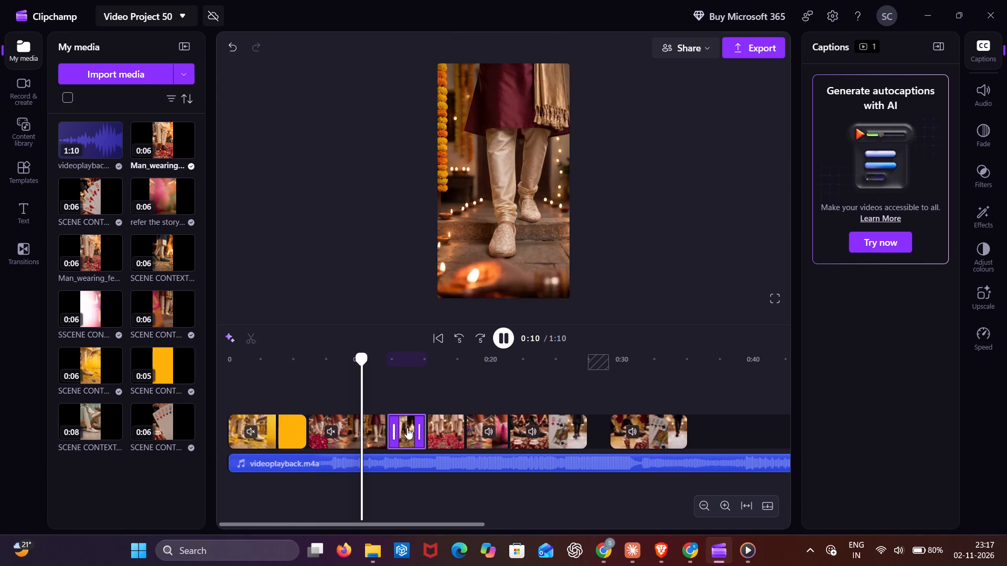
left_click(487, 428)
left_click(530, 428)
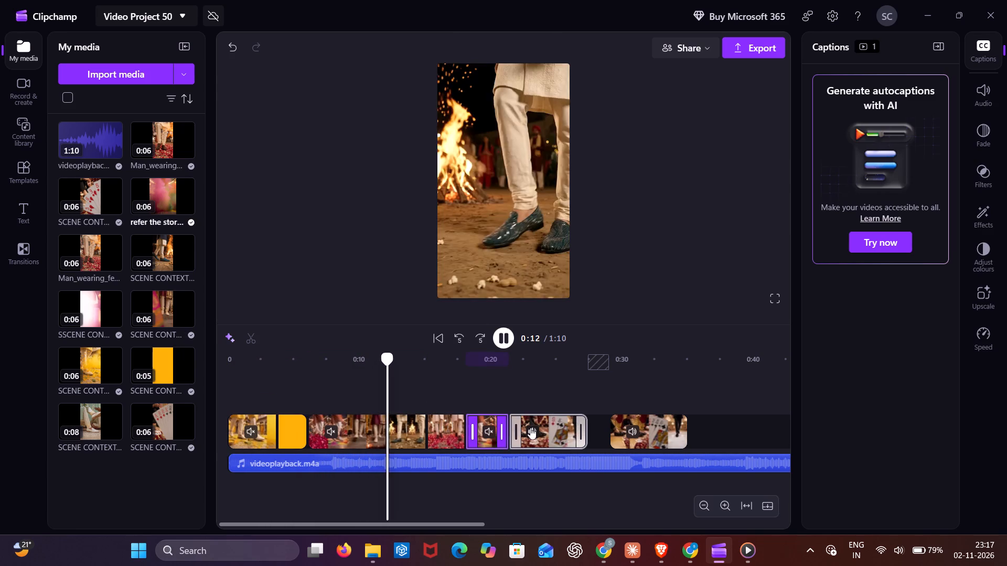
left_click(630, 432)
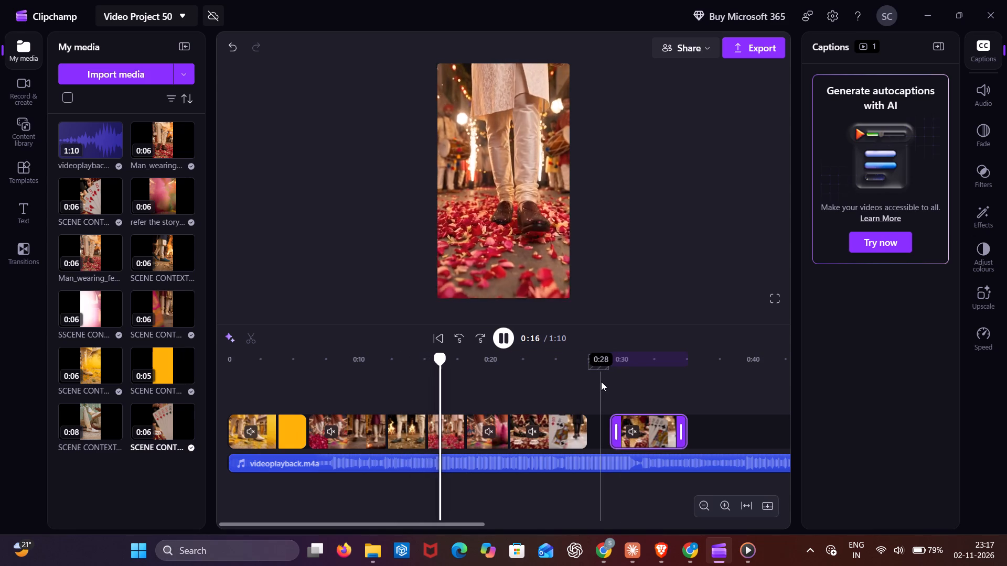
left_click(509, 342)
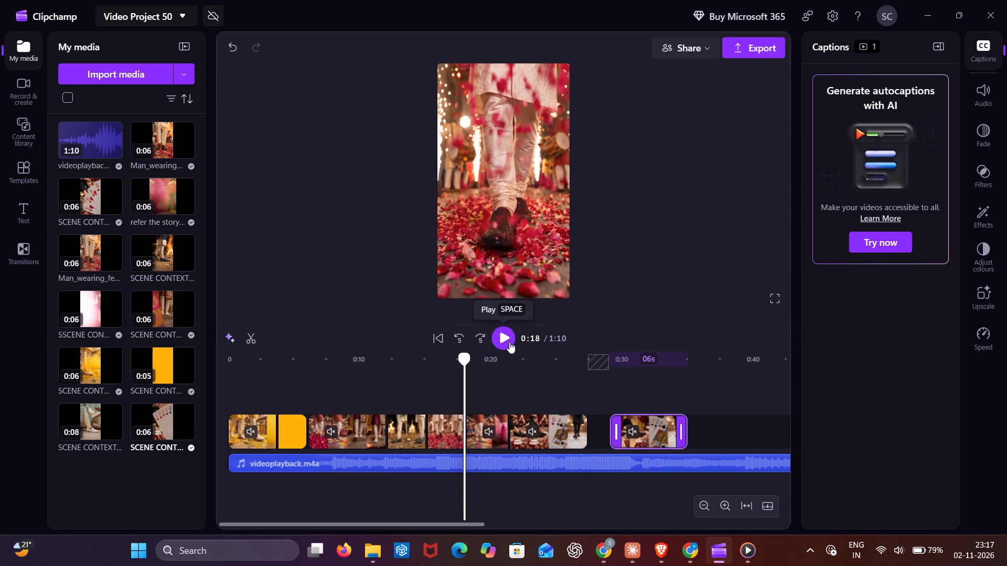
Switch to Brave and open the Tabla Dhol Cinematic Fusion video from the YouTube results.
left_click(651, 545)
left_click(411, 390)
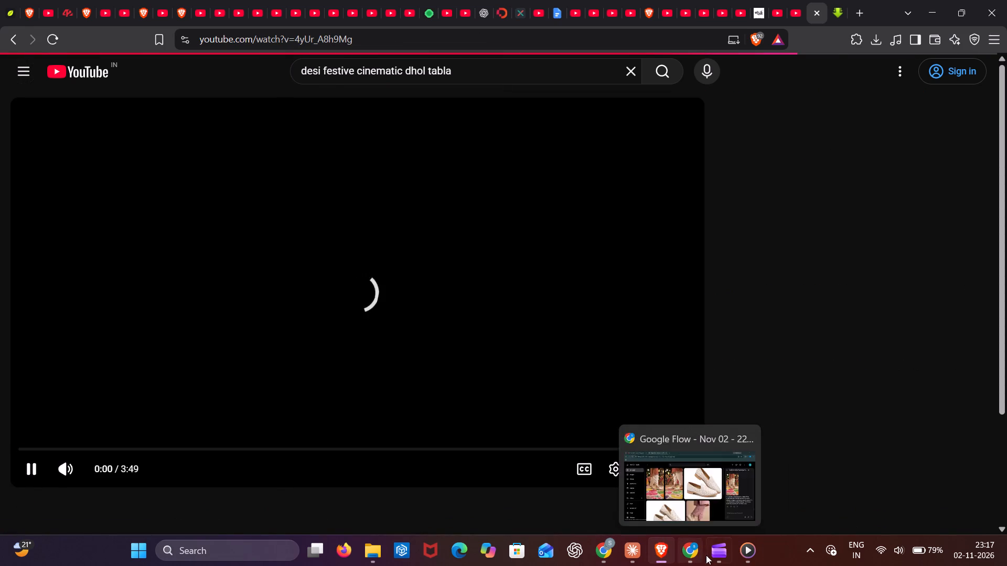
Delete the videoplayback.m4a track from the Clipchamp timeline.
left_click(714, 559)
left_click(717, 473)
left_click(720, 472)
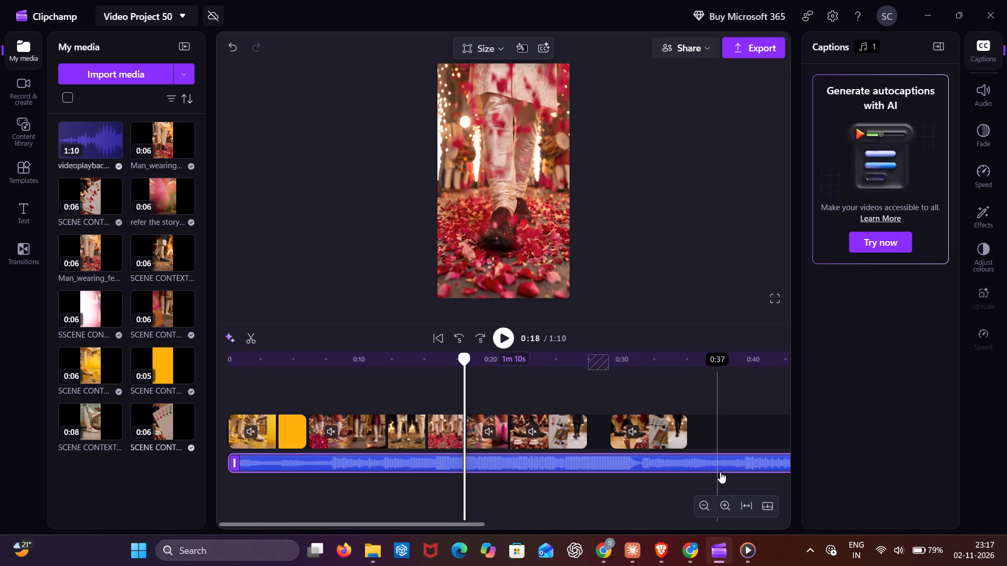
key("Delete")
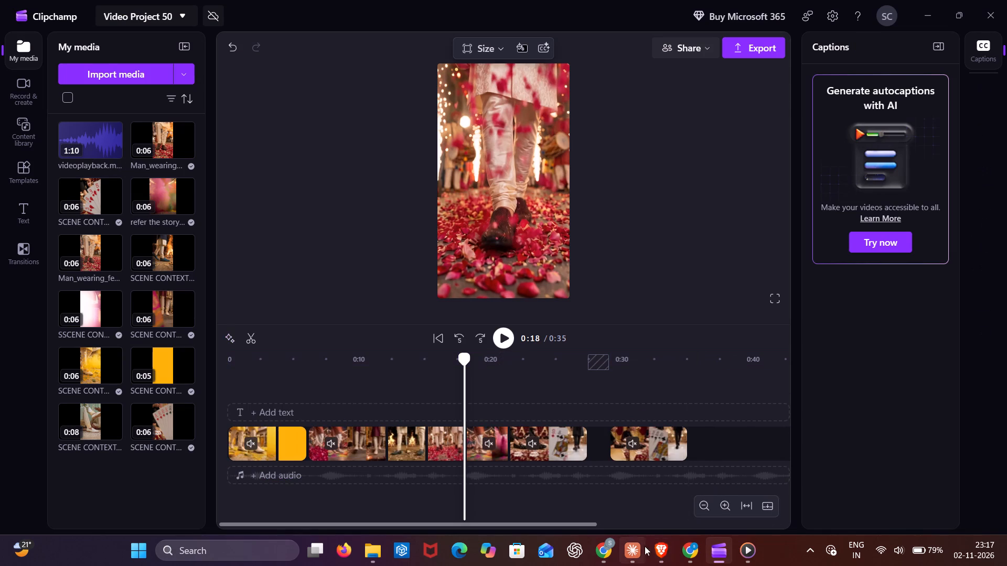
Switch to Brave and audition the Tabla Dhol Cinematic Fusion track, skipping through it from start to near the end before pausing.
left_click(669, 547)
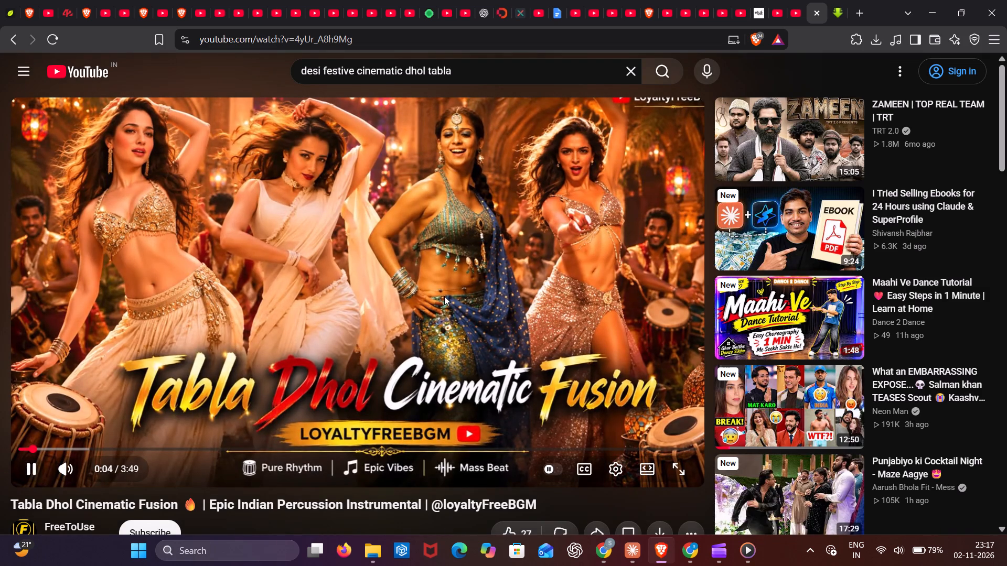
key("apostrophe")
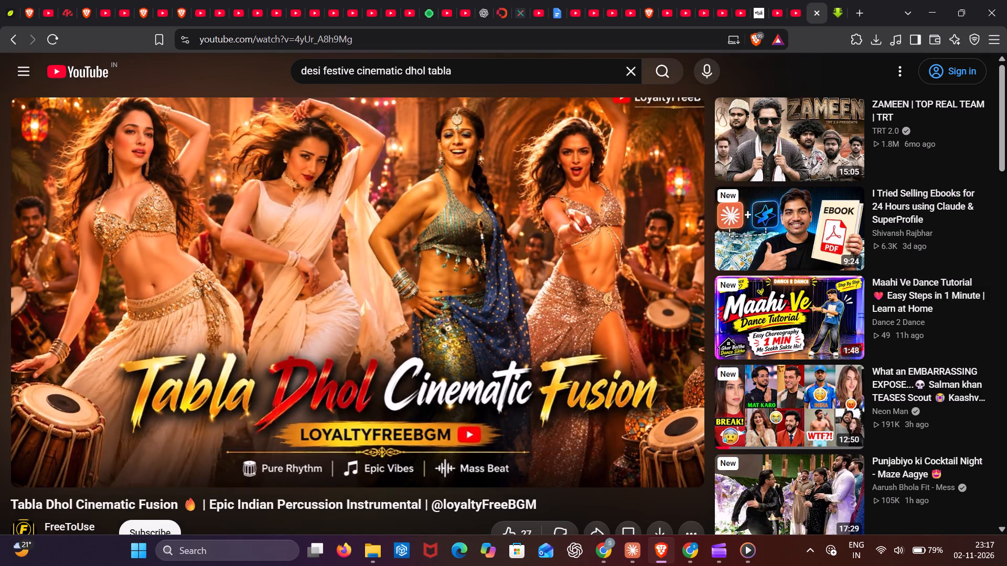
key("apostrophe")
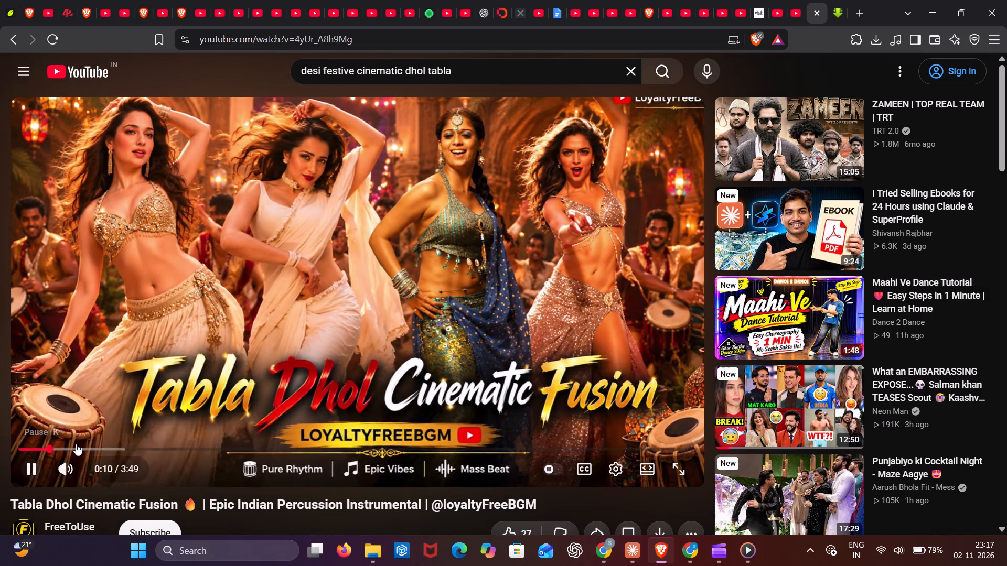
left_click(90, 446)
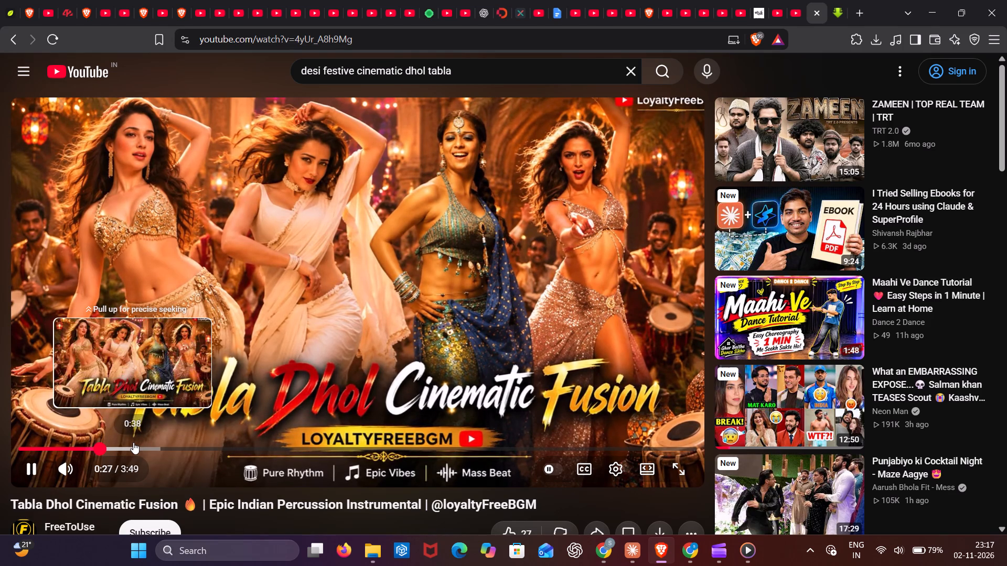
left_click(133, 442)
left_click(172, 443)
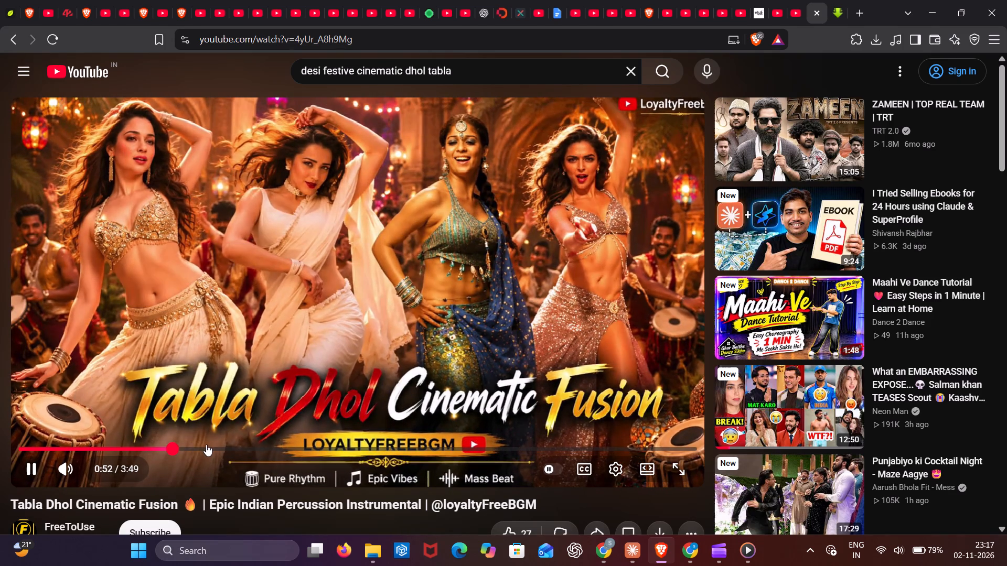
left_click(208, 448)
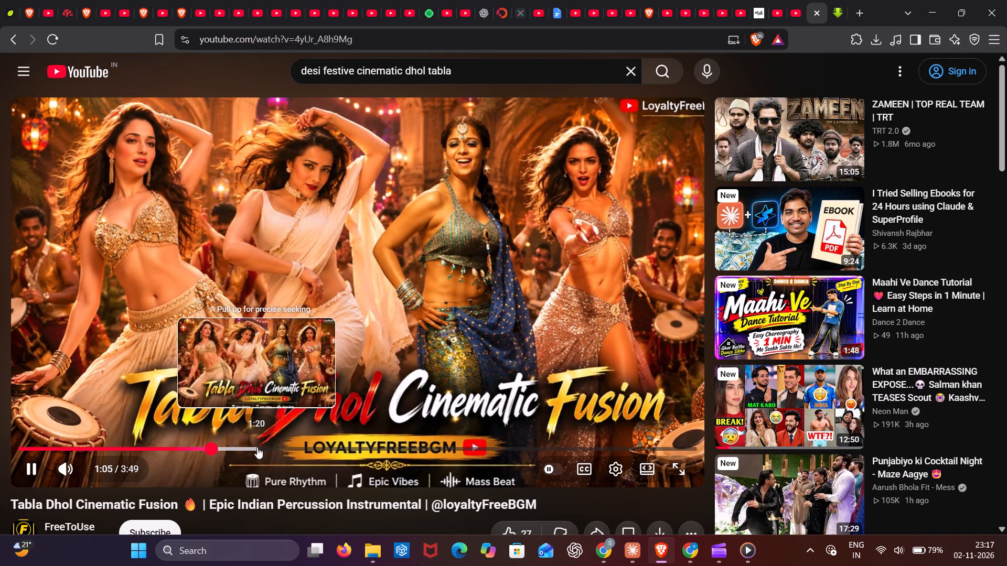
left_click(257, 447)
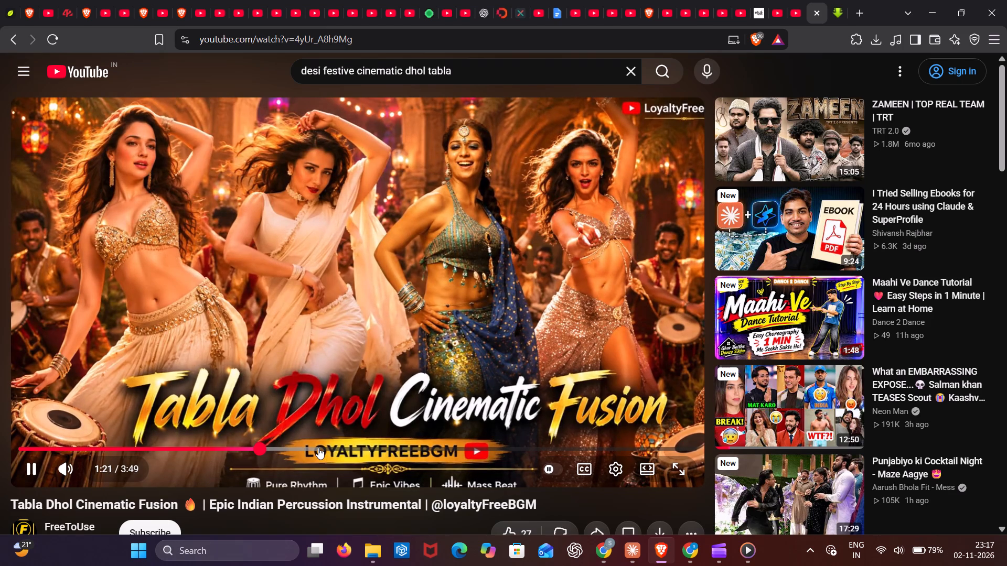
left_click(317, 444)
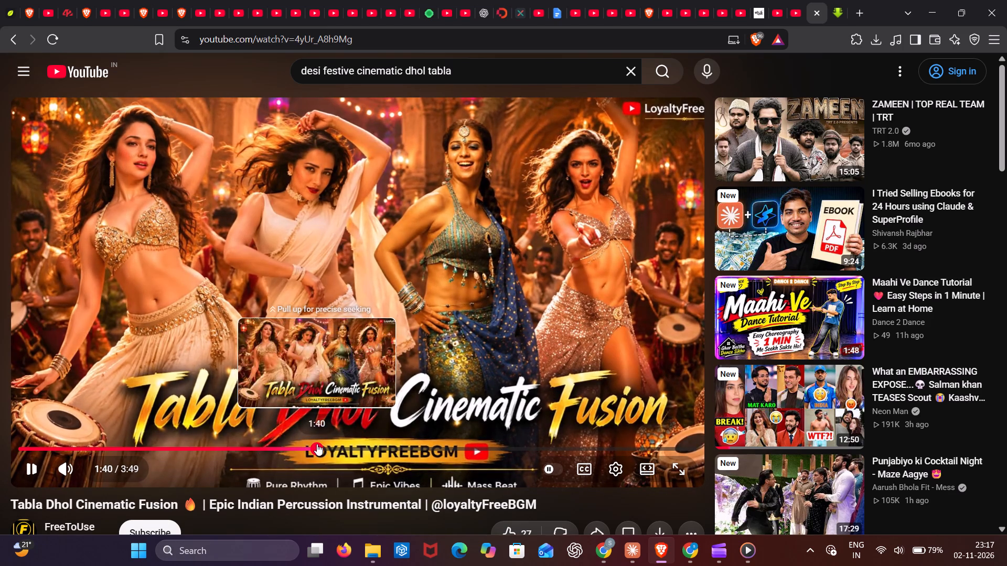
left_click(362, 447)
left_click(404, 449)
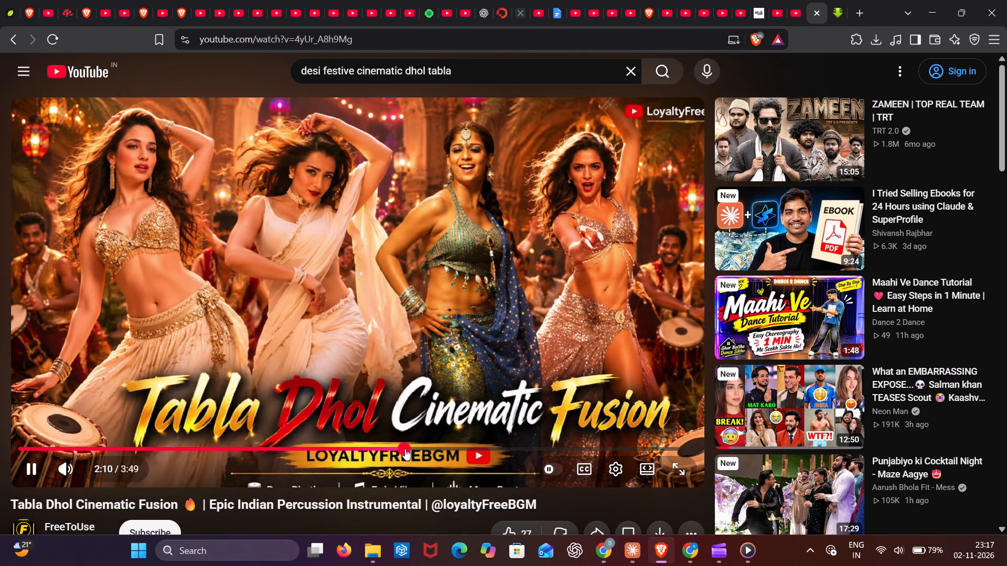
left_click(505, 448)
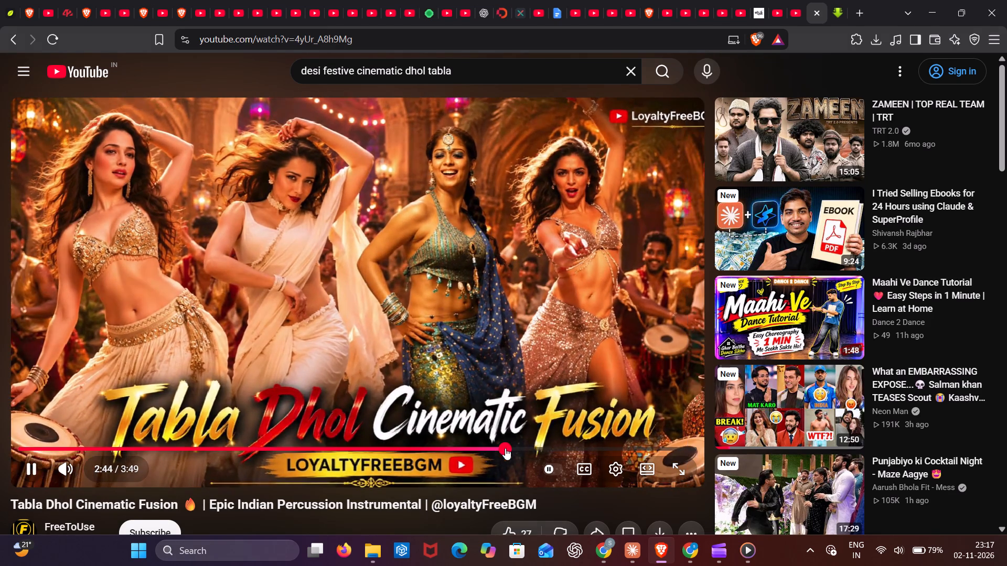
left_click(560, 445)
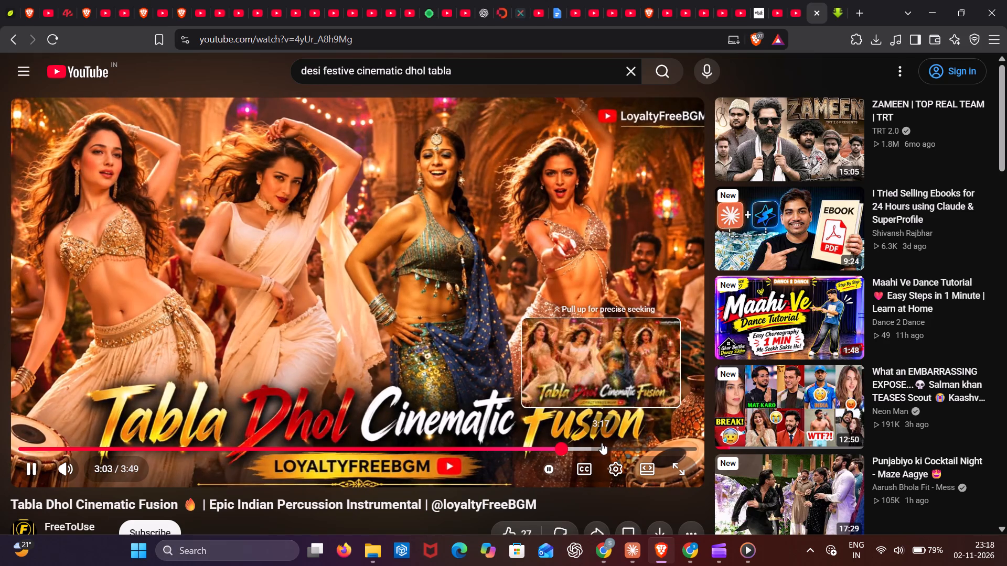
left_click(602, 443)
left_click(639, 443)
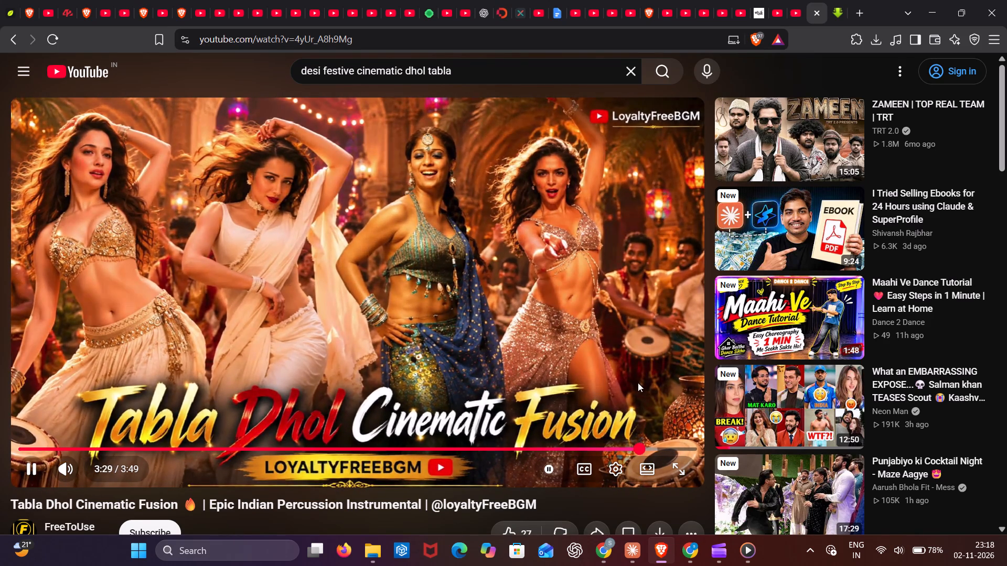
left_click(637, 387)
Locate the downloaded SEEDANCE 2.5 — ETHIK FESTIVE FOO clip in Downloads and add it to Clipchamp's video track after the last clip, at about 0:39.
left_click(606, 559)
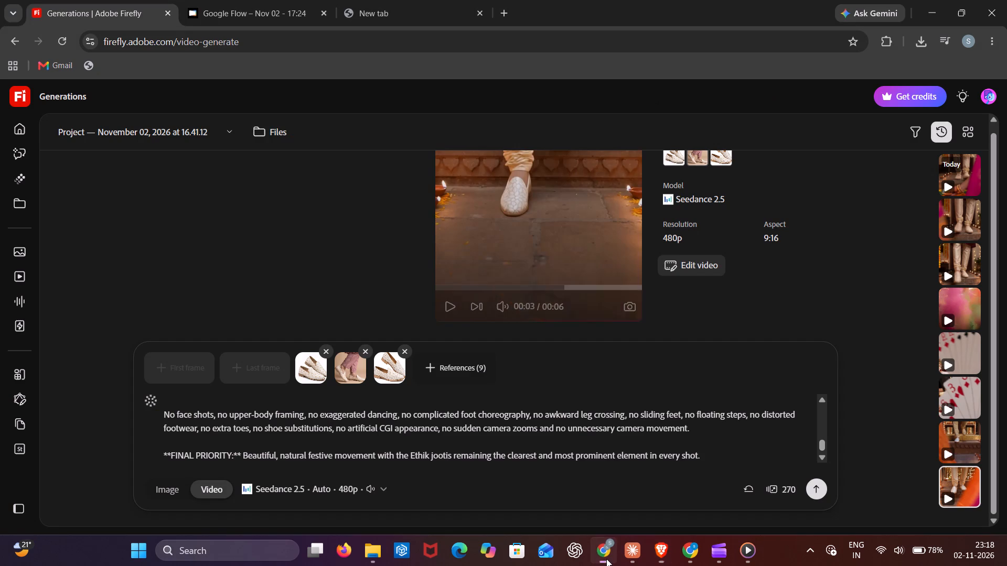
left_click(919, 47)
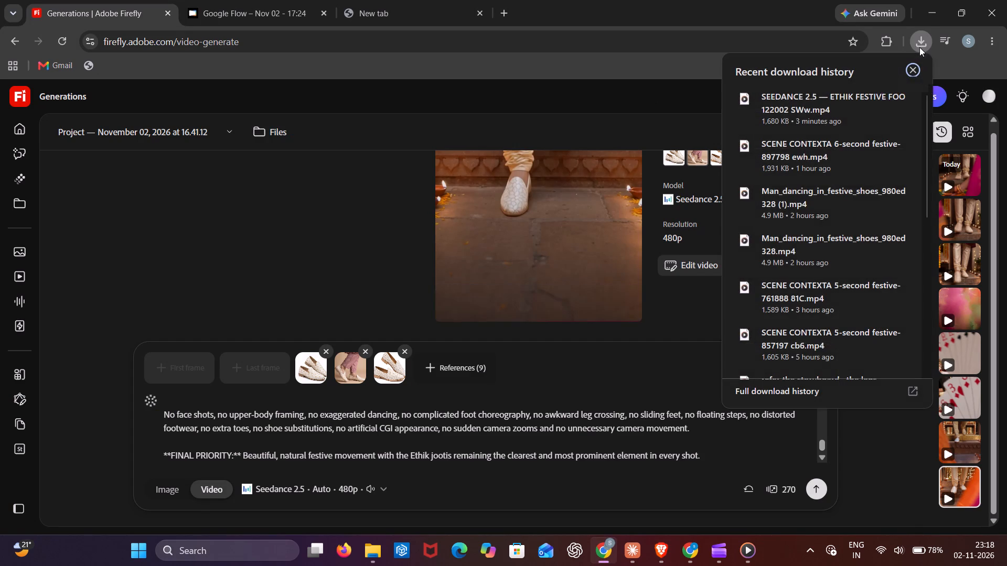
left_click(661, 92)
left_click(717, 546)
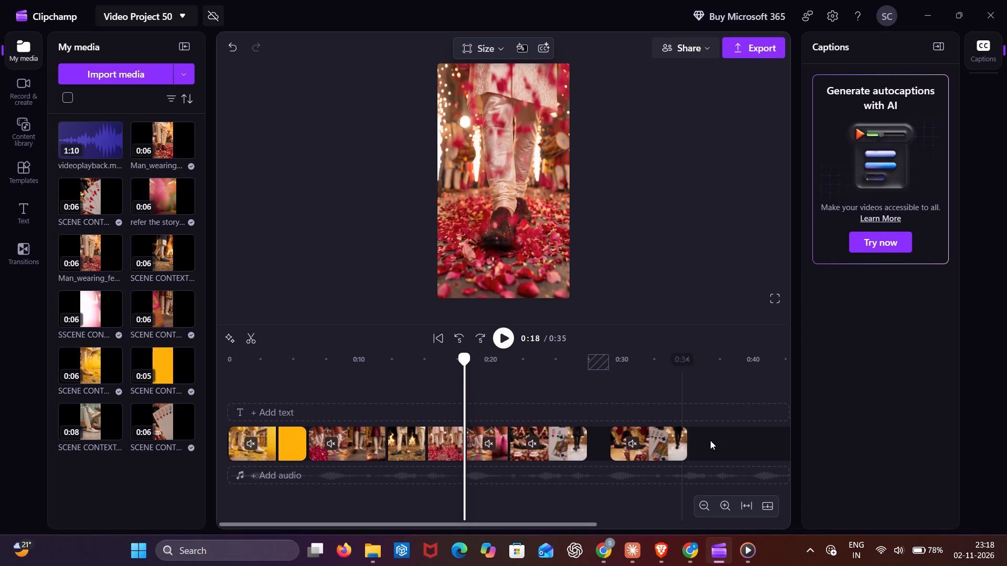
left_click(370, 542)
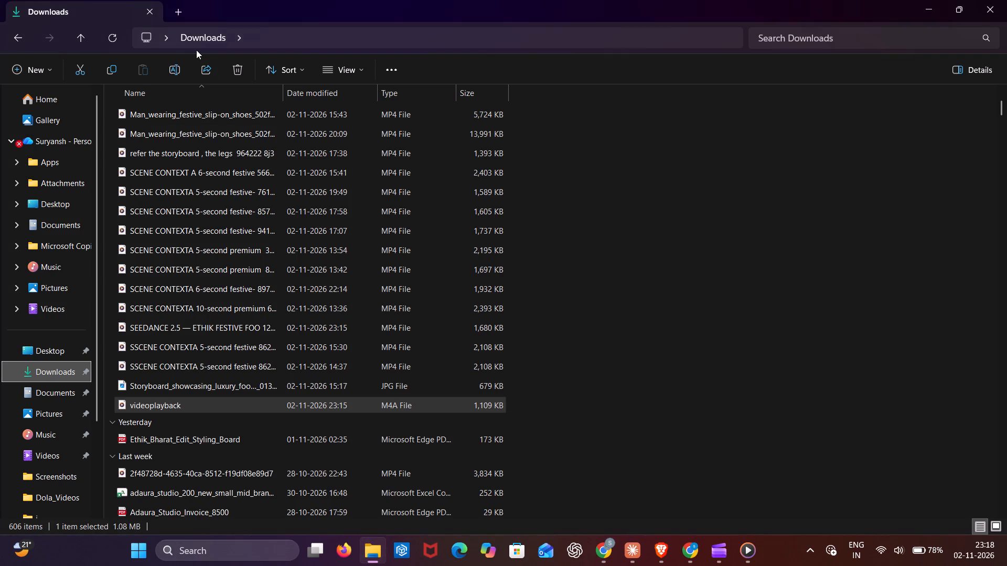
left_click(110, 38)
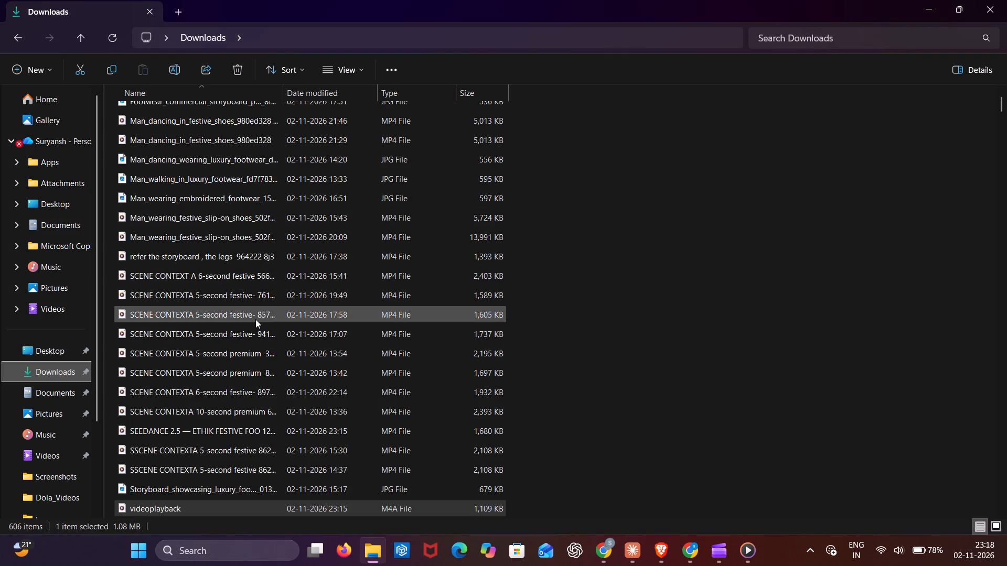
scroll(255, 319, "down", 1)
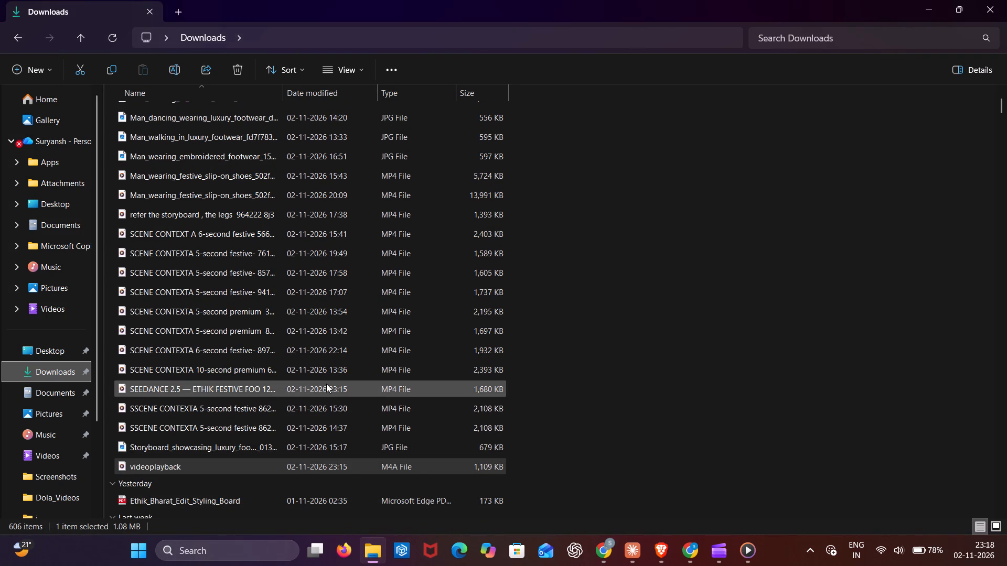
left_click_drag(305, 388, 340, 391)
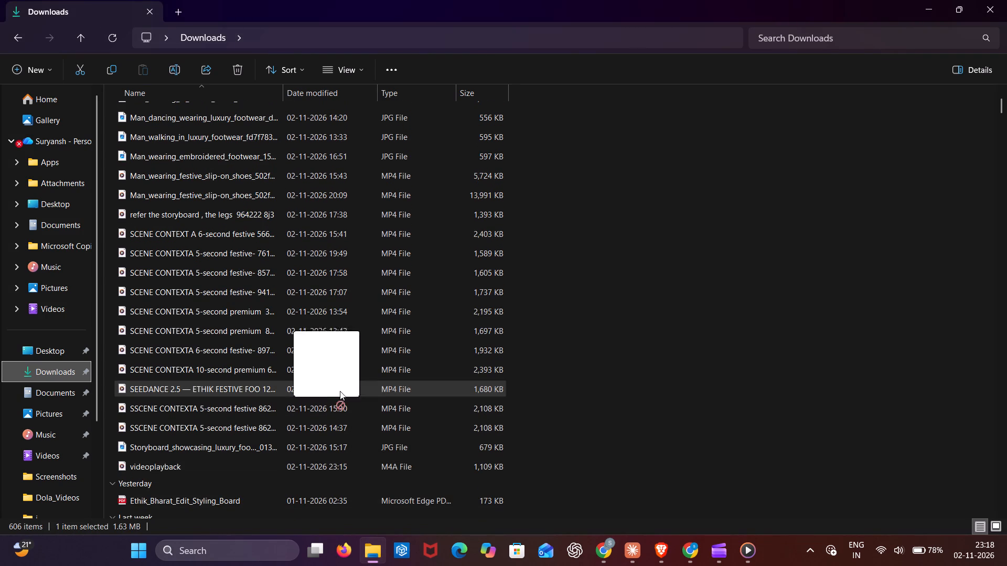
left_click_drag(340, 391, 661, 425)
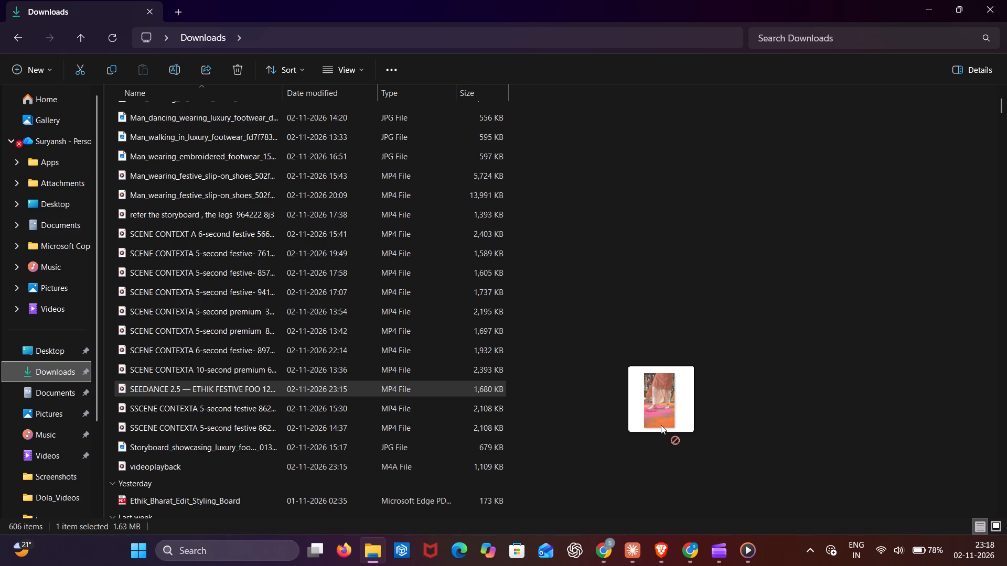
left_click_drag(661, 425, 713, 540)
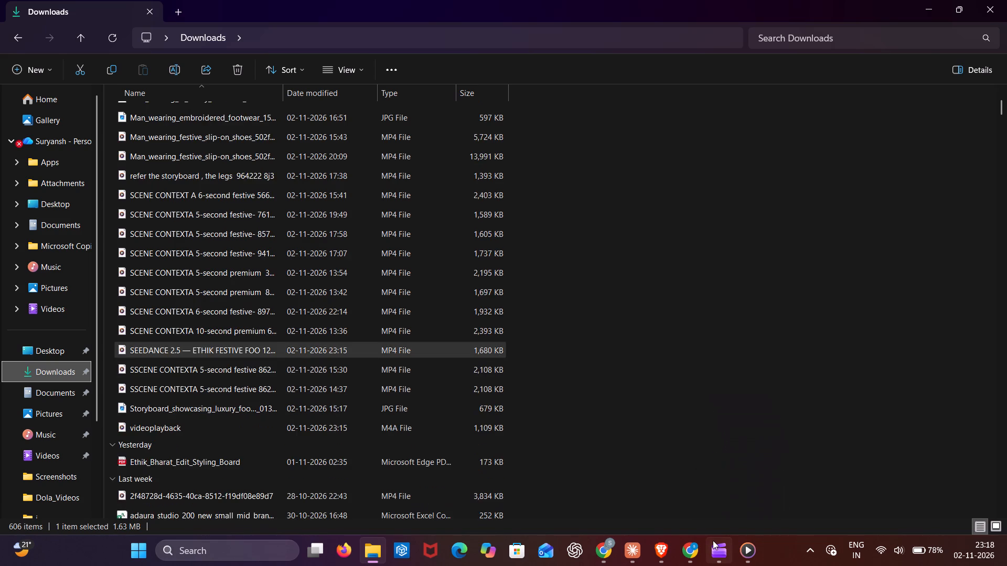
left_click_drag(713, 540, 746, 465)
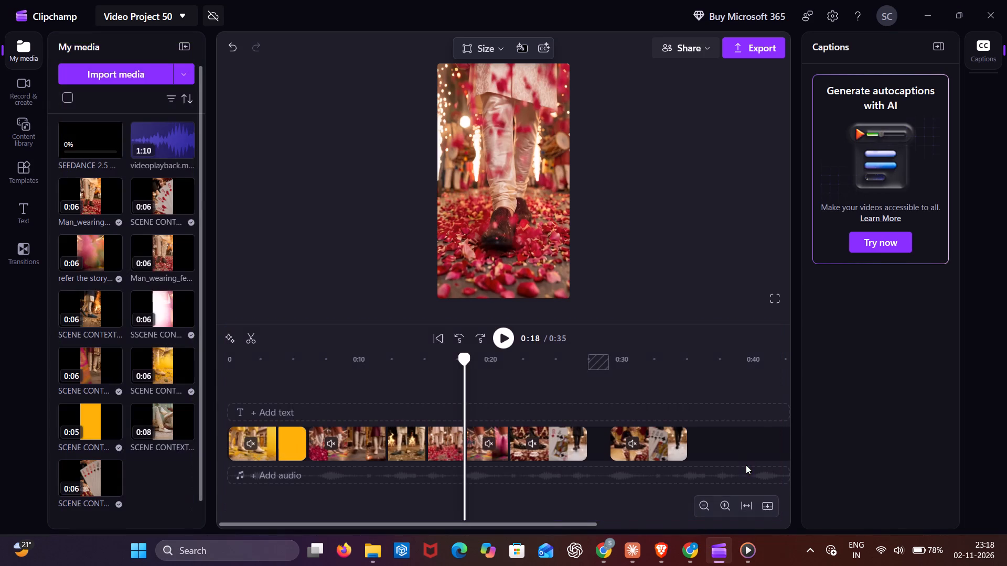
Preview the newly added Ethik clip in full screen from about 0:39, pausing between its shots.
left_click(748, 380)
left_click(779, 299)
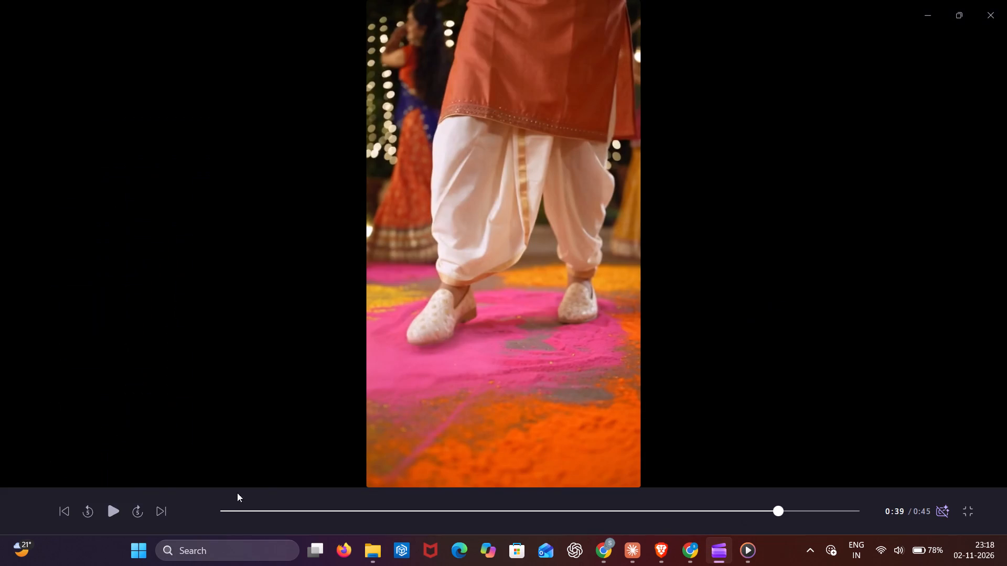
left_click(111, 509)
left_click(111, 509)
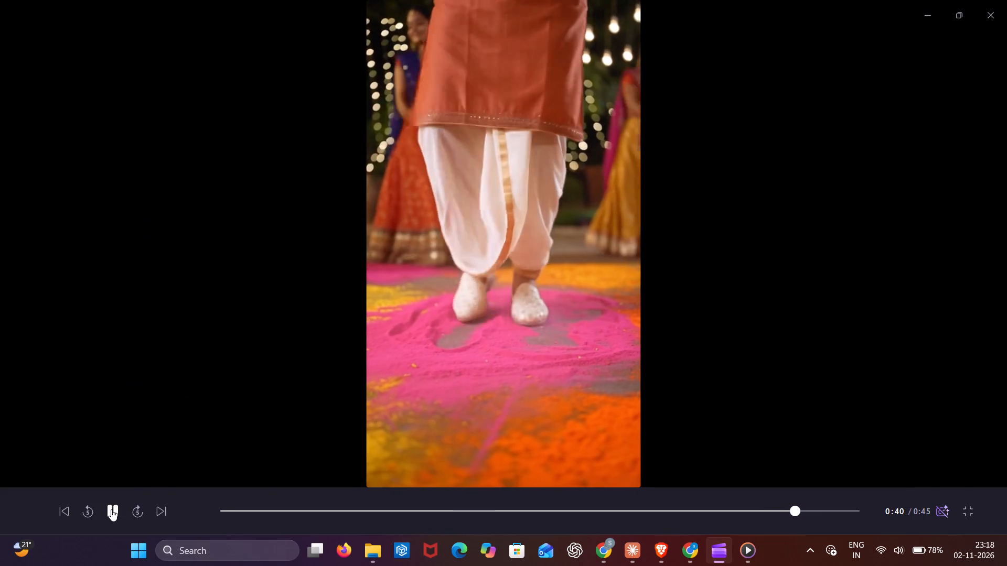
left_click(111, 509)
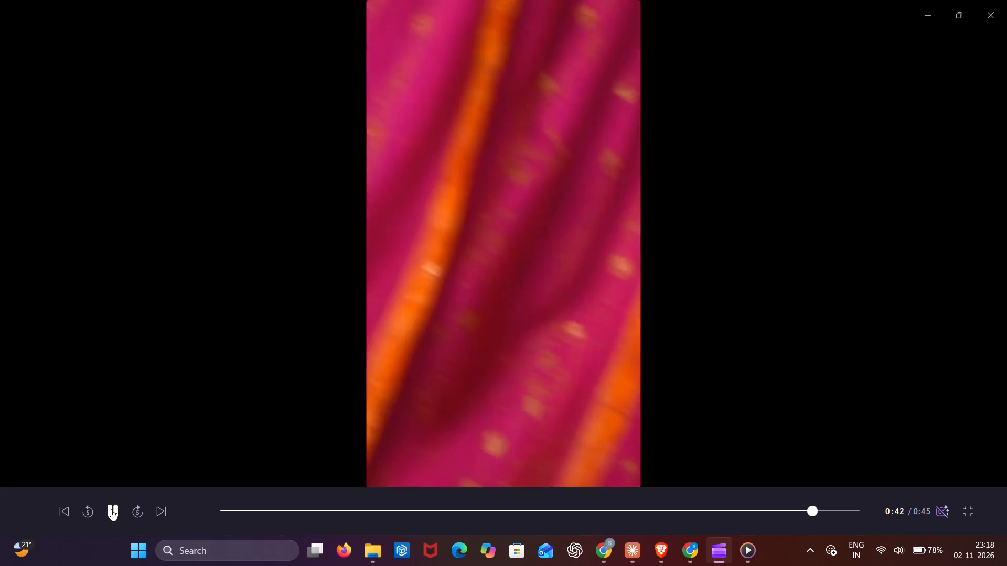
left_click(111, 509)
left_click(111, 509)
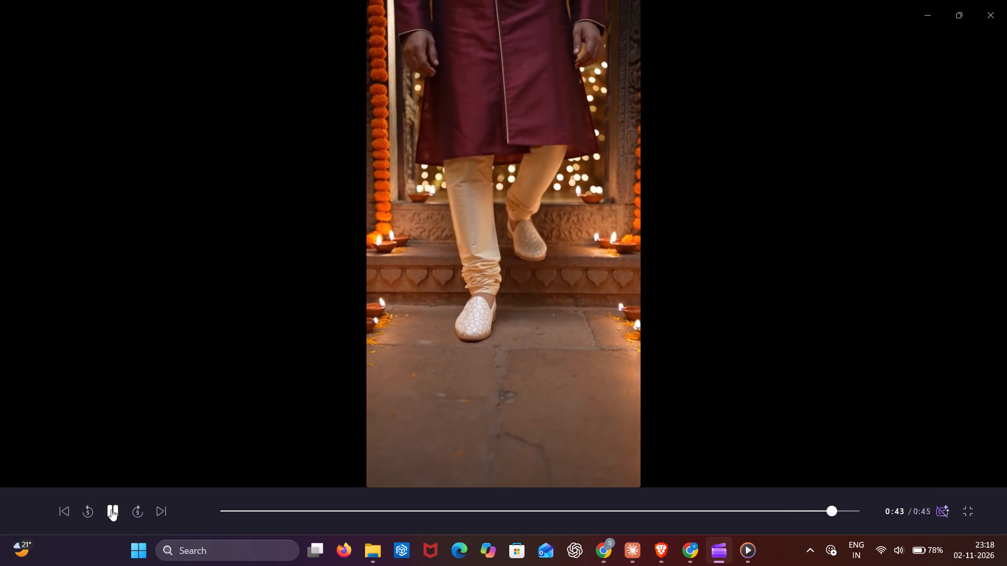
left_click(111, 509)
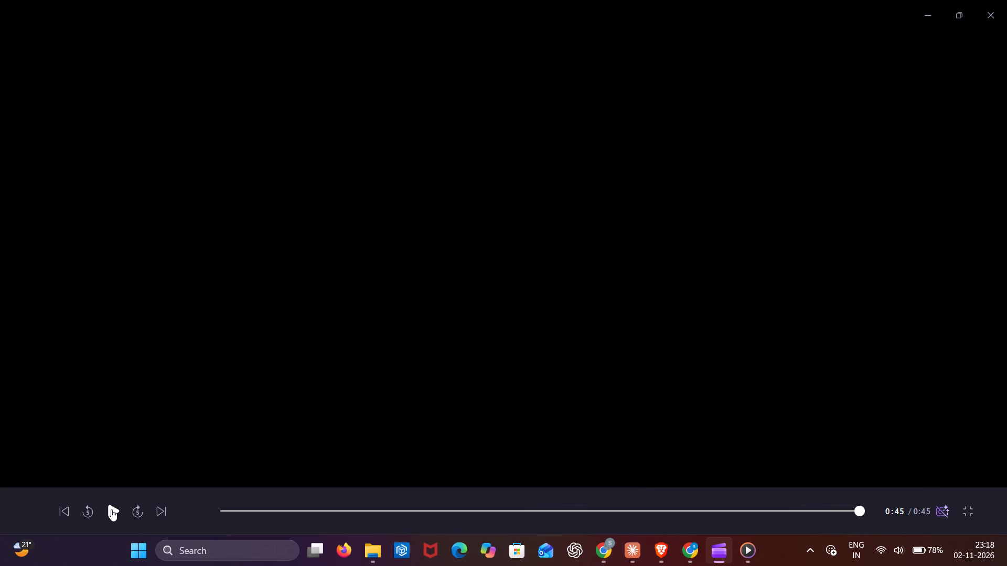
left_click(111, 509)
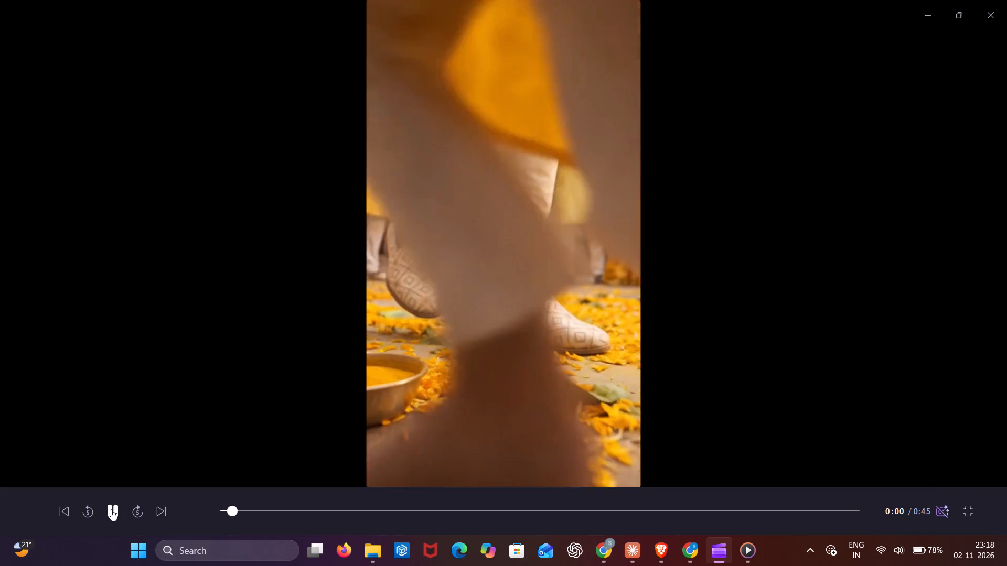
Replay the end of the edit in full screen from about 0:38 through 0:45, rechecking the Ethik shots, and return the playhead to 0:00.
left_click(761, 507)
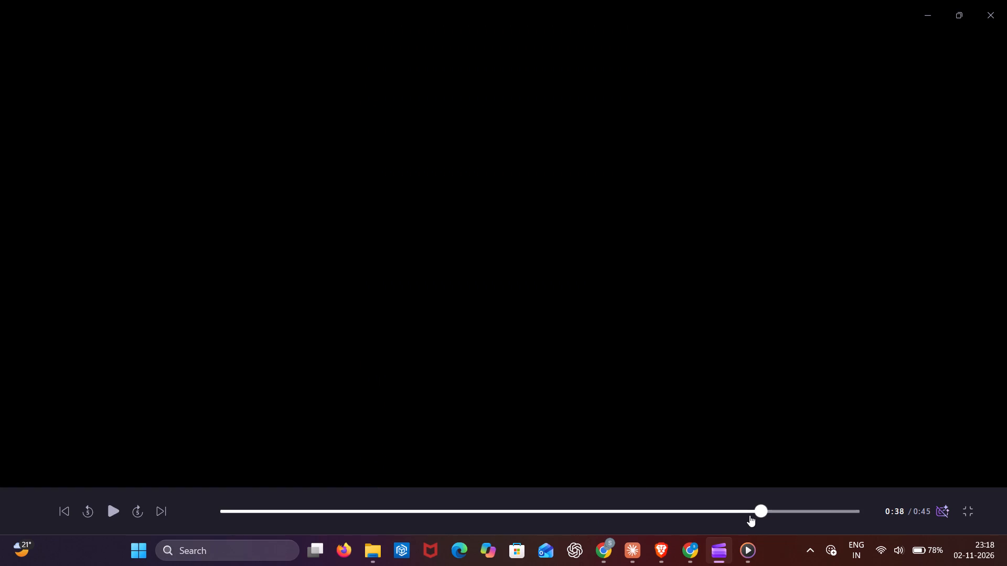
left_click(801, 507)
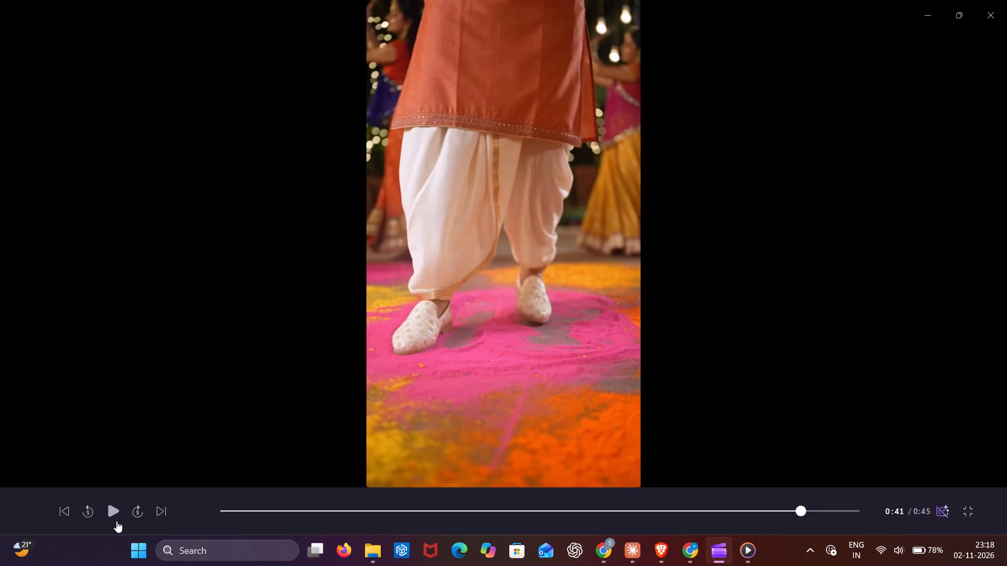
left_click(111, 523)
left_click(111, 521)
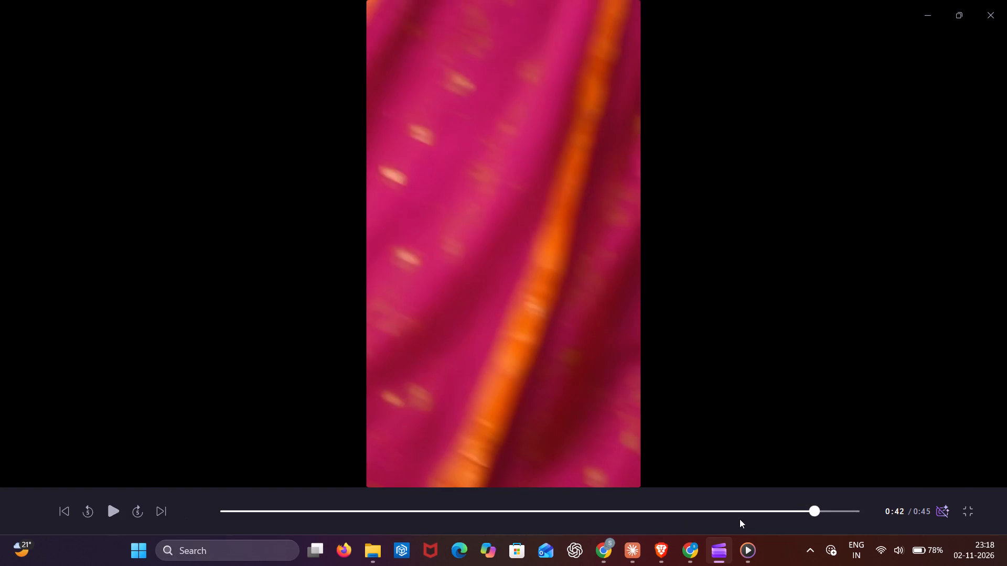
left_click(802, 514)
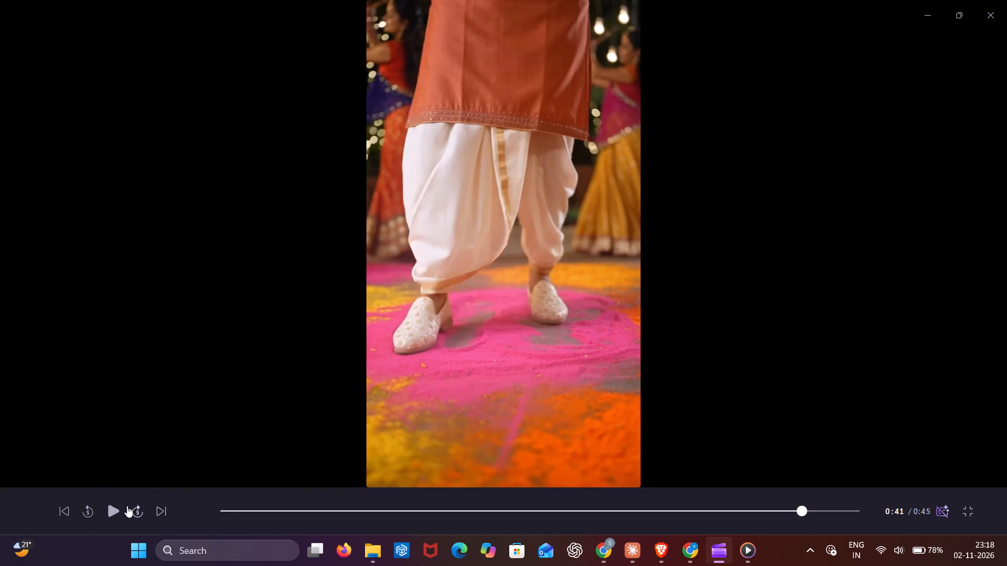
left_click(122, 508)
left_click(104, 511)
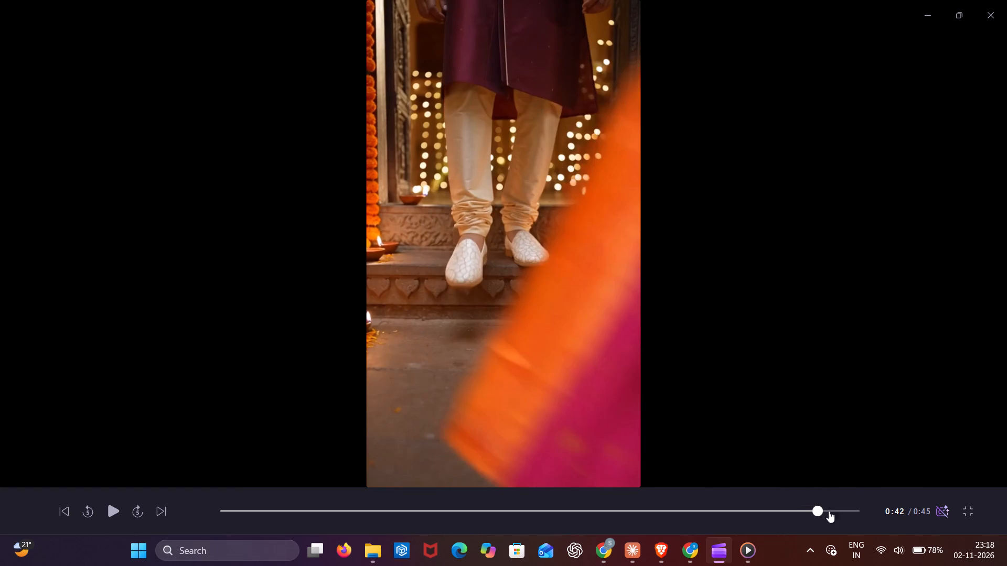
left_click(795, 510)
left_click(766, 517)
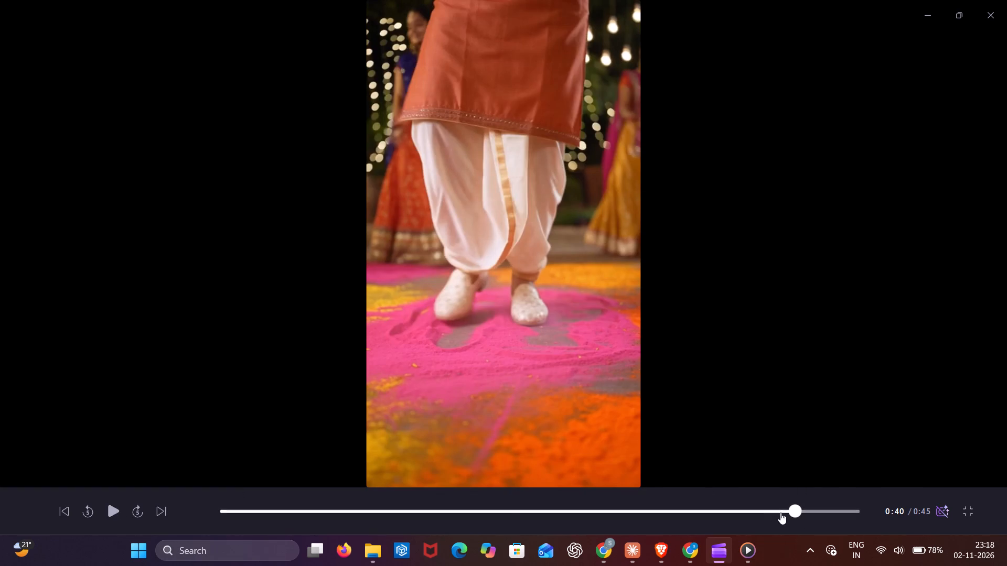
left_click(780, 513)
left_click(116, 510)
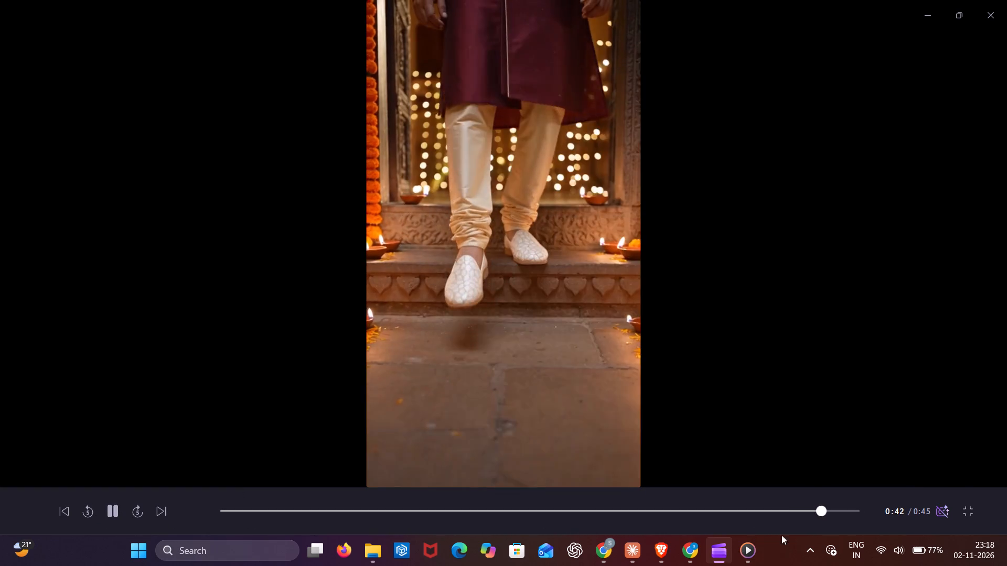
left_click(768, 516)
left_click(101, 507)
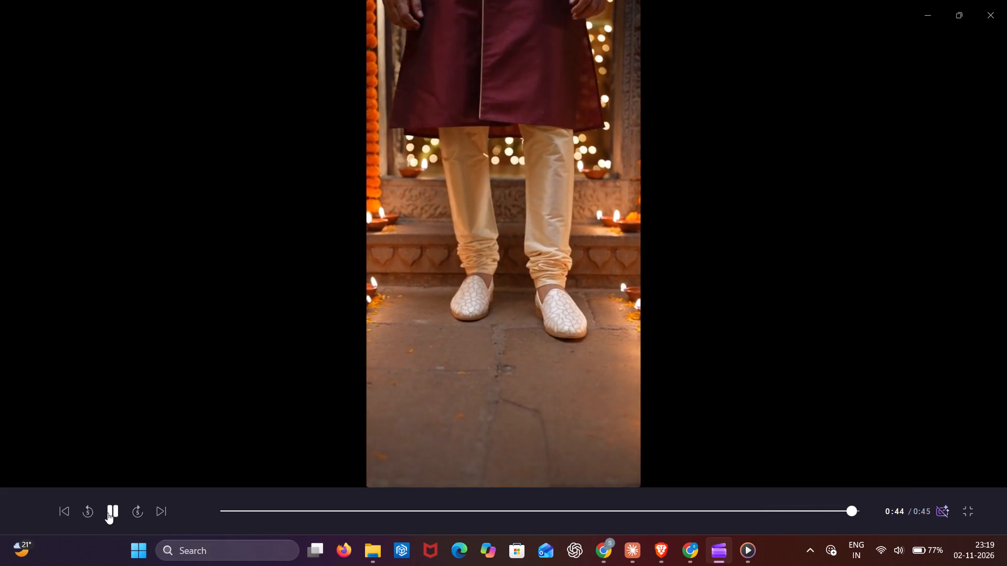
left_click(971, 506)
scroll(402, 389, "right", 9)
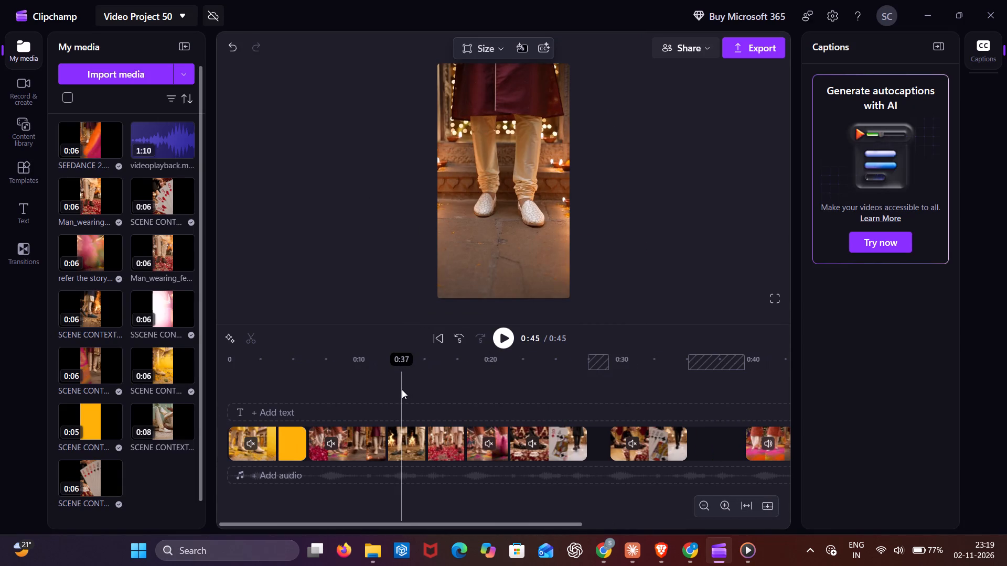
left_click(220, 398)
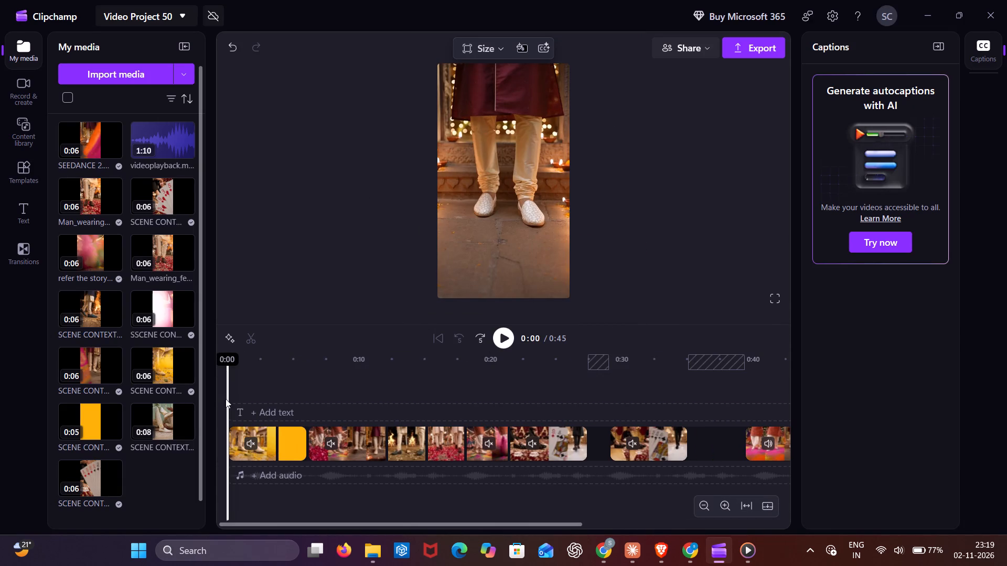
Switch to Brave and audition the dhol Shorts The night came ALIVE, Custom Dhol Speaker and Powerful Dhol Tasha from the YouTube results.
left_click(667, 553)
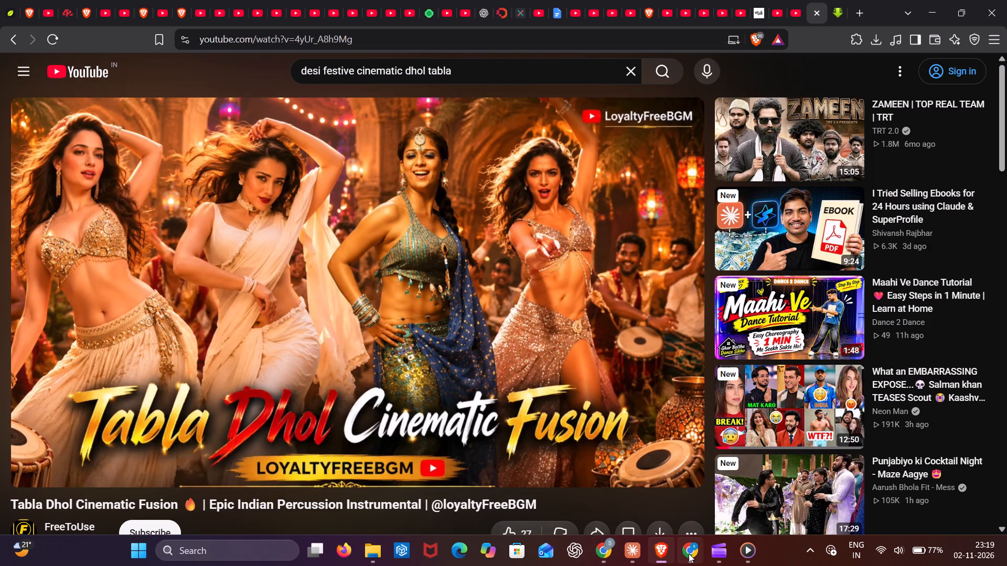
scroll(425, 350, "right", 3)
scroll(282, 358, "down", 3)
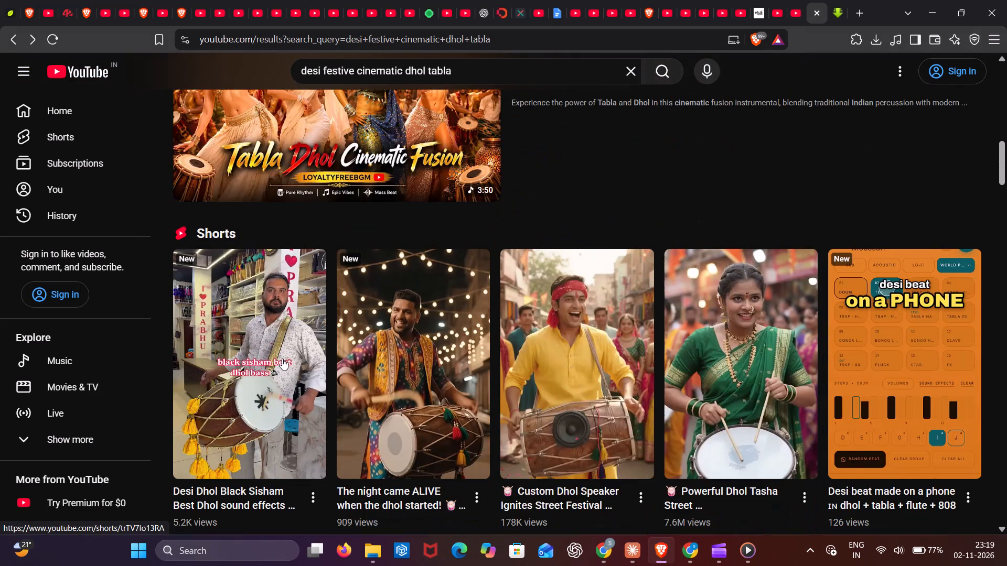
scroll(282, 358, "down", 1)
left_click(411, 322)
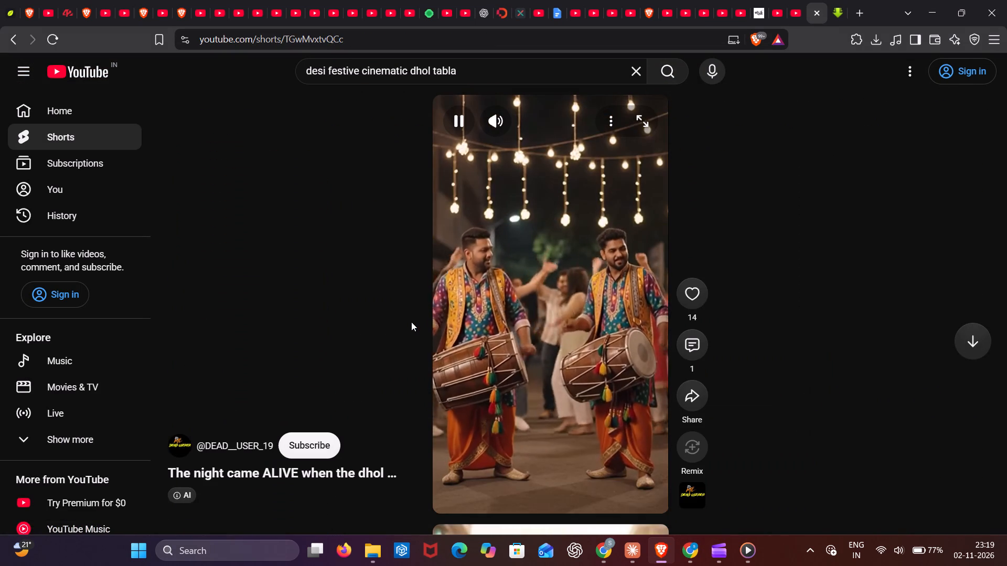
scroll(341, 336, "right", 3)
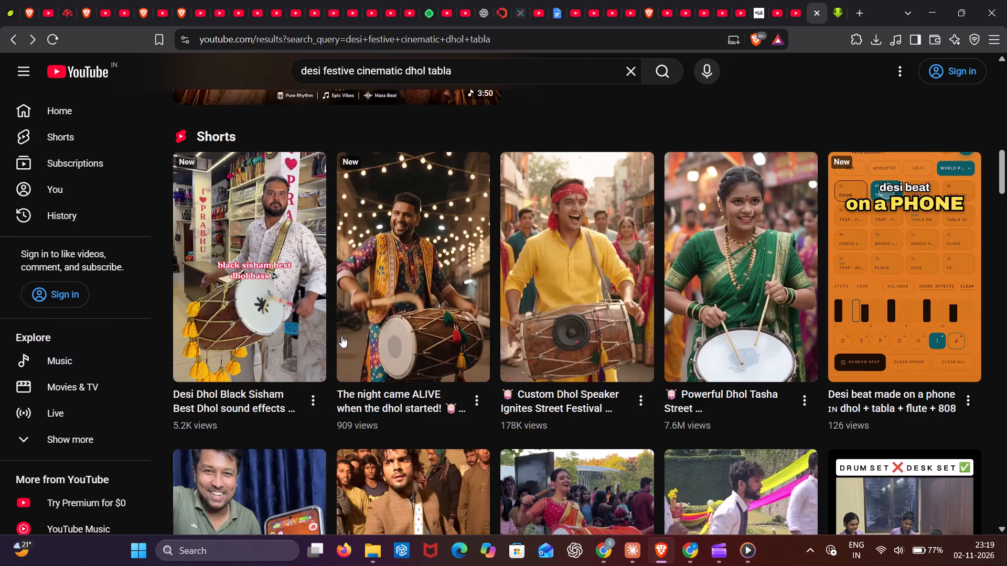
left_click(607, 313)
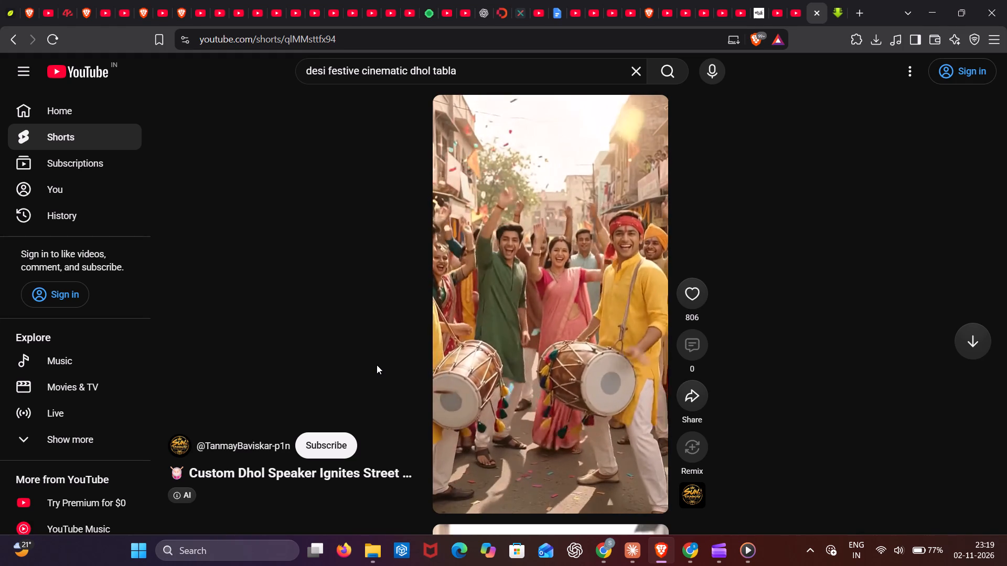
scroll(377, 365, "right", 5)
left_click(714, 338)
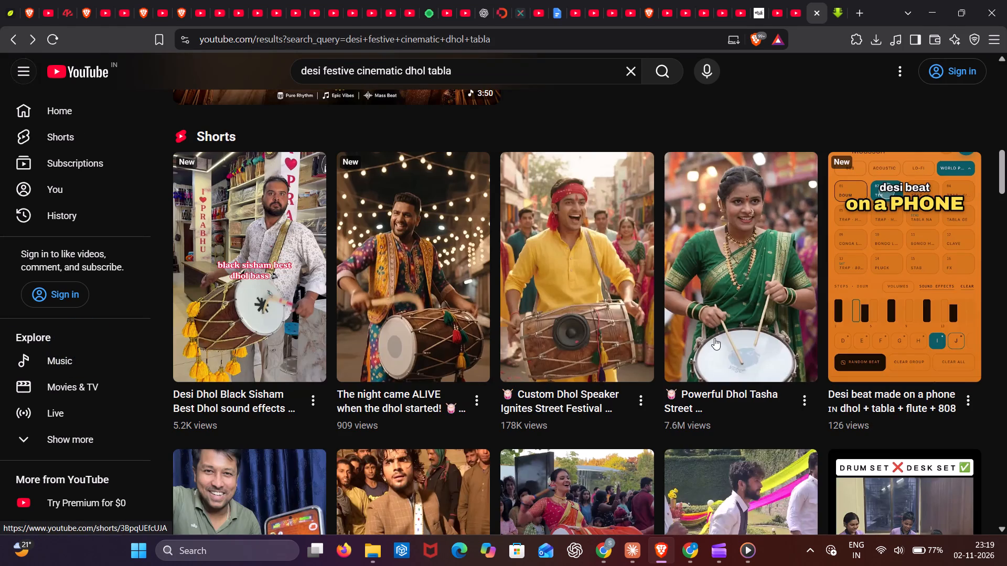
scroll(342, 390, "right", 3)
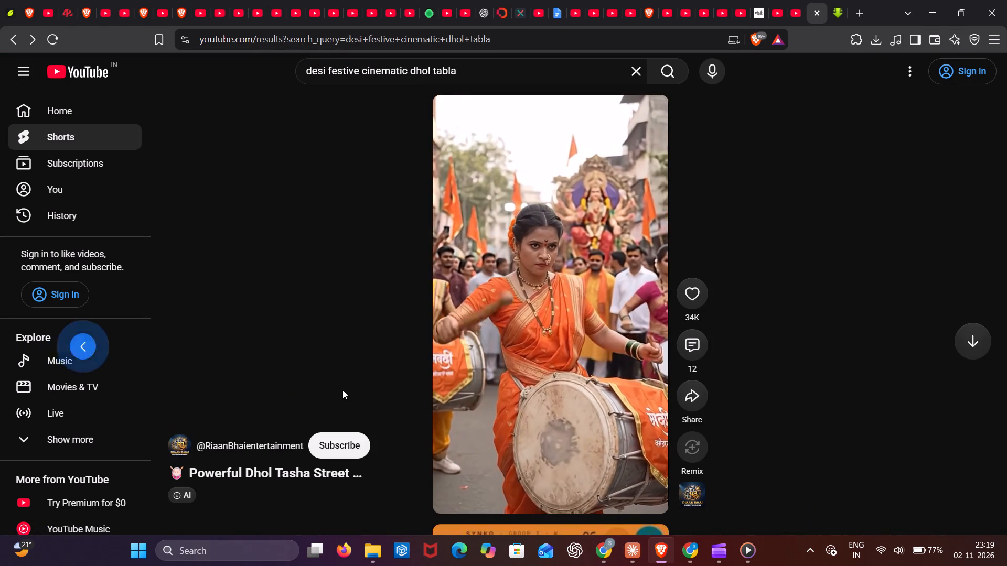
Audition the second row of Shorts: DHOLAK DRUM VS TALKING TOM, #chek yar kamal Dhol beat and the BeatsOfRedmond dhol clip.
scroll(399, 477, "down", 3)
left_click(268, 331)
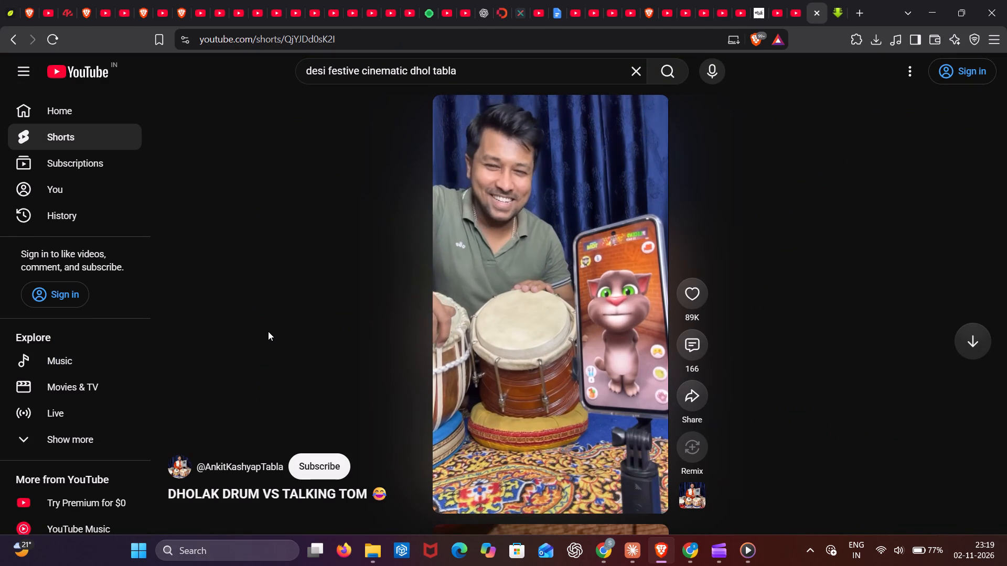
scroll(268, 331, "right", 4)
left_click(412, 340)
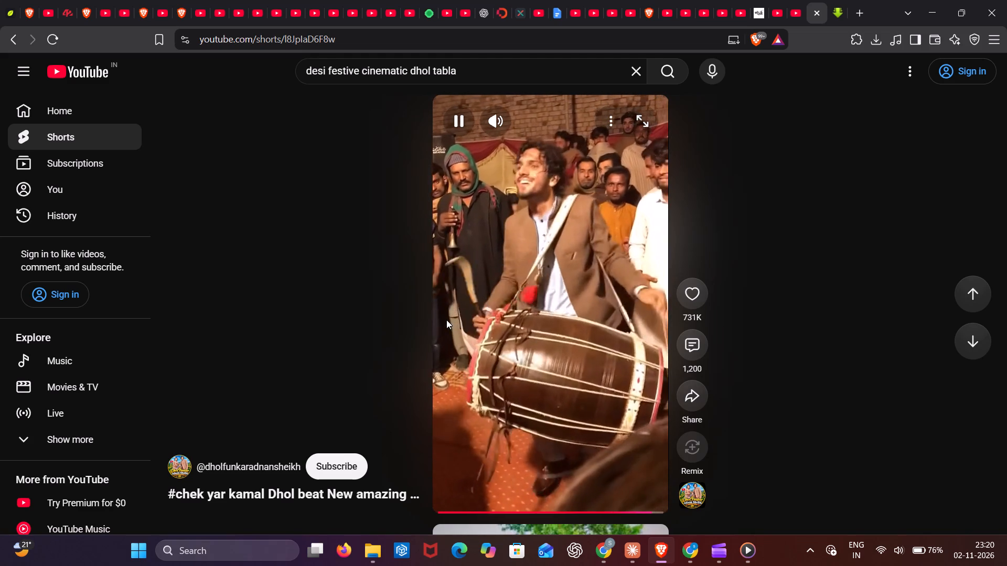
scroll(446, 320, "right", 4)
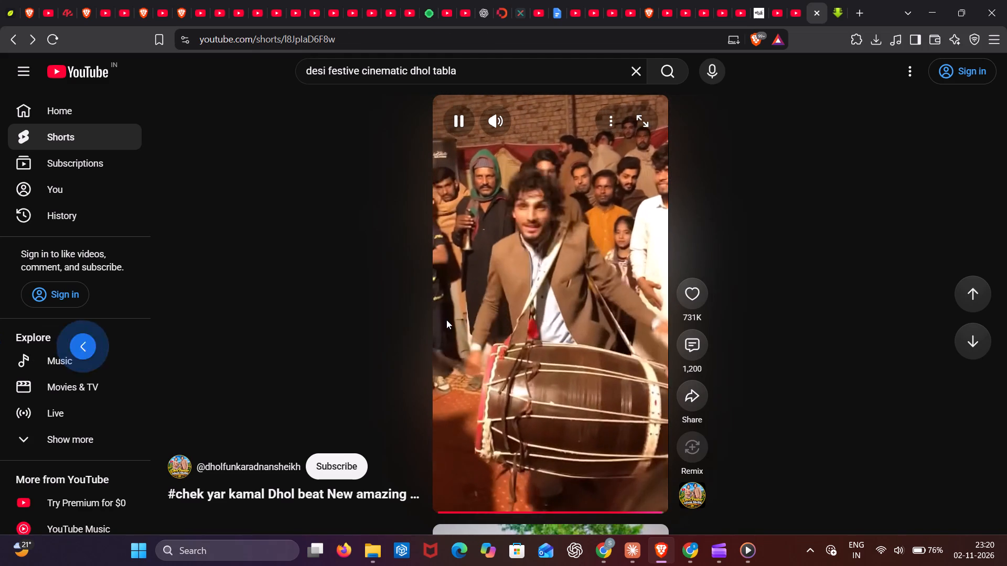
left_click(610, 278)
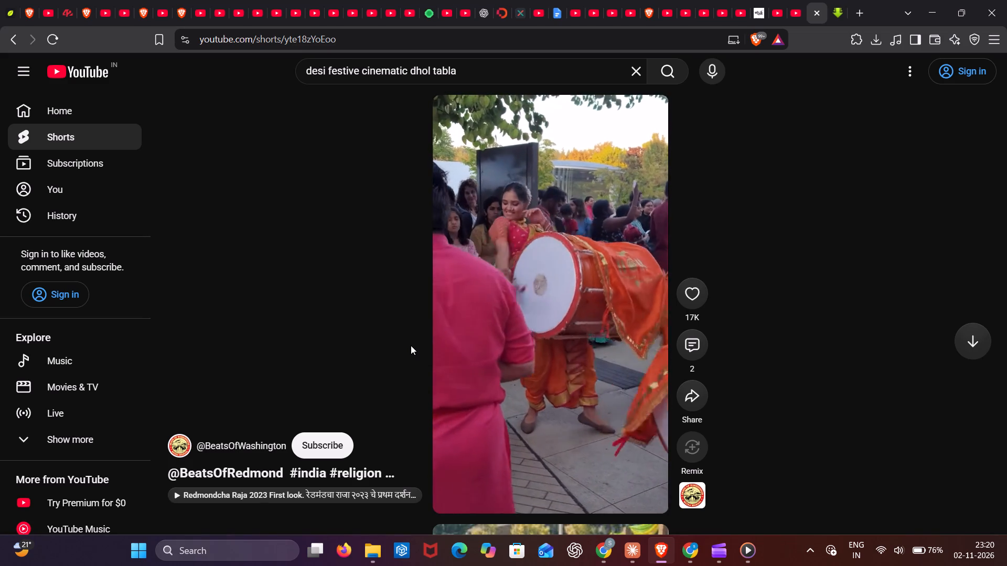
scroll(411, 345, "right", 3)
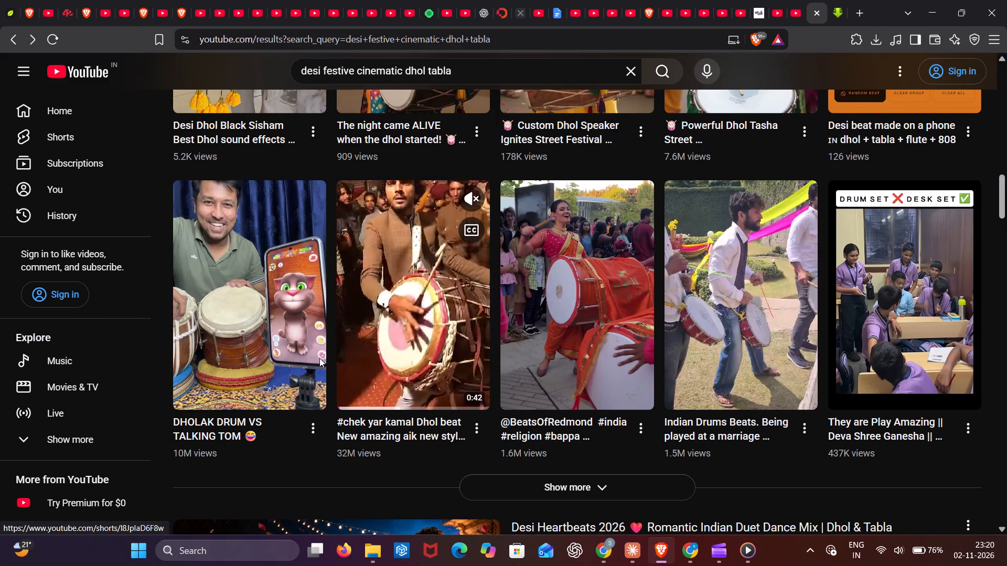
Audition Happy Indian Fusion Instrumental, skipping from its start to about 2:32, and pause it before returning to the search results.
scroll(281, 345, "down", 3)
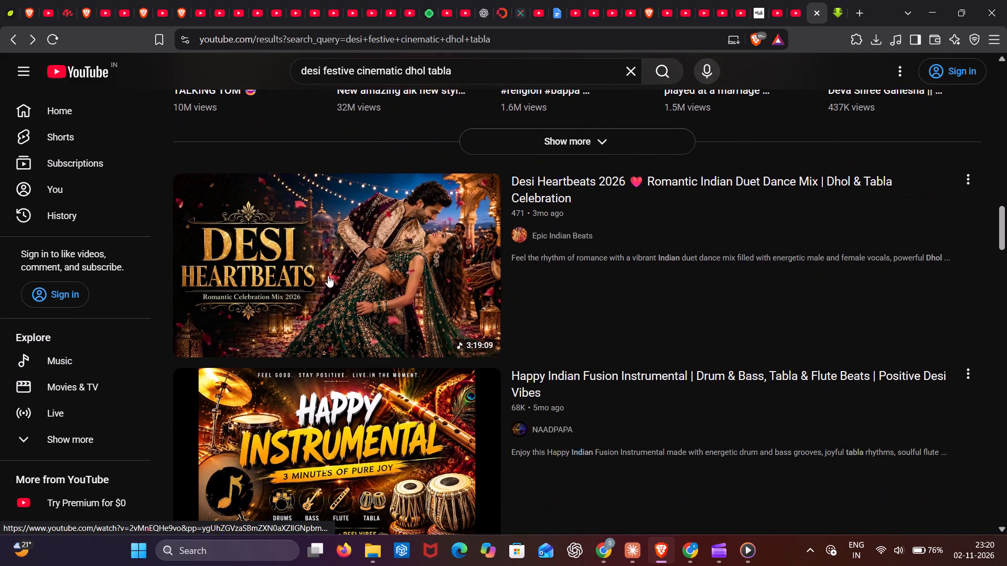
scroll(337, 434, "down", 2)
left_click(354, 336)
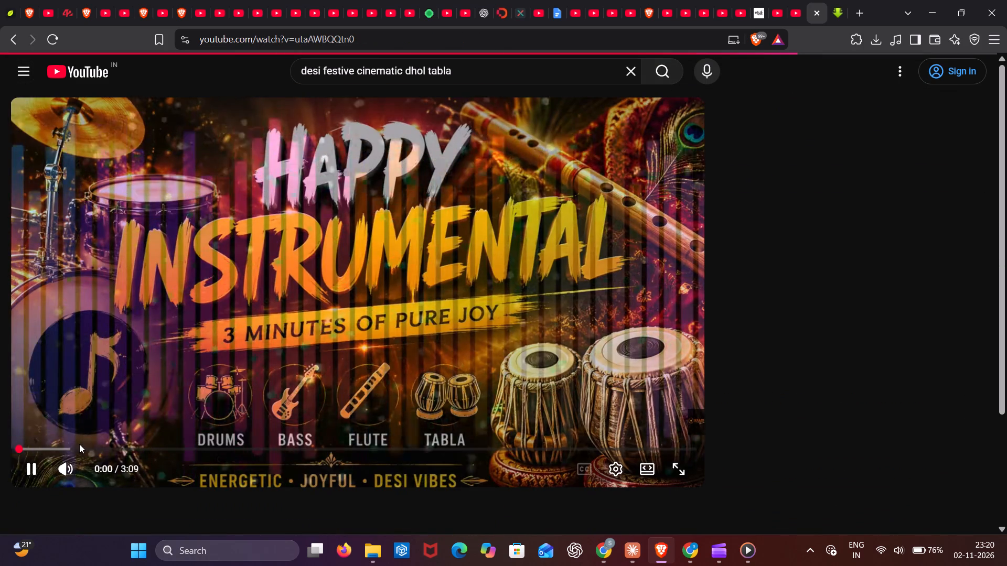
left_click(67, 445)
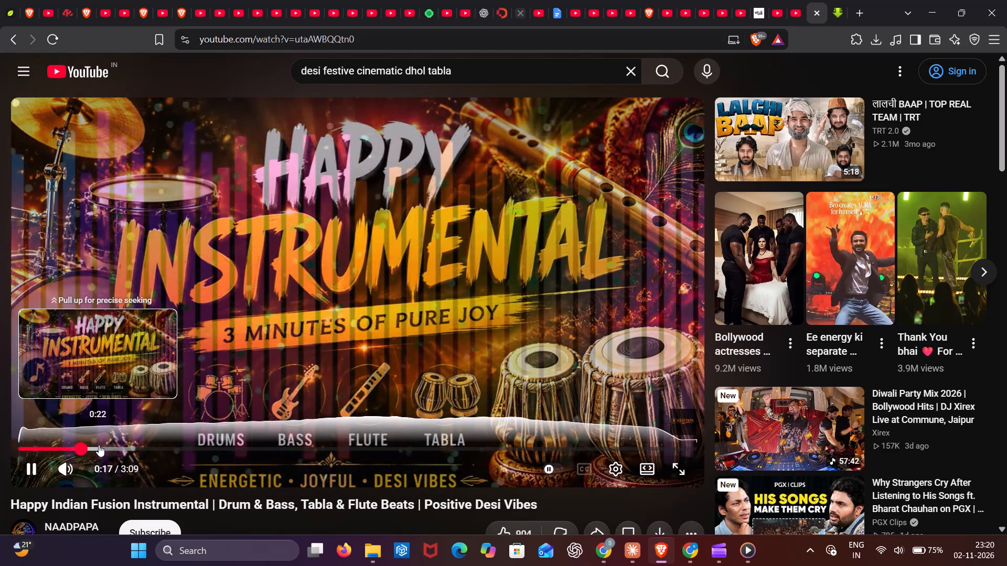
left_click(135, 447)
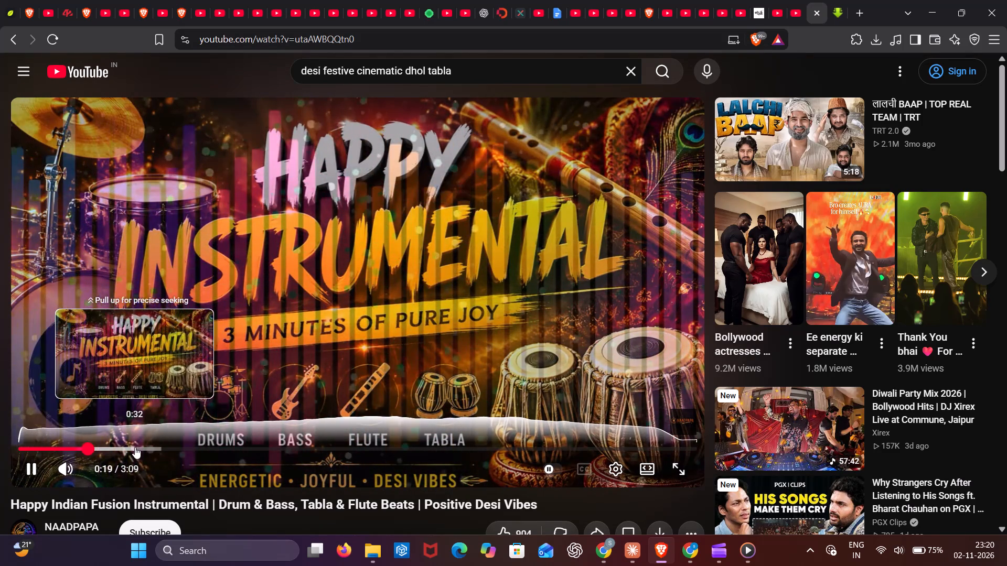
left_click(162, 445)
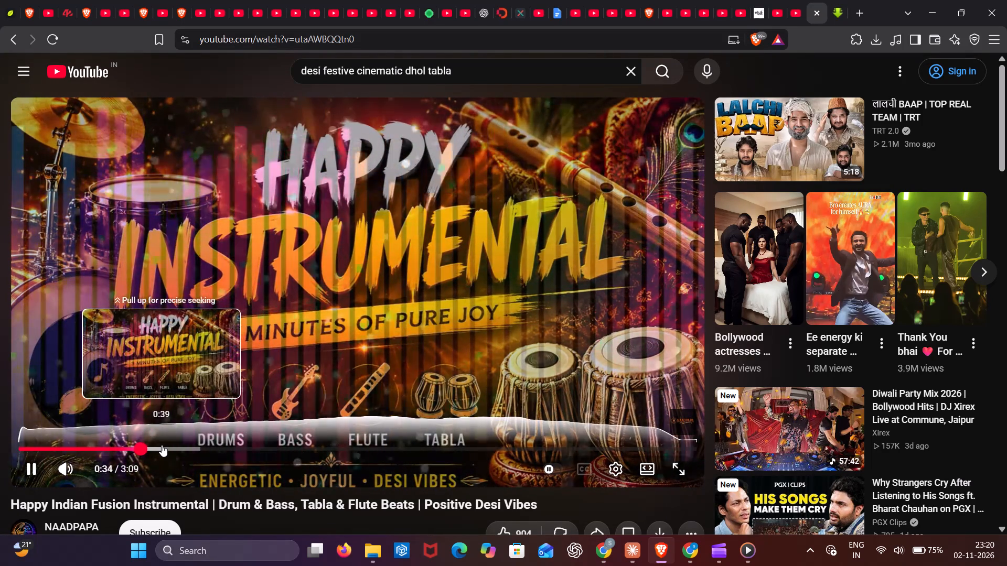
left_click(192, 445)
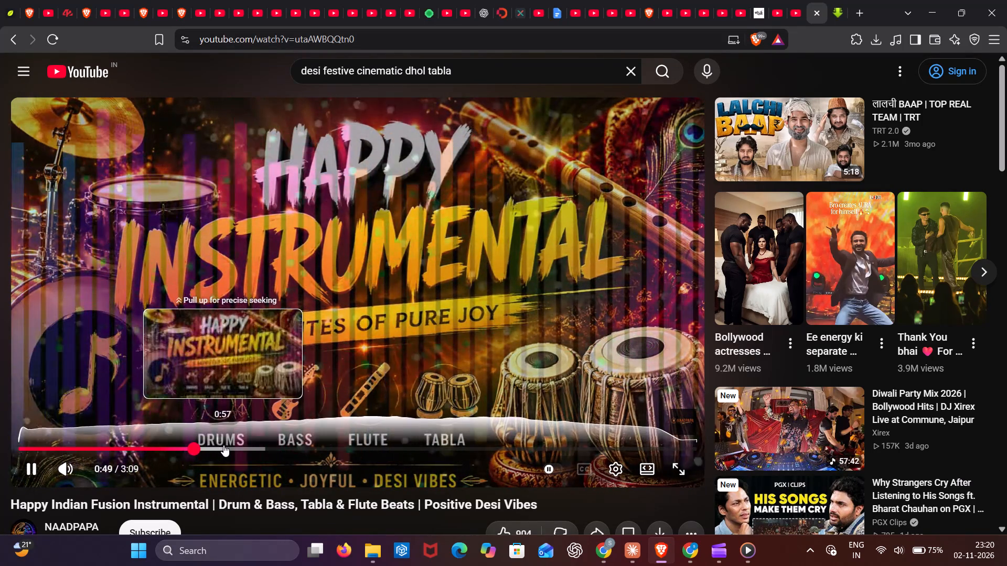
left_click(223, 445)
left_click(255, 445)
left_click(305, 450)
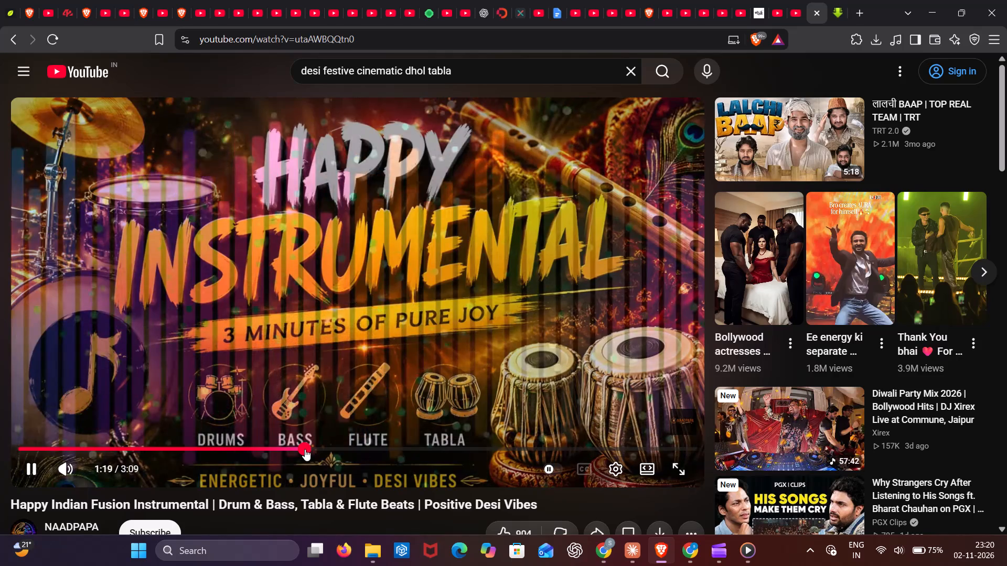
left_click(363, 448)
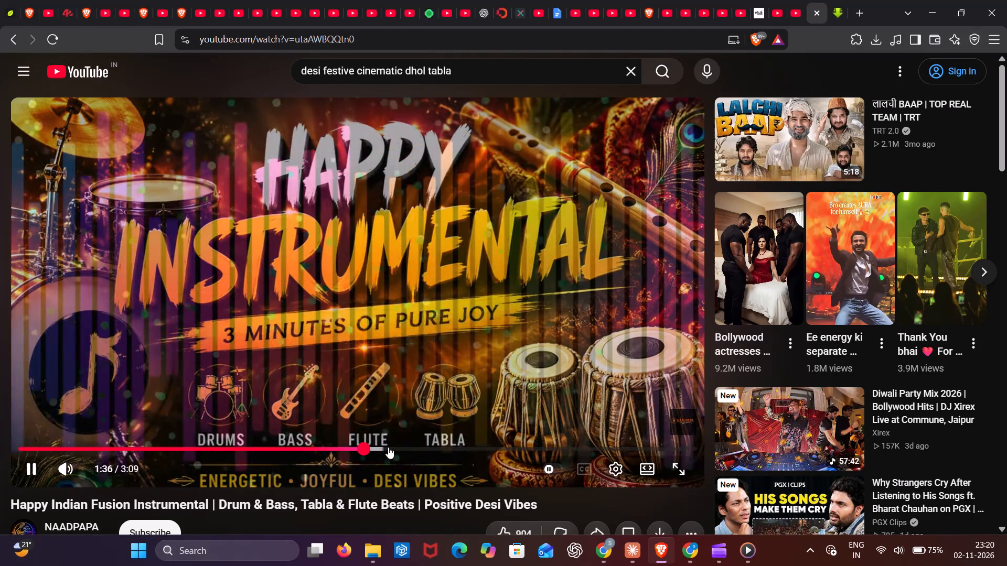
left_click(405, 445)
left_click(475, 445)
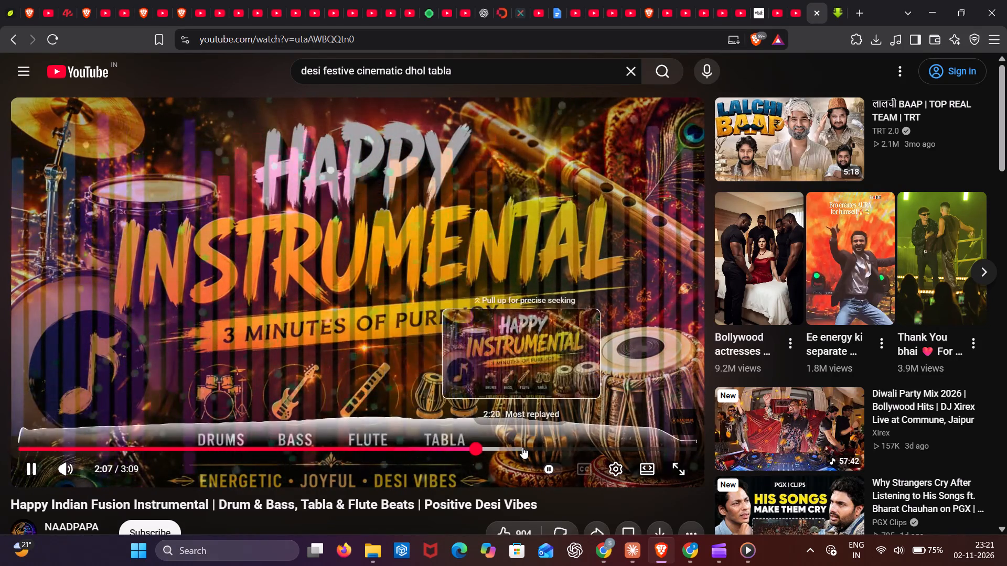
left_click(561, 445)
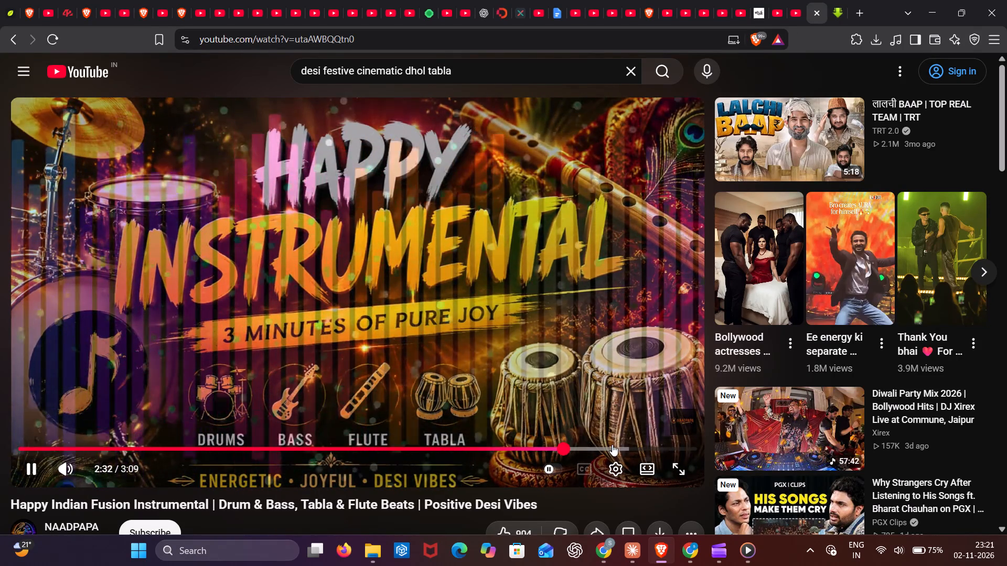
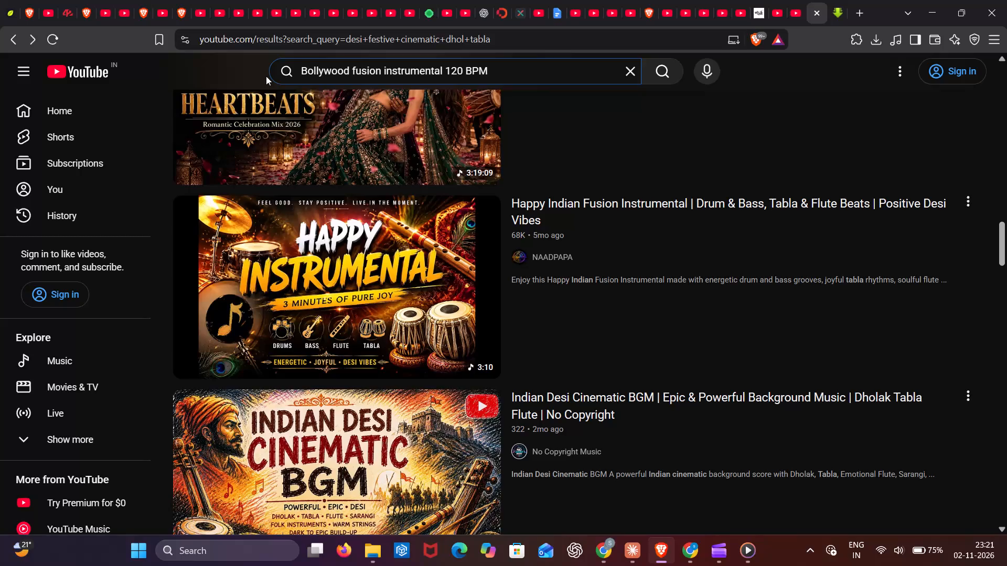
Search YouTube for "Bollywood fusion instrumental 120 BPM" and audition Sitar & Nagada Instrumental Fusion from about 1:24, returning to the results.
key("Return")
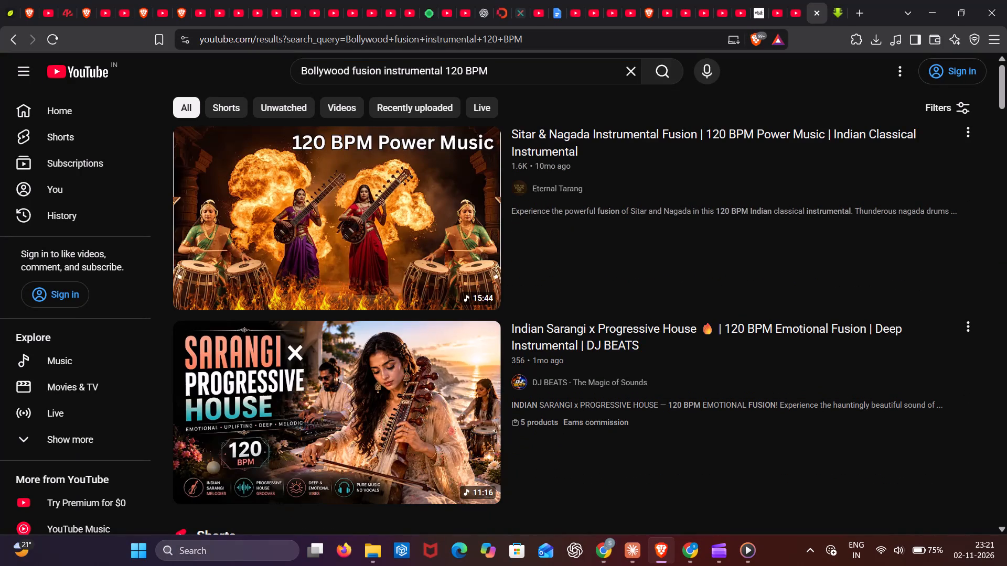
left_click(348, 215)
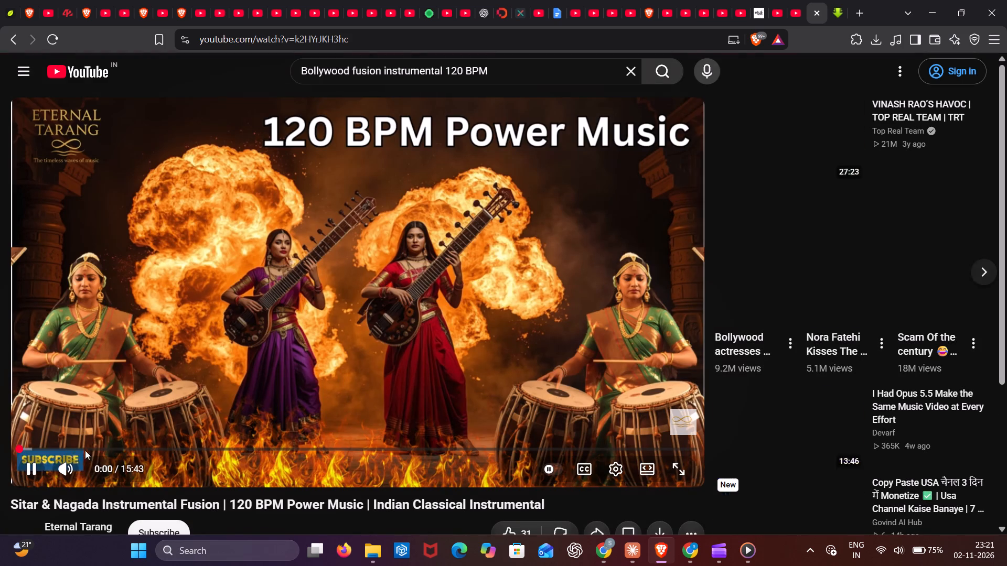
left_click(78, 449)
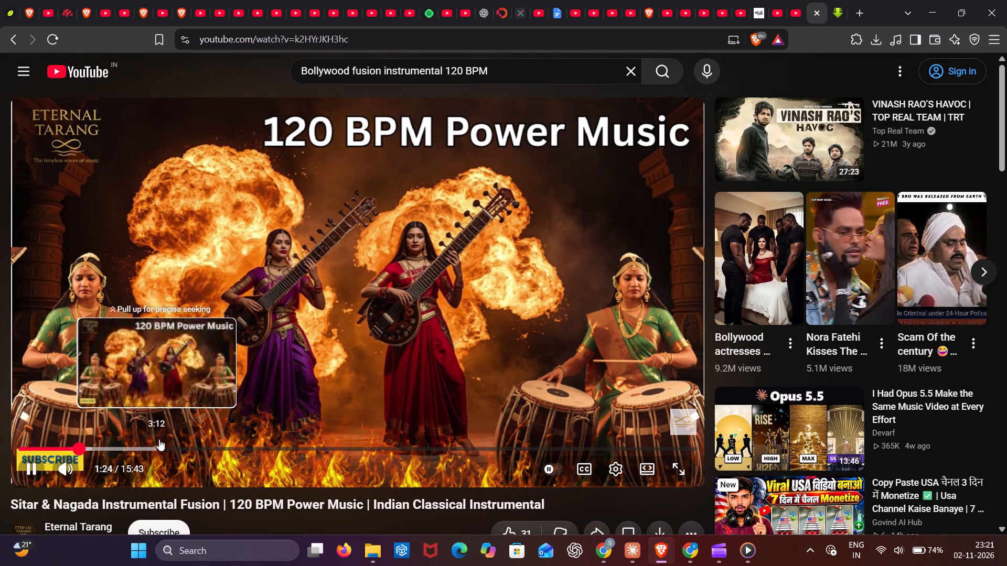
scroll(255, 244, "right", 5)
Audition the Shorts BOLLYWOOD BEAT 120 BPM and Chaap Tilak — Sitar Meets Distorted Guitar, returning to the search results.
scroll(337, 401, "down", 2)
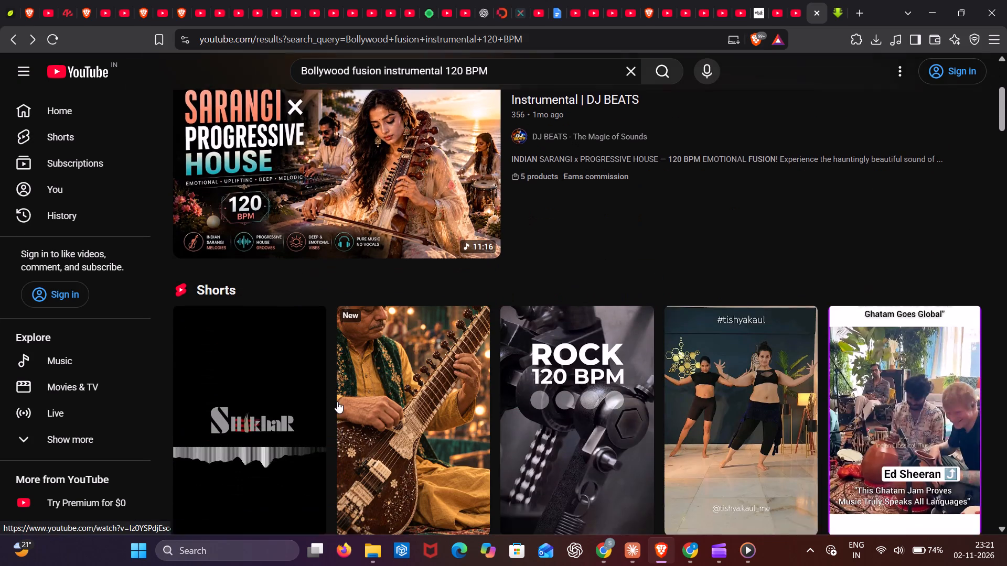
scroll(337, 401, "down", 1)
left_click(287, 445)
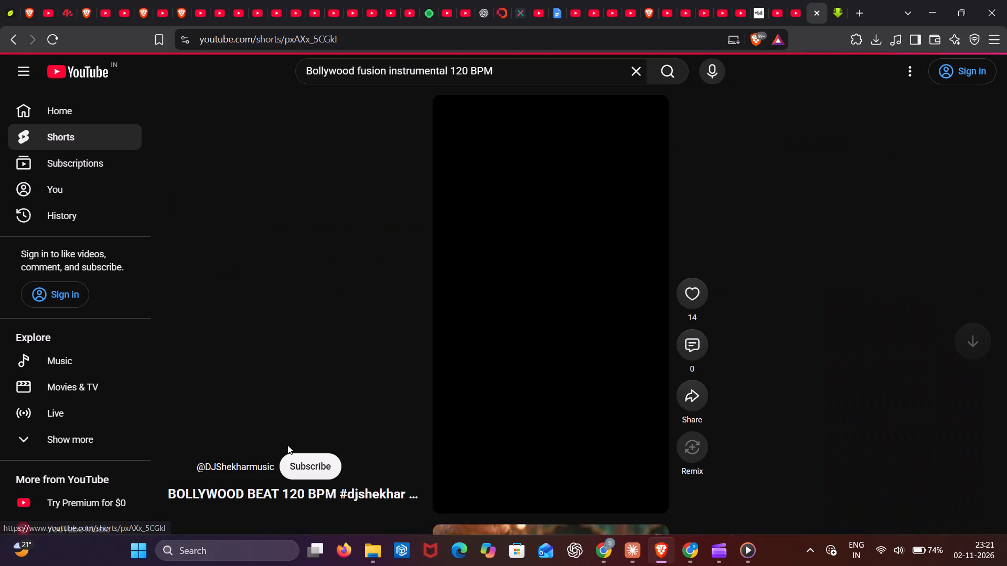
scroll(318, 363, "right", 3)
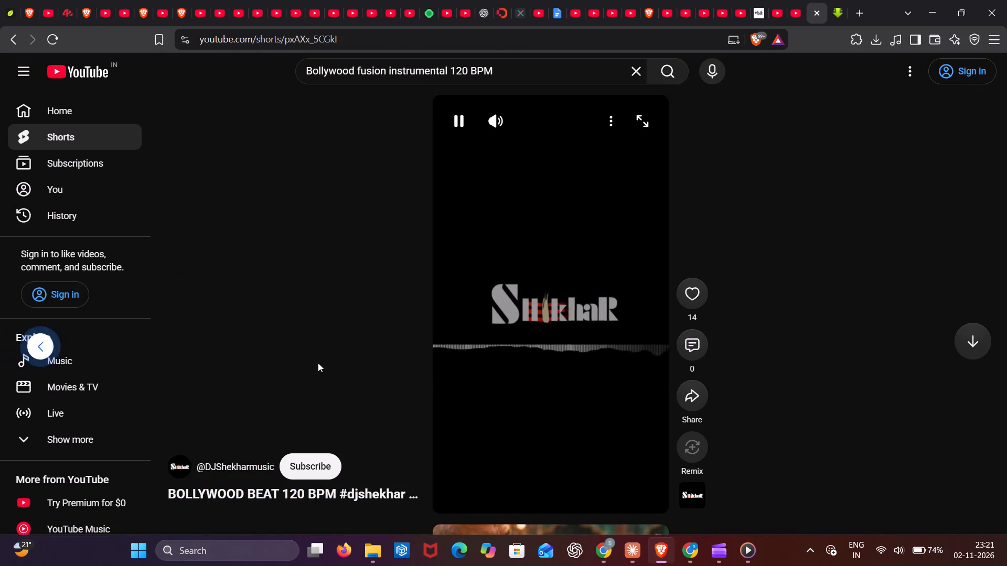
left_click(444, 431)
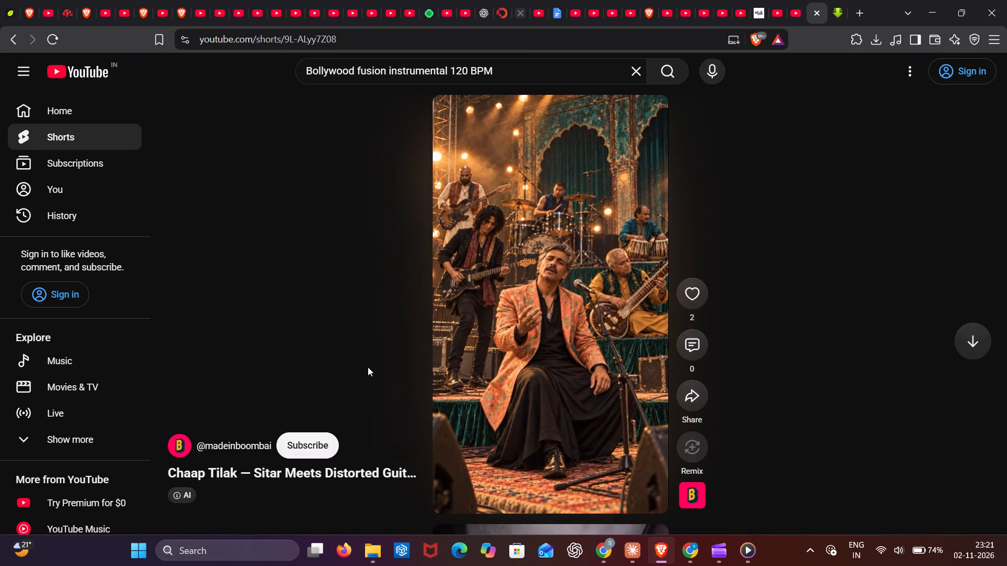
scroll(368, 367, "right", 6)
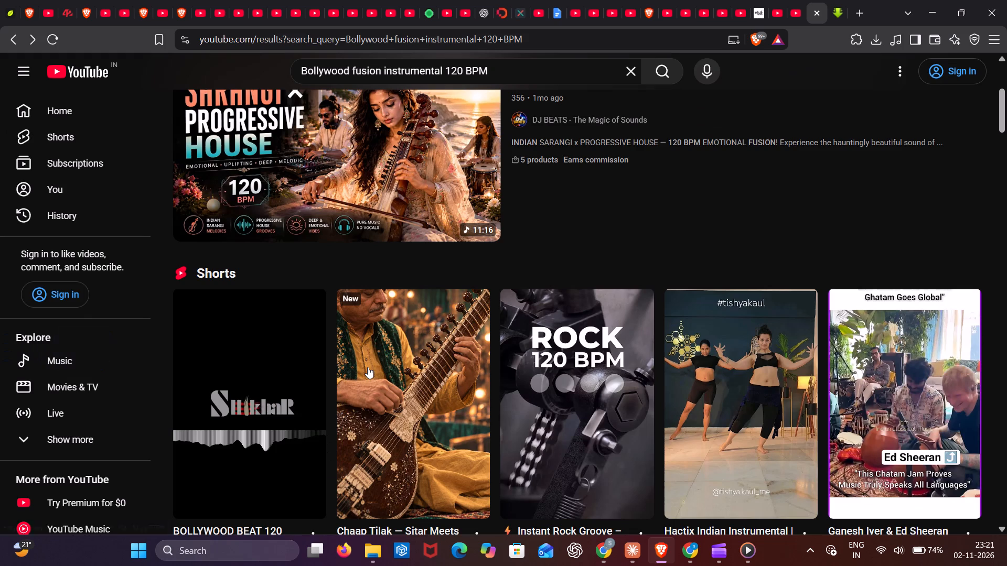
Audition Indian Pop Beat 120 BPM from The Tuners Channel, skipping ahead to about 4:18.
scroll(548, 448, "down", 3)
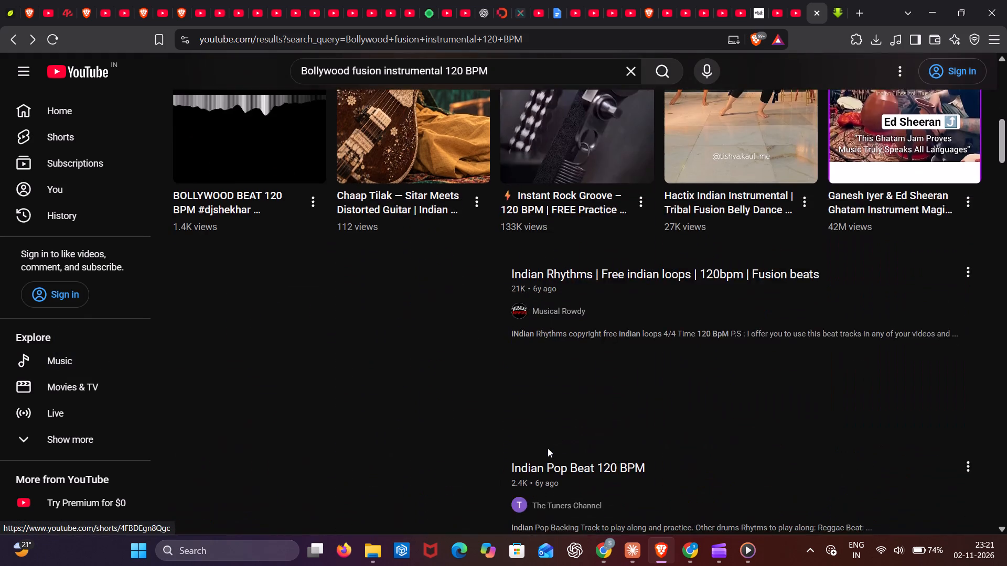
scroll(548, 448, "down", 1)
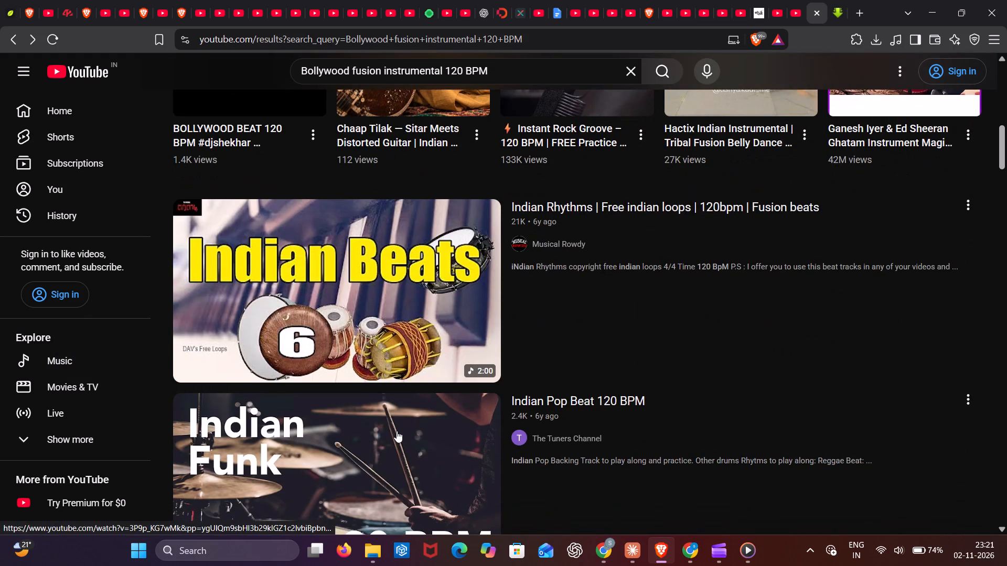
scroll(397, 431, "down", 2)
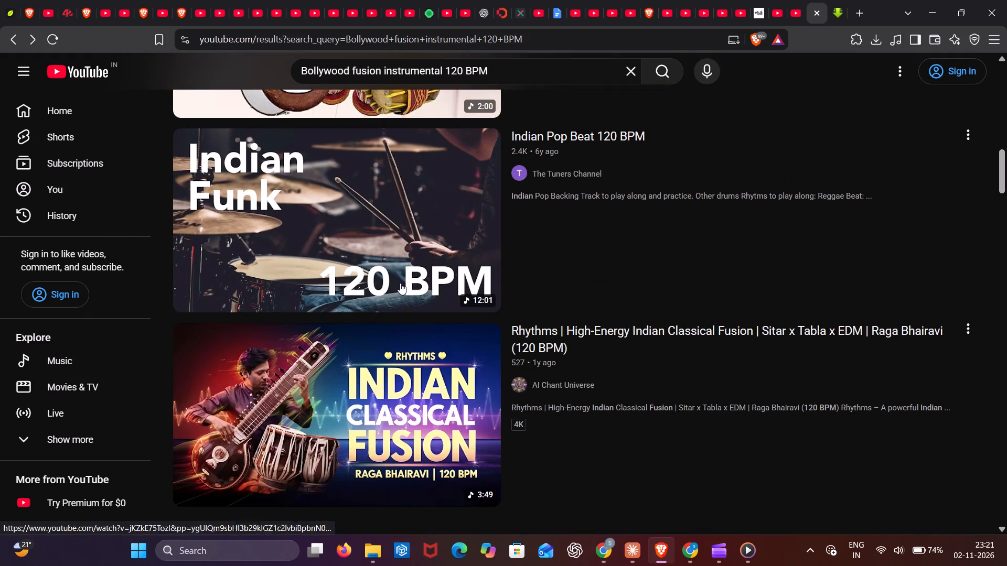
left_click(404, 247)
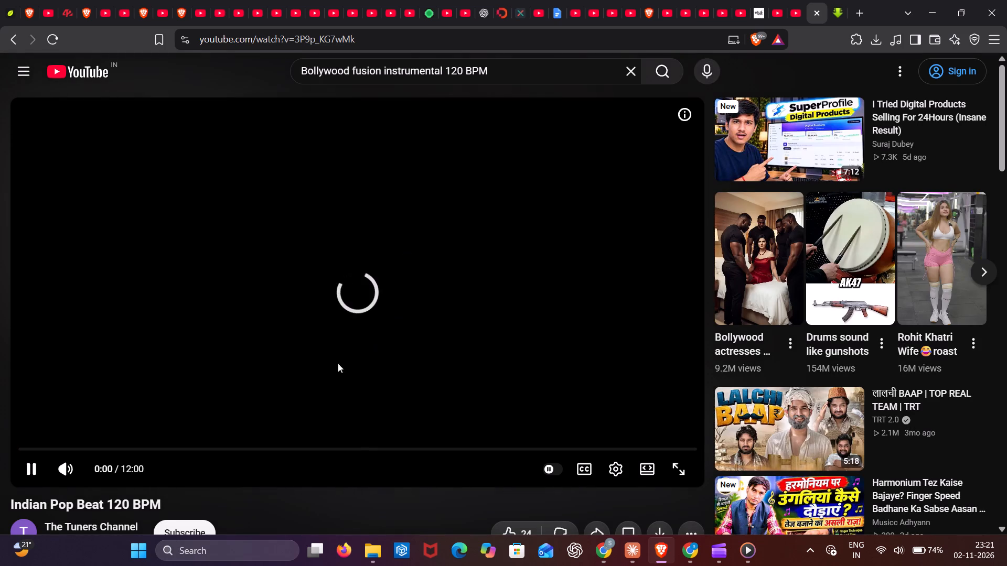
left_click(263, 445)
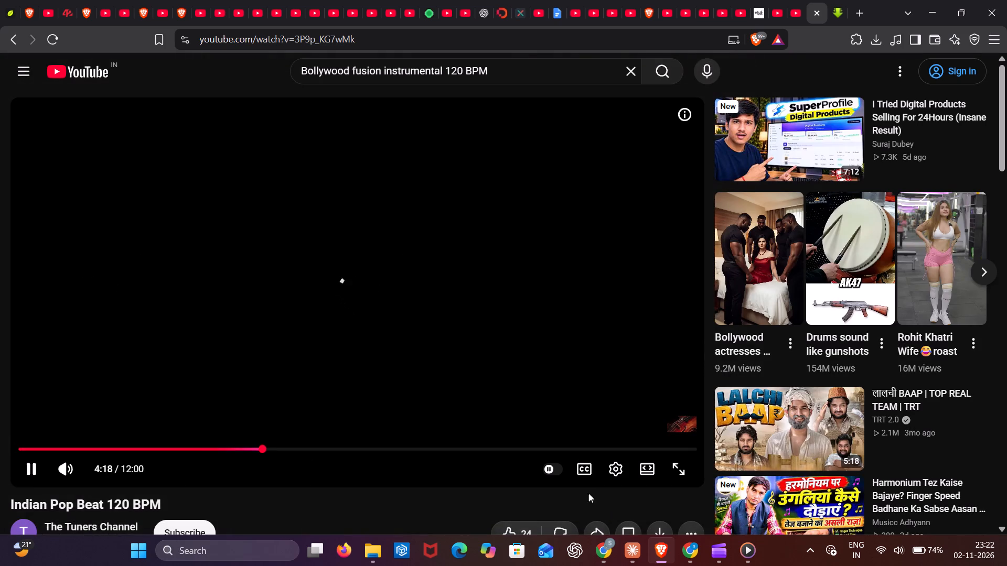
Switch to Clipchamp and preview the last timeline clip from about 0:40 to the end while the track plays.
left_click(716, 548)
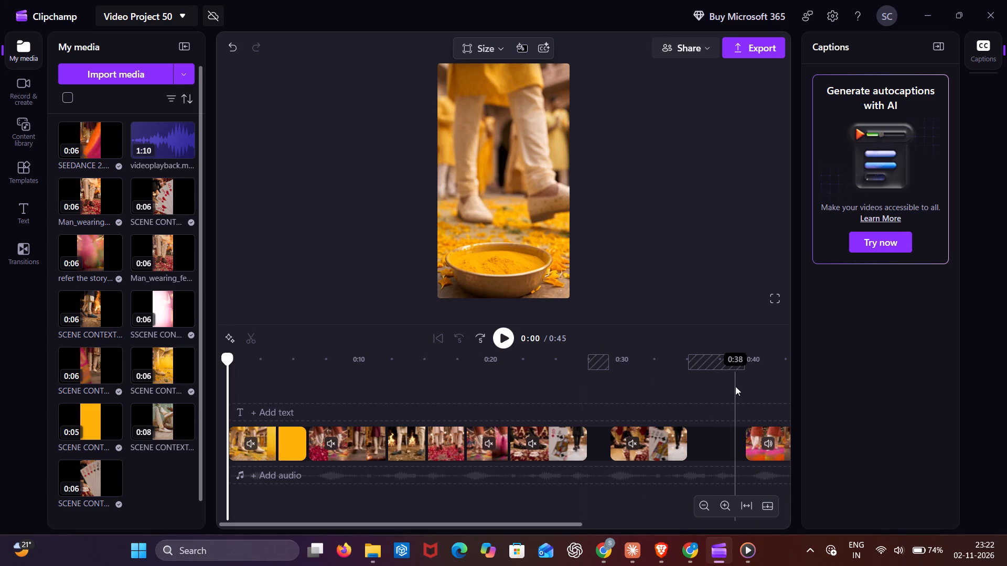
left_click(748, 398)
left_click(512, 336)
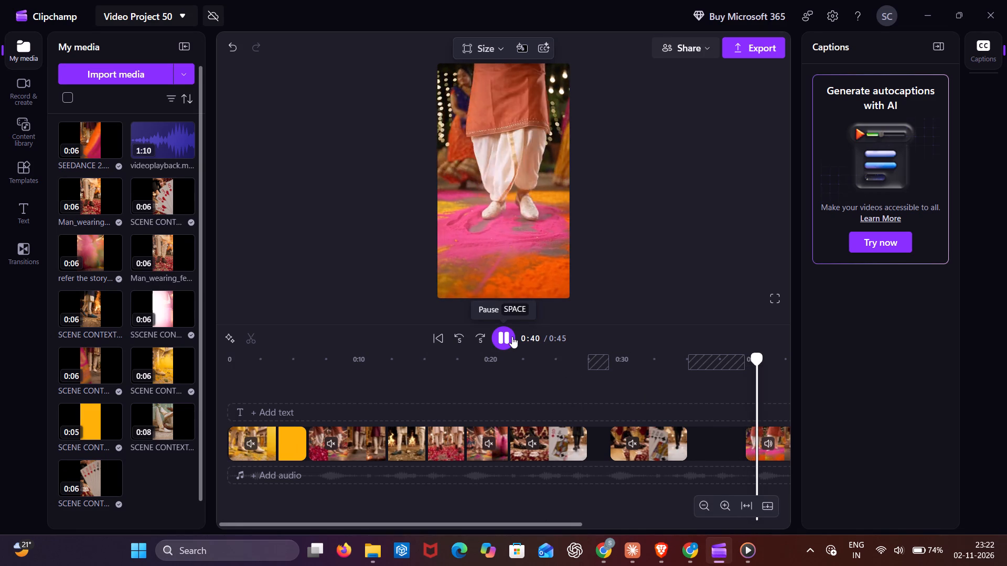
double_click(510, 337)
double_click(510, 337)
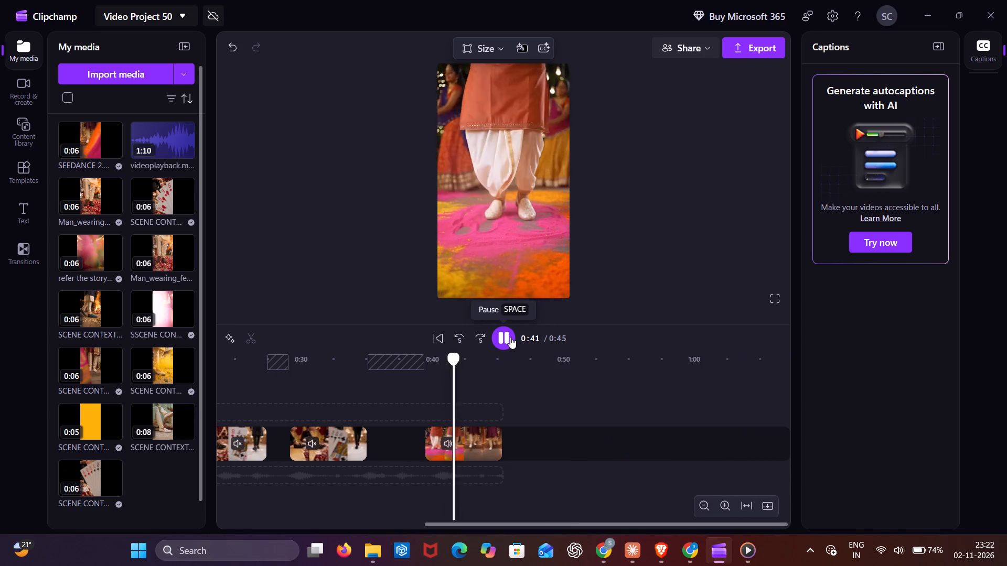
double_click(510, 337)
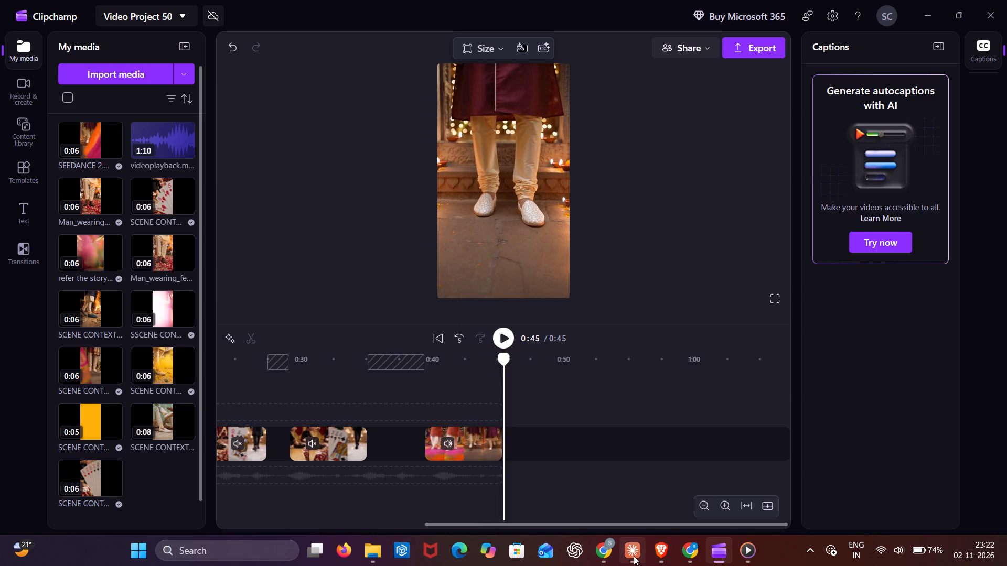
Switch back to Brave and audition Rhythms | High-Energy Indian Classical Fusion at about 0:25, 1:00, 1:35 and 1:54, returning to the results.
left_click(657, 557)
scroll(483, 355, "right", 3)
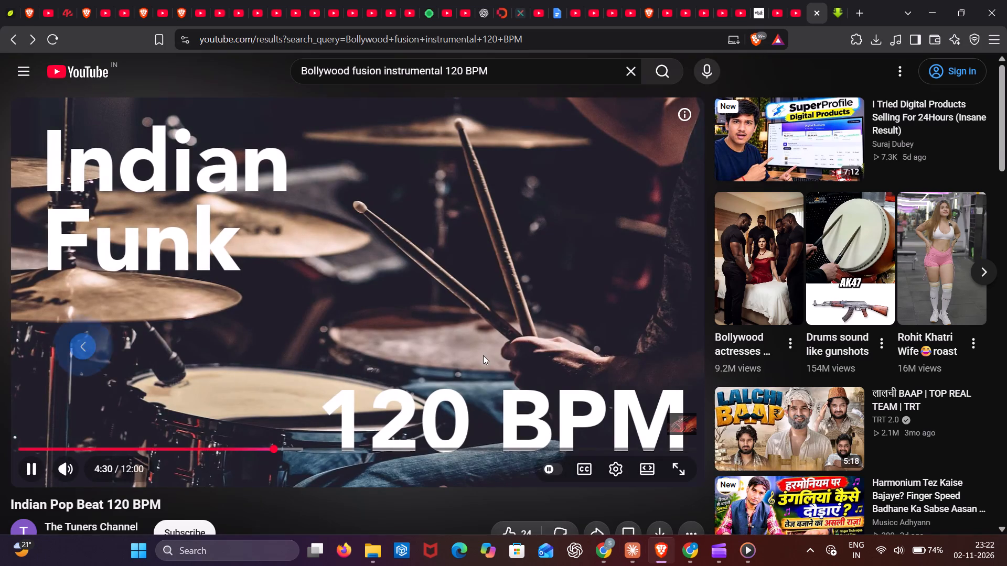
left_click(393, 422)
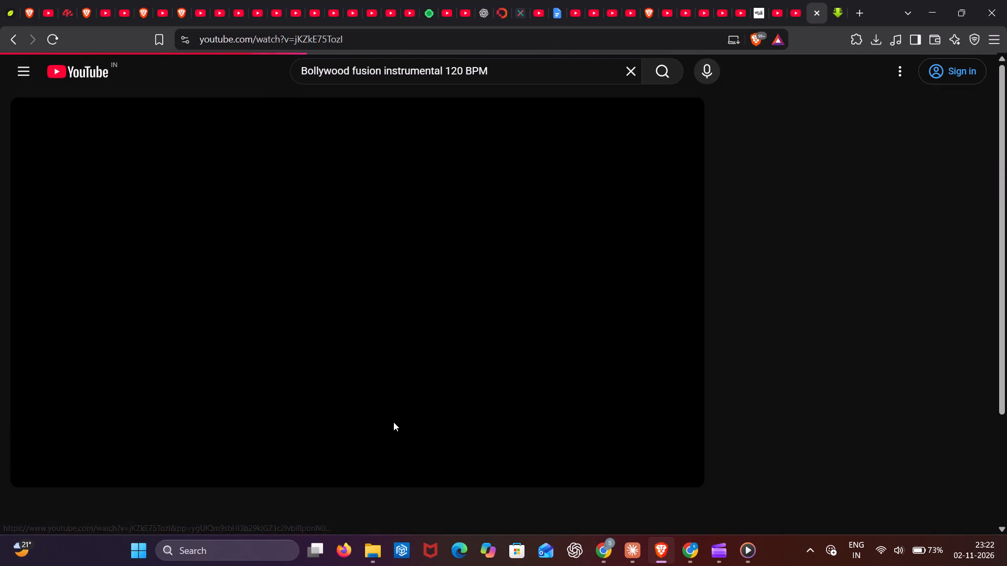
left_click(93, 447)
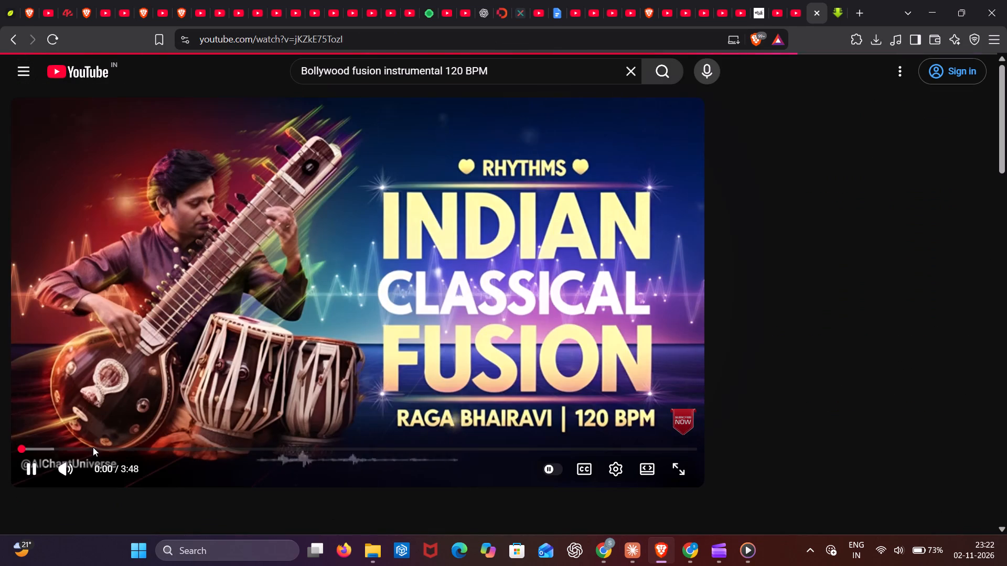
left_click(92, 452)
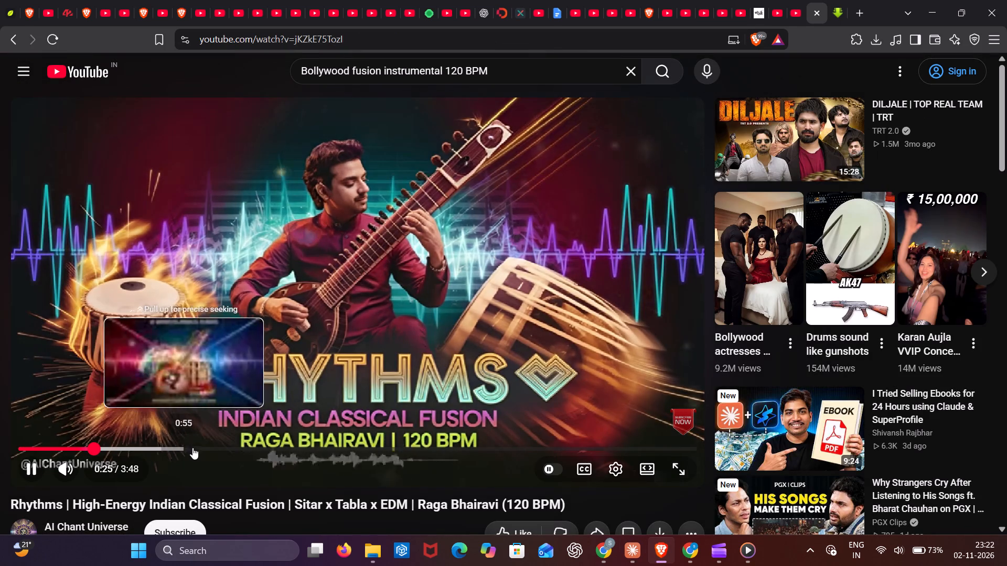
left_click(199, 452)
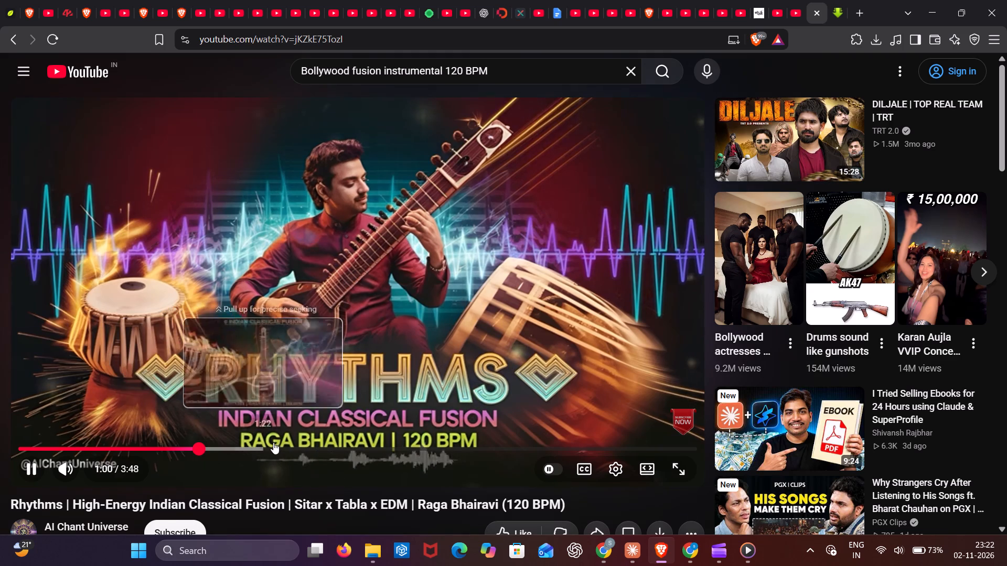
left_click(301, 451)
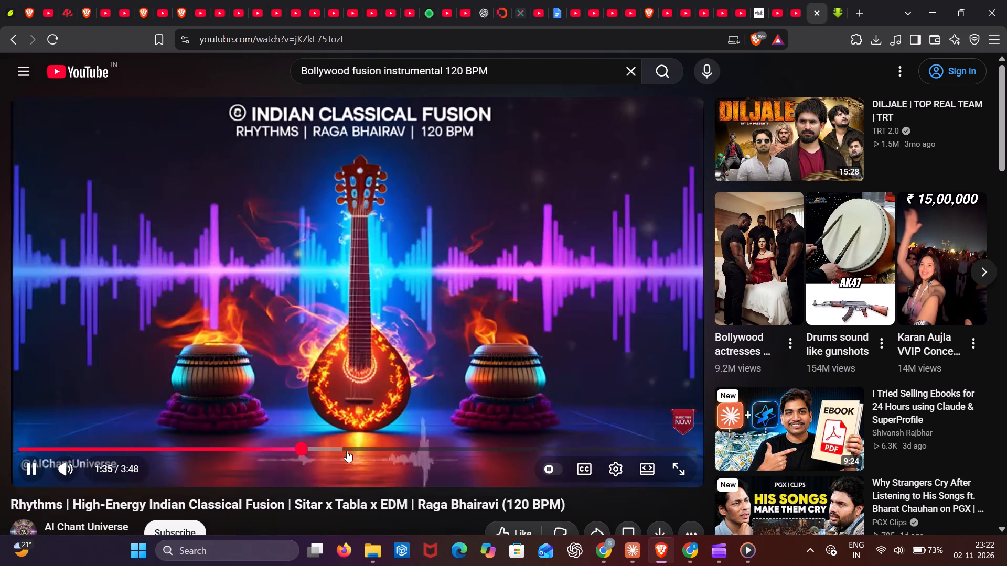
left_click(356, 452)
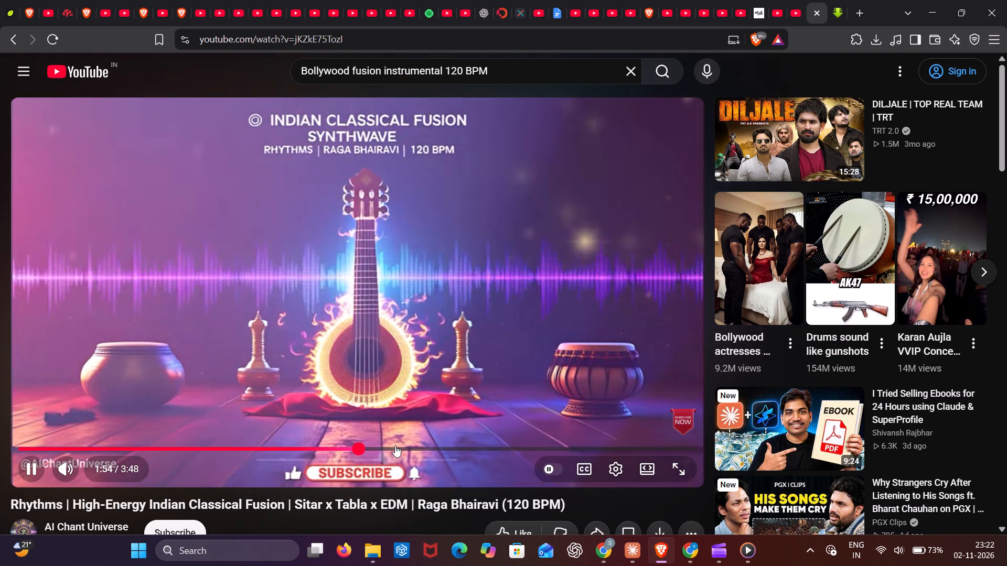
scroll(327, 365, "right", 4)
Browse further down the Bollywood fusion instrumental results and open the INDIAN TYPE BEAT - "SANKAT" video from VoltVision Beats.
scroll(378, 424, "down", 3)
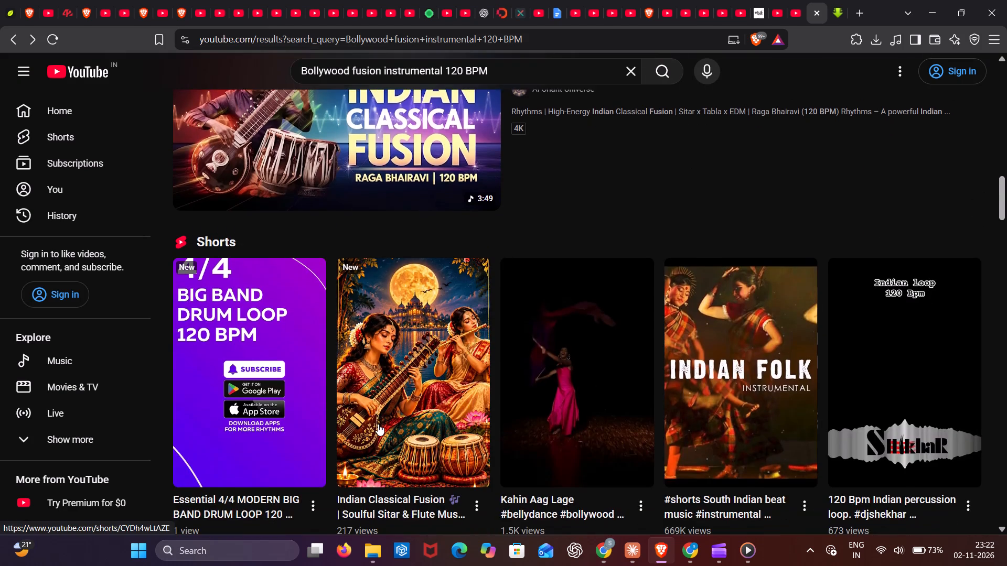
scroll(378, 424, "down", 1)
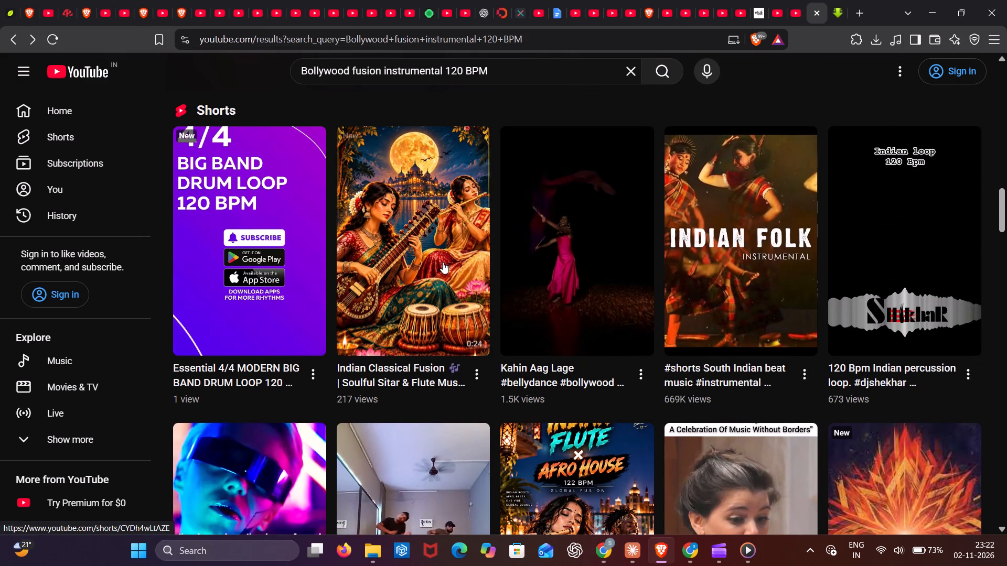
scroll(443, 262, "down", 2)
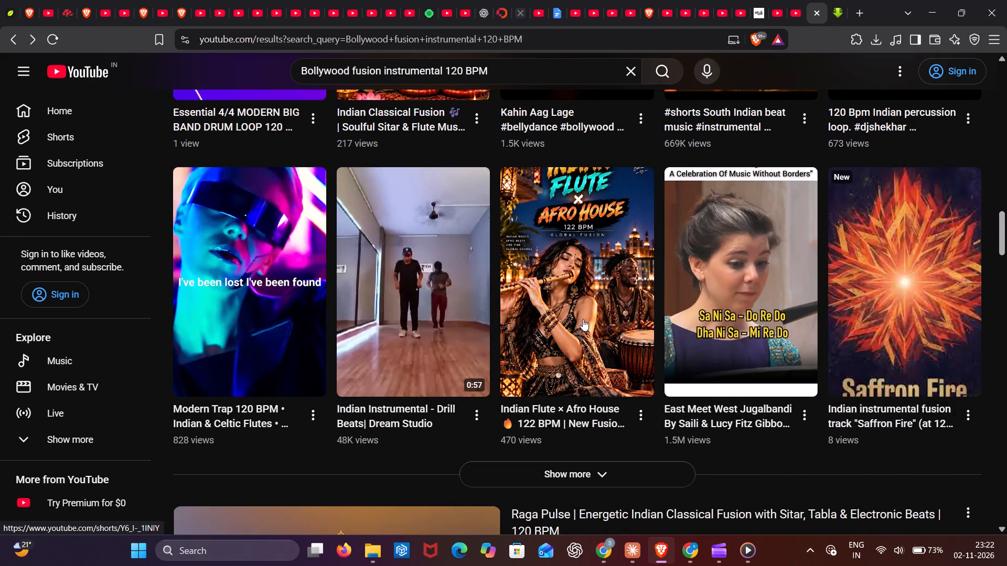
scroll(583, 319, "down", 3)
scroll(387, 323, "down", 2)
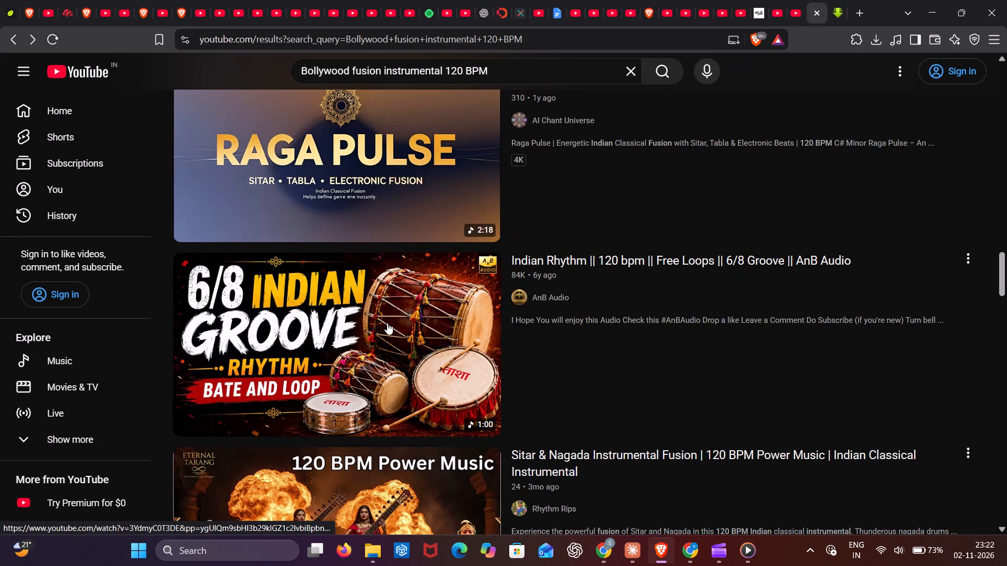
scroll(397, 390, "down", 3)
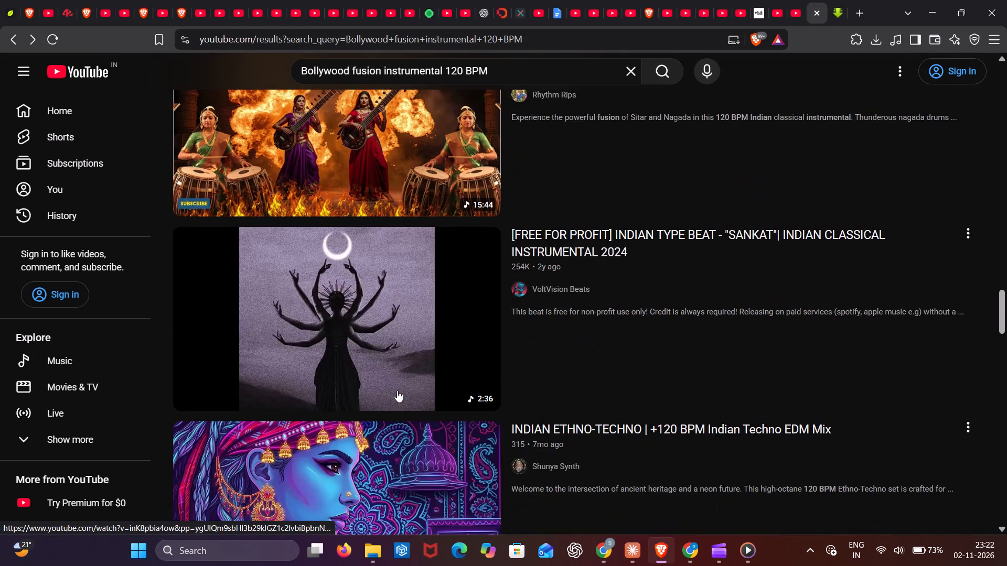
scroll(397, 390, "down", 1)
left_click(446, 159)
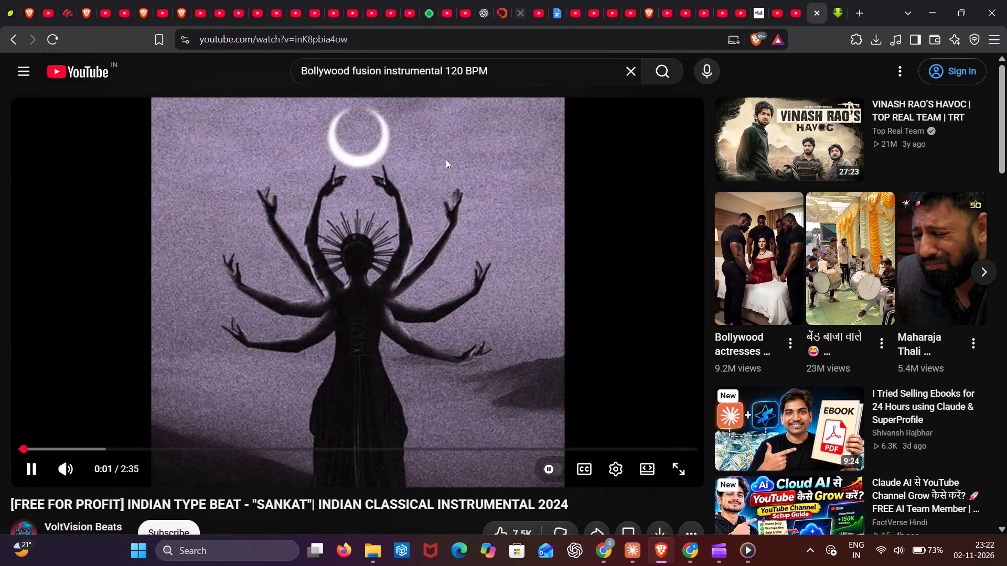
Audition the SANKAT beat at about 0:10, 0:47, 1:05, 1:20, 1:31 and 1:45, and pause it.
left_click(63, 445)
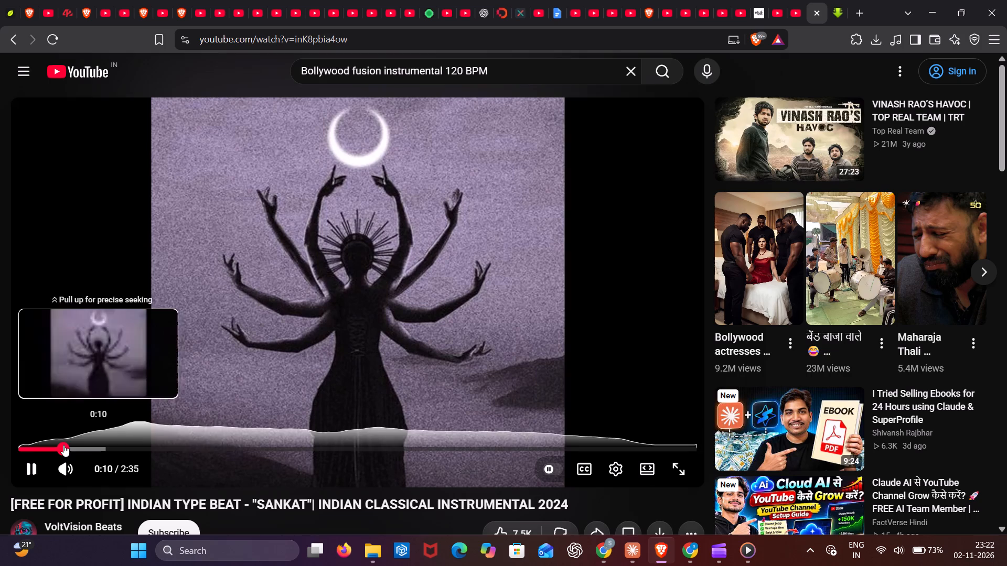
left_click(131, 444)
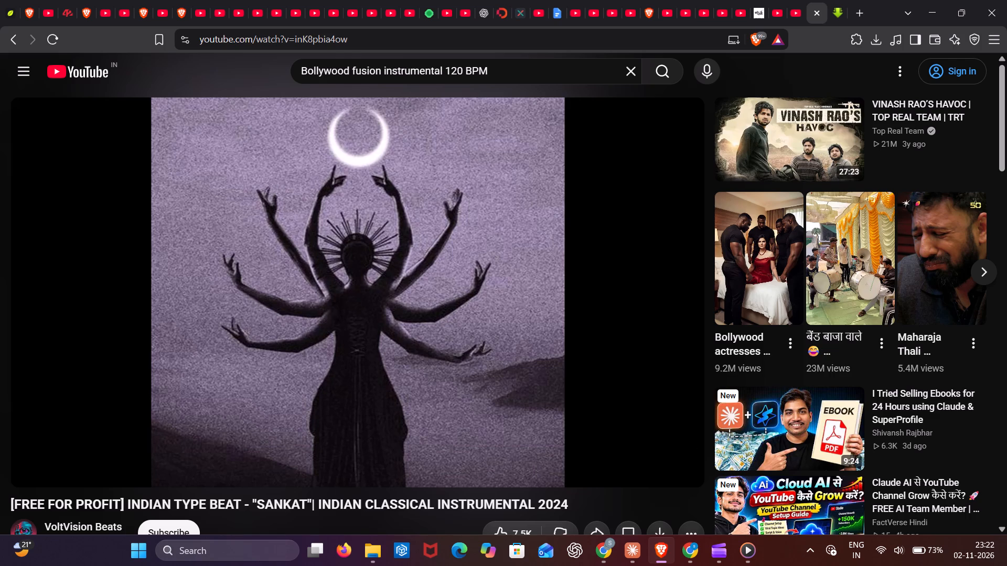
left_click(224, 449)
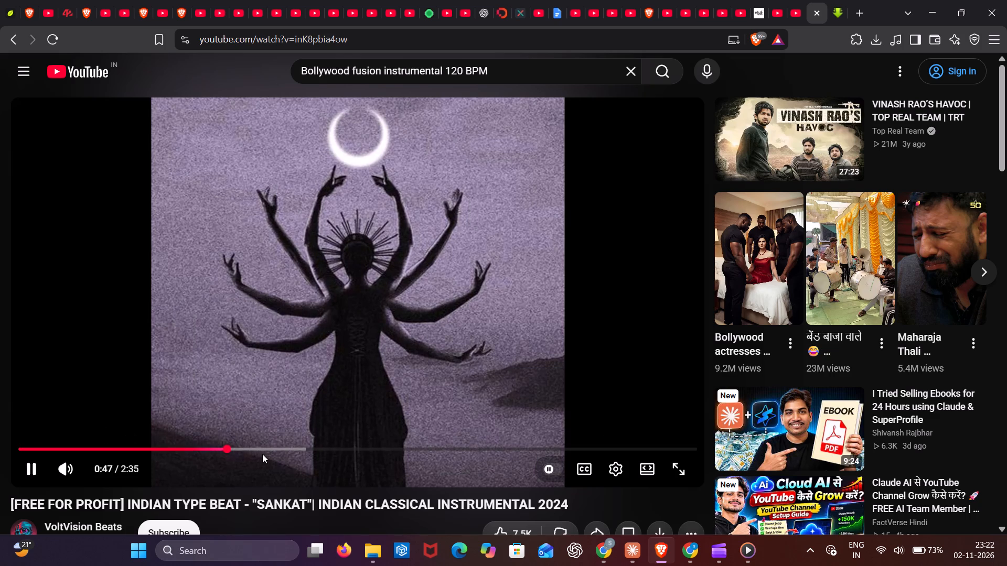
left_click(268, 453)
left_click(278, 451)
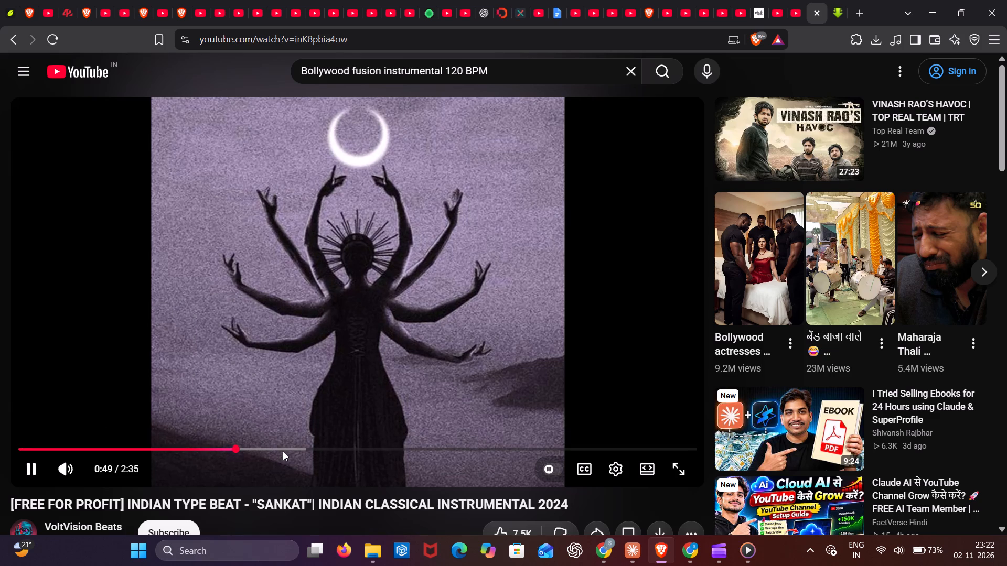
left_click(283, 451)
left_click(299, 448)
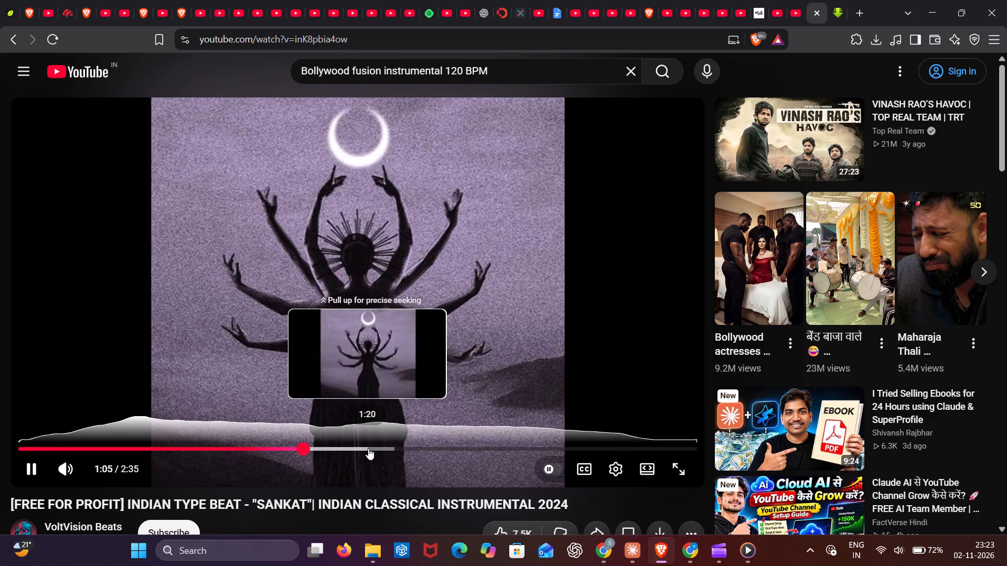
left_click(368, 448)
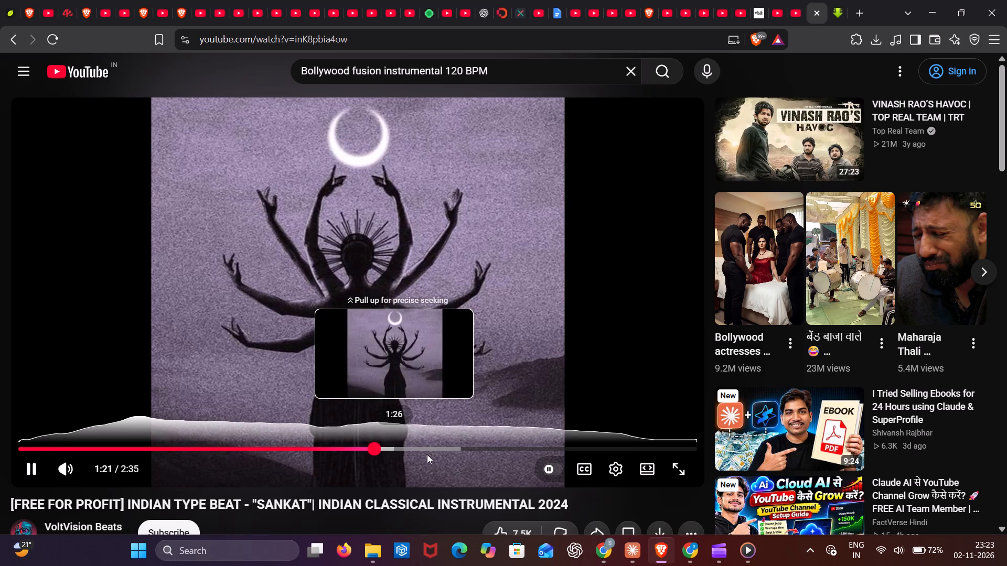
left_click(431, 455)
left_click(420, 447)
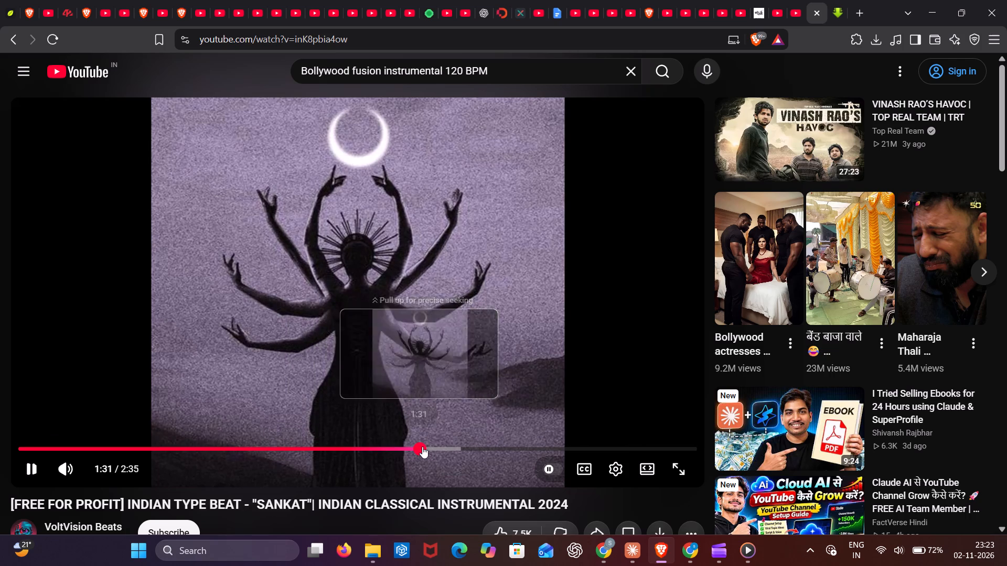
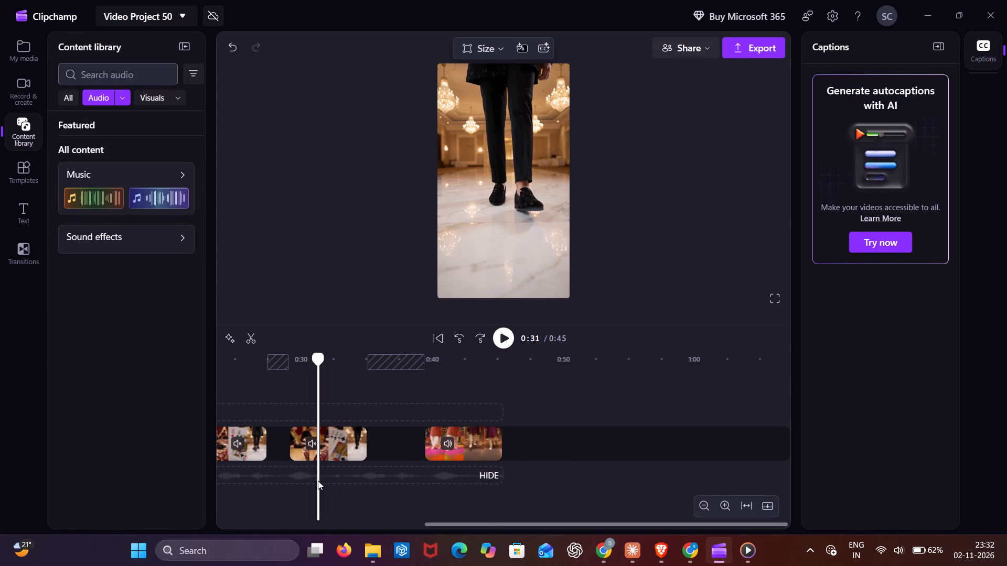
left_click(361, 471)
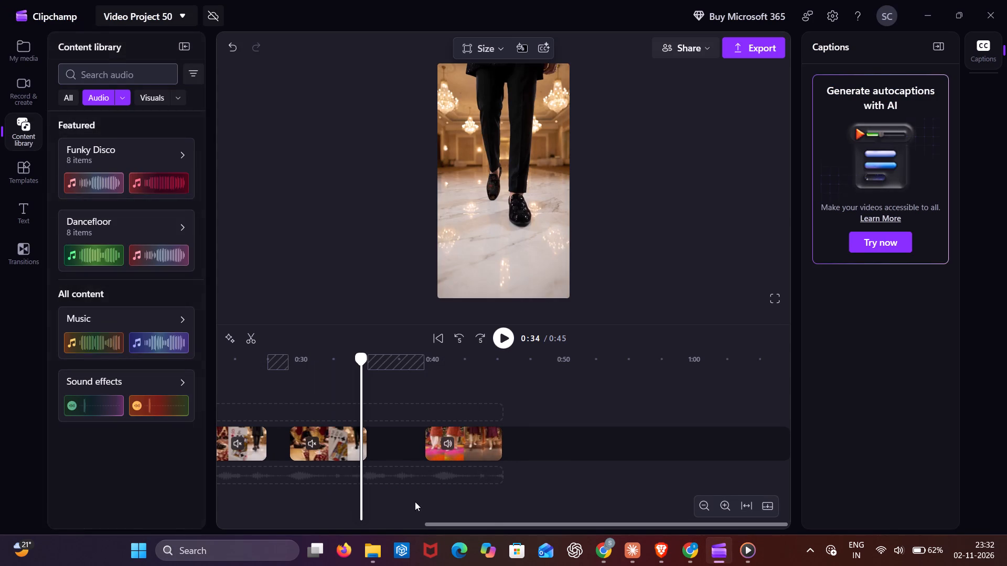
Bring Garba Groove - usesuno.com from the Downloads folder into Clipchamp's timeline as an audio track starting at 0:00.
left_click(376, 549)
scroll(237, 212, "up", 5)
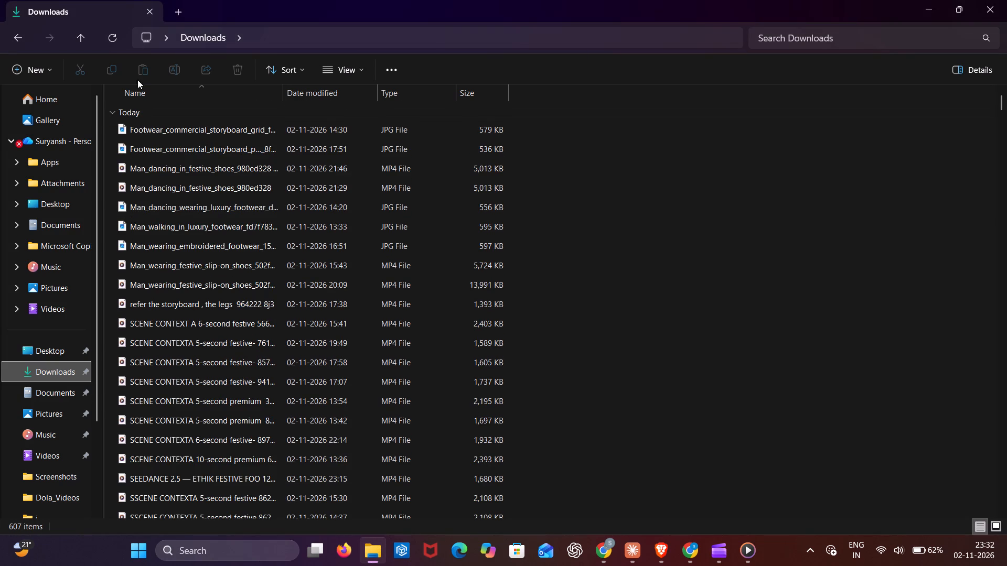
left_click(113, 38)
scroll(194, 204, "down", 3)
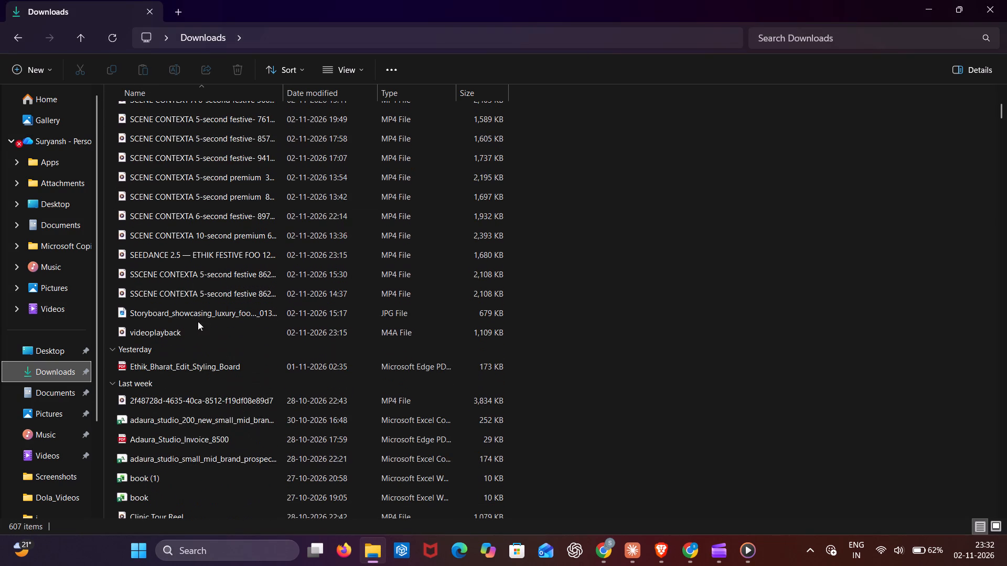
scroll(200, 330, "up", 4)
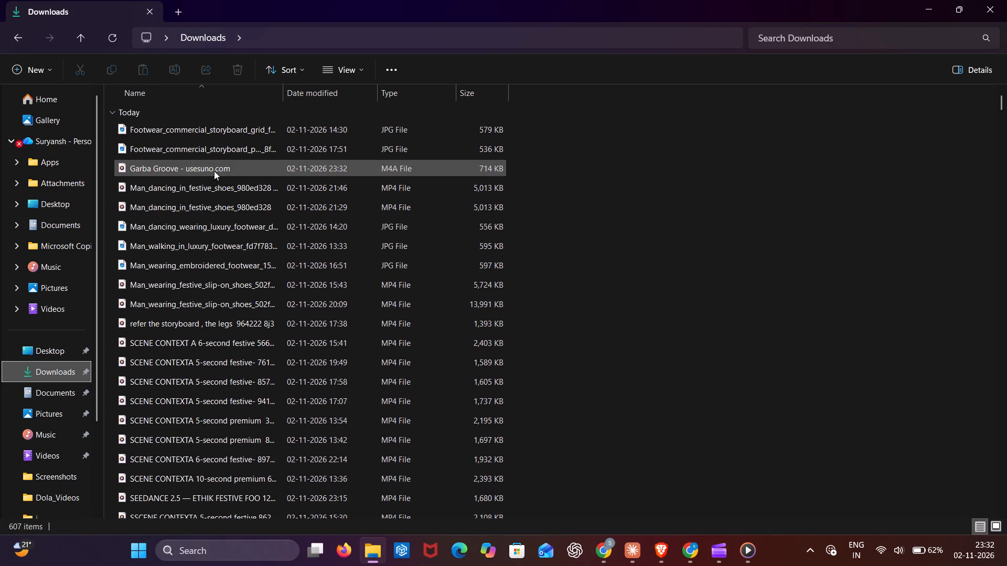
left_click_drag(214, 171, 710, 556)
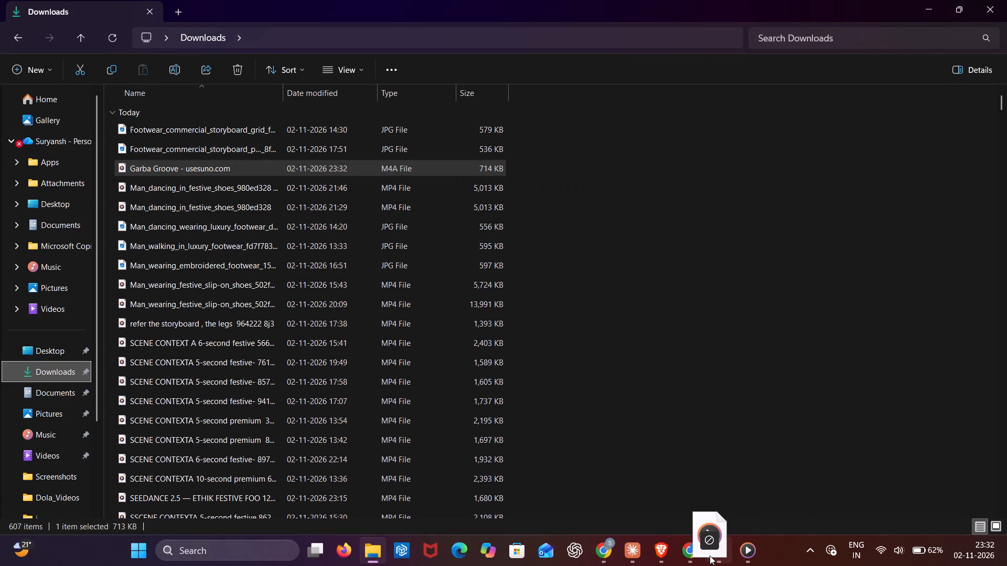
left_click_drag(710, 556, 426, 492)
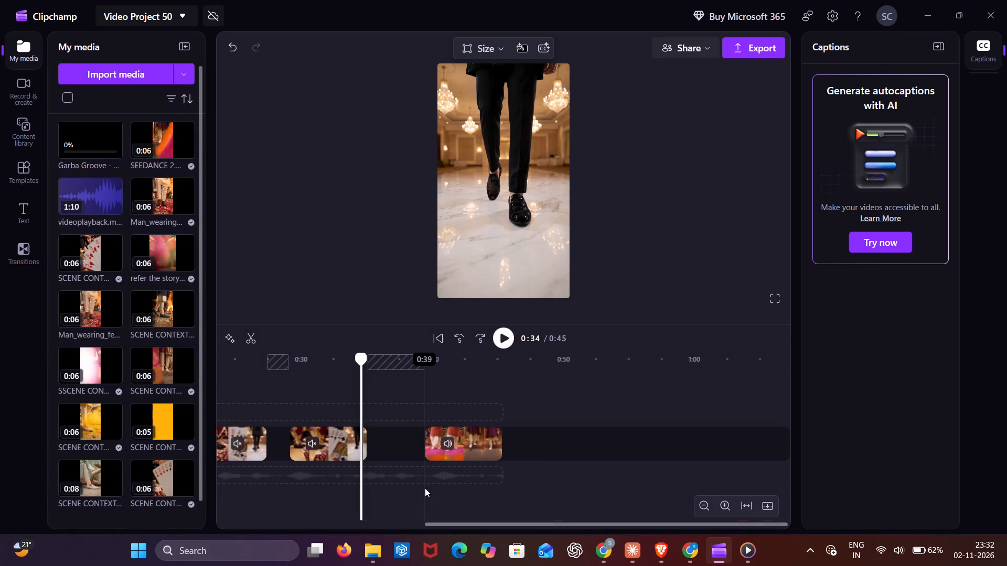
scroll(425, 488, "right", 6)
left_click_drag(776, 464, 563, 476)
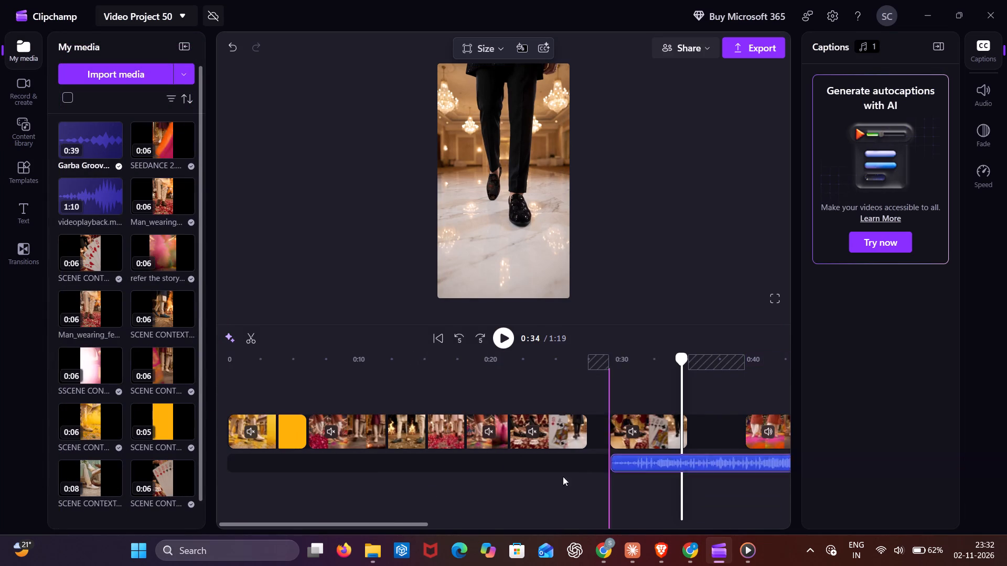
left_click_drag(563, 476, 239, 460)
Preview the edit with the Garba Groove track from the start, near its end at 0:39, and again from 0:06.
left_click(220, 405)
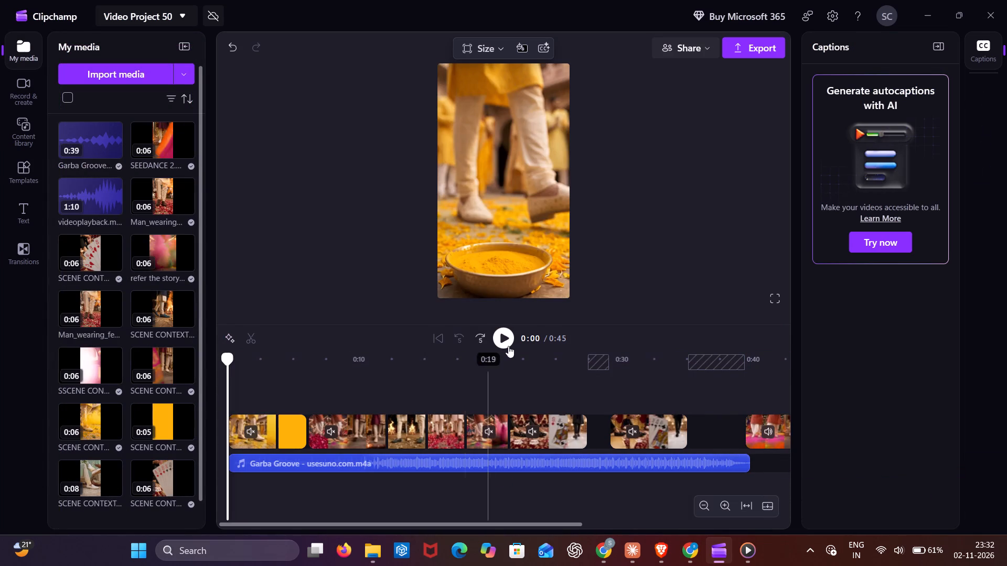
left_click(509, 343)
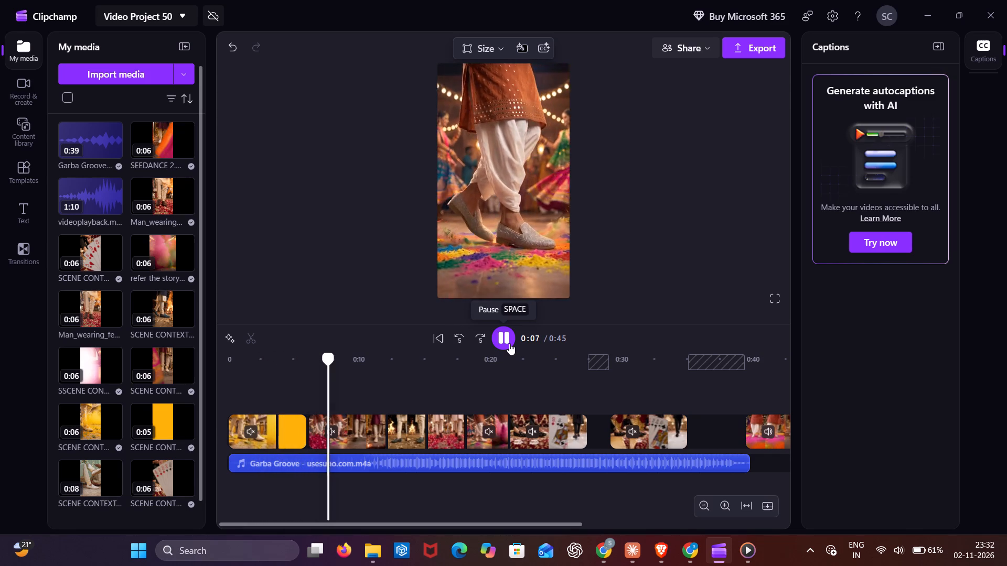
double_click(509, 343)
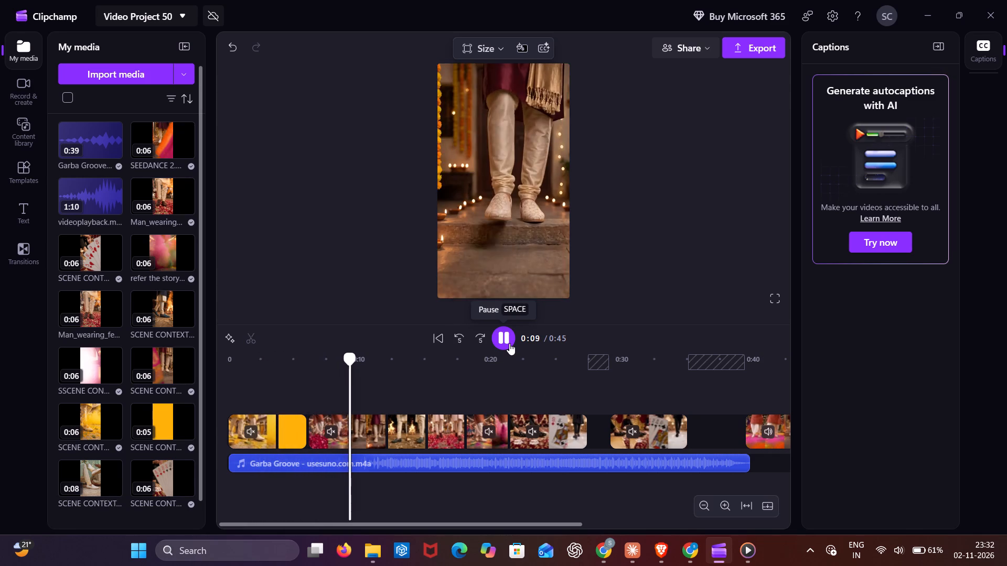
double_click(509, 343)
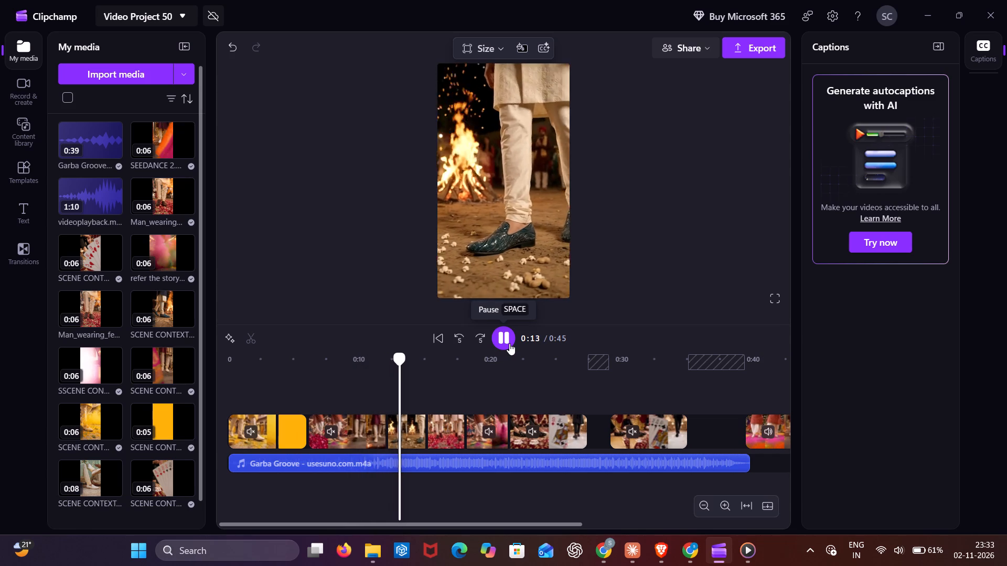
left_click(509, 343)
left_click_drag(398, 360, 373, 360)
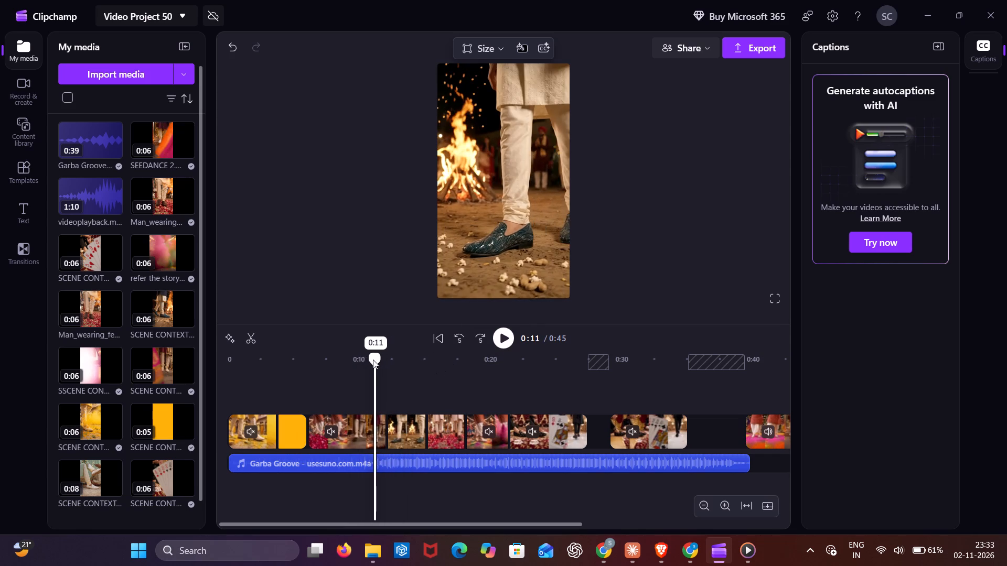
left_click_drag(373, 360, 369, 361)
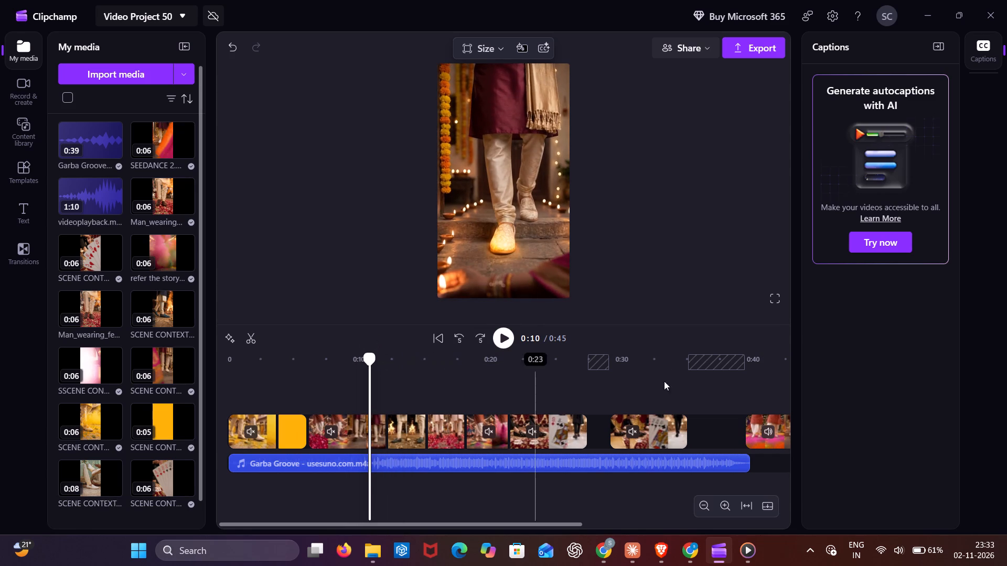
left_click(741, 395)
left_click(499, 343)
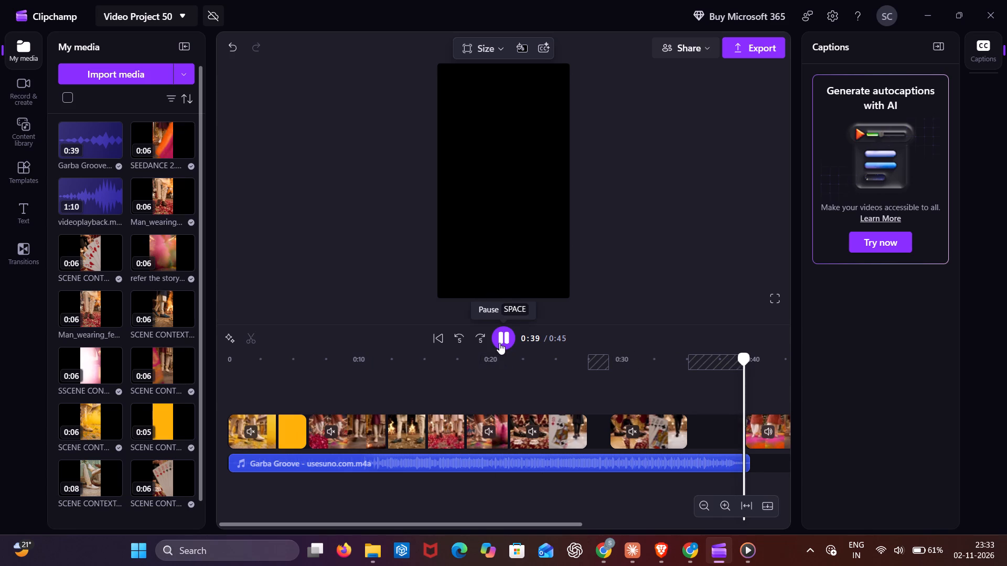
left_click(499, 343)
left_click(310, 389)
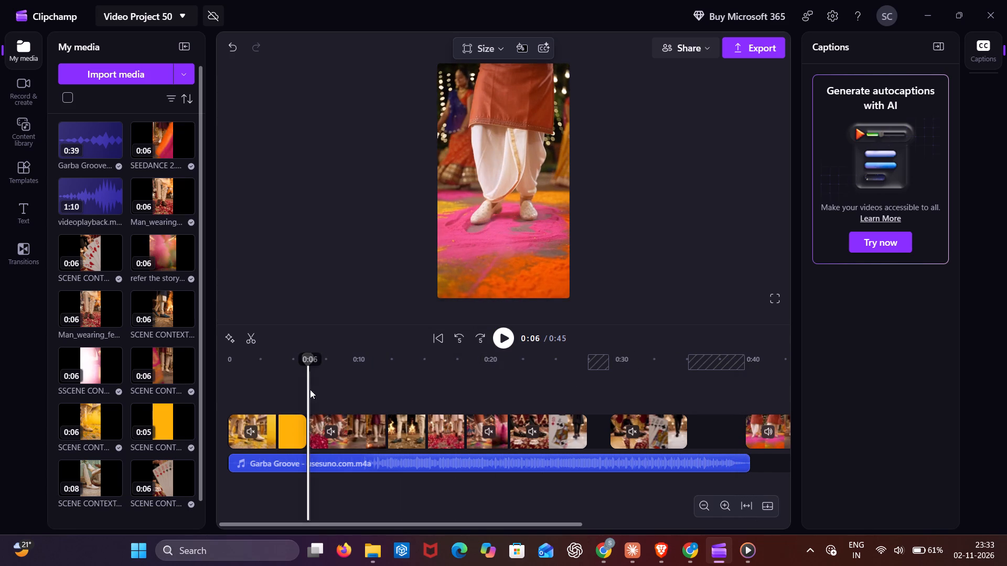
left_click(514, 341)
left_click(506, 342)
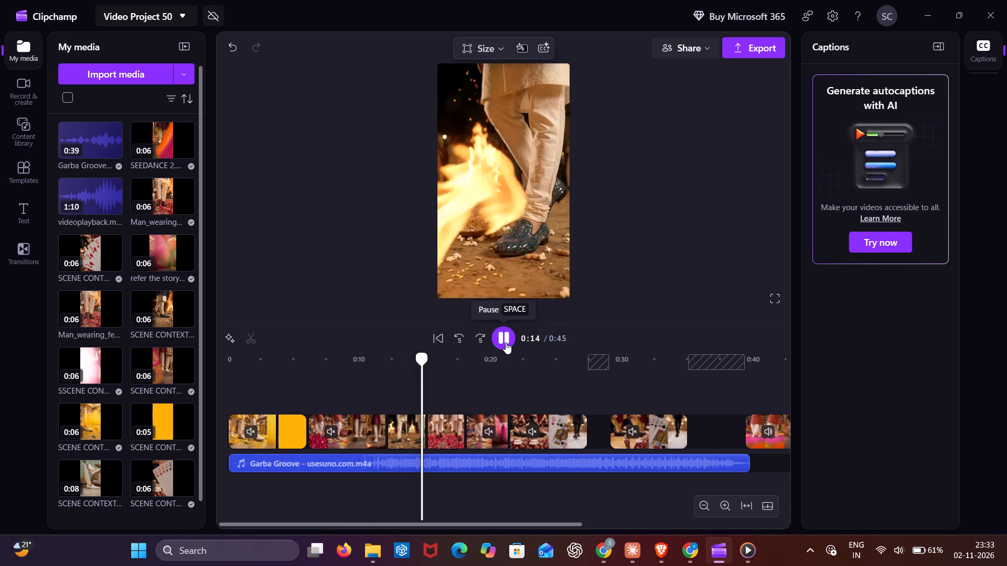
left_click(506, 342)
Split the Garba Groove audio at about 0:14, near the end of the bonfire clip.
left_click_drag(437, 361, 424, 361)
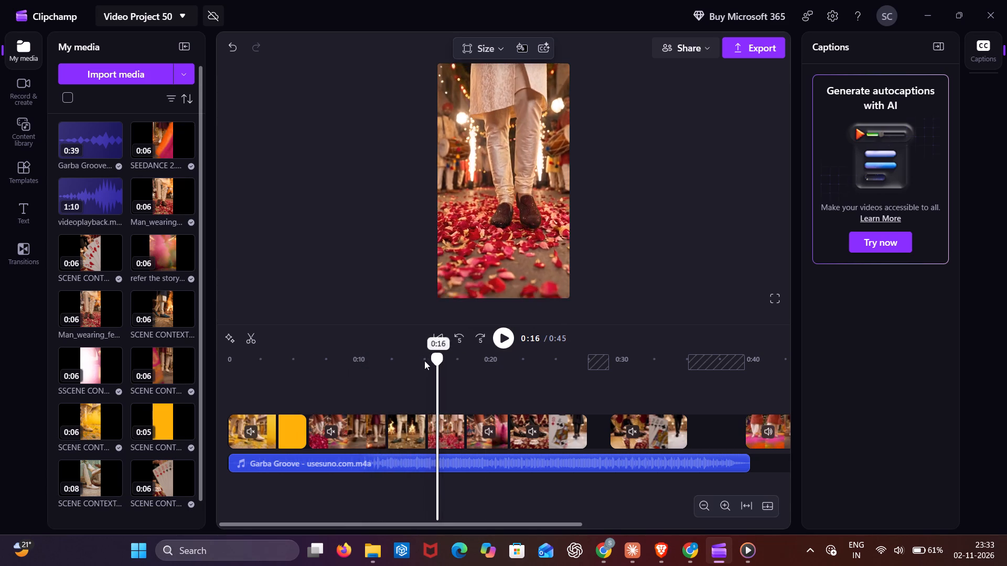
left_click_drag(424, 361, 416, 360)
left_click(452, 461)
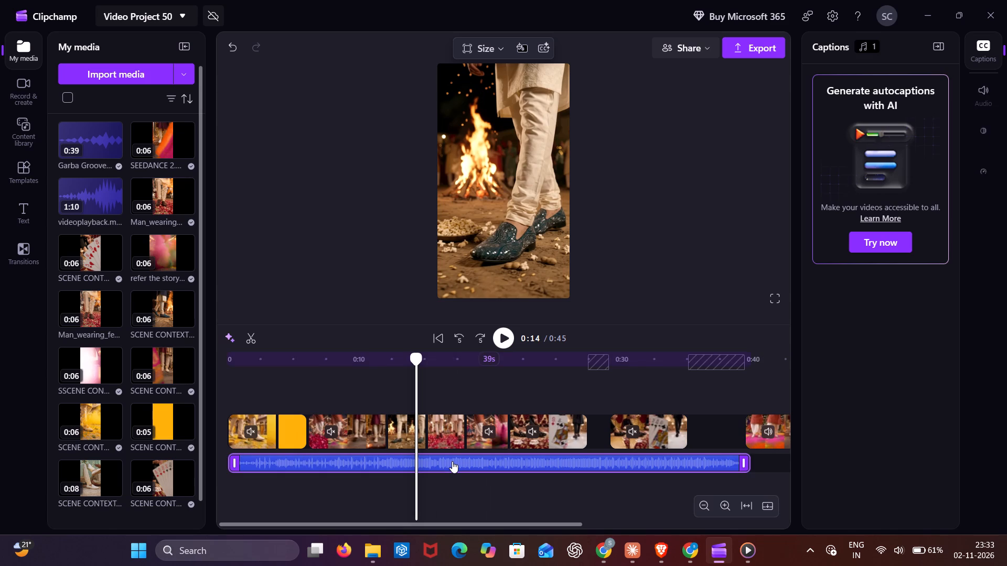
key("s")
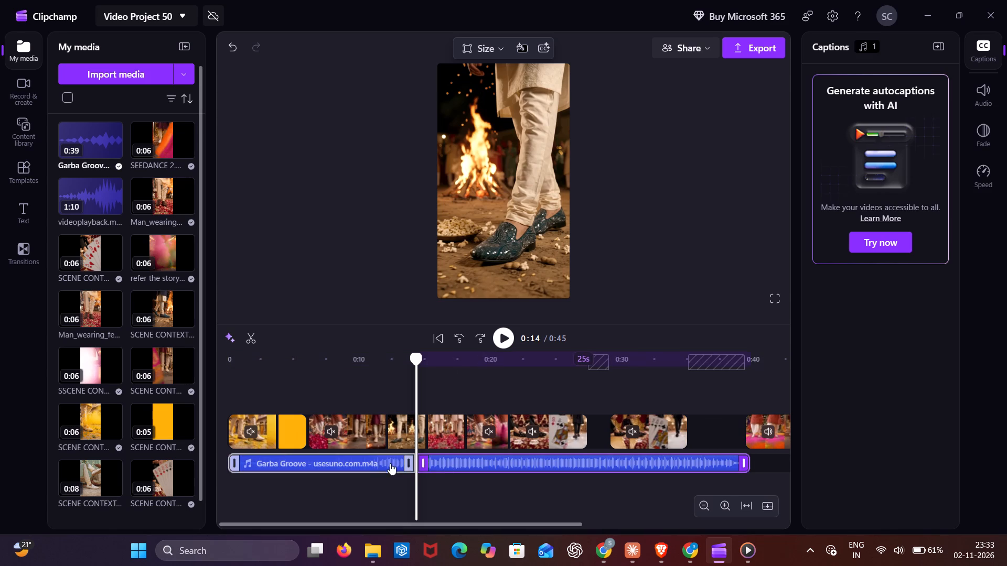
Play on from the split, delete the audio piece before it, and move the remaining Garba Groove audio to 0:00.
left_click(509, 333)
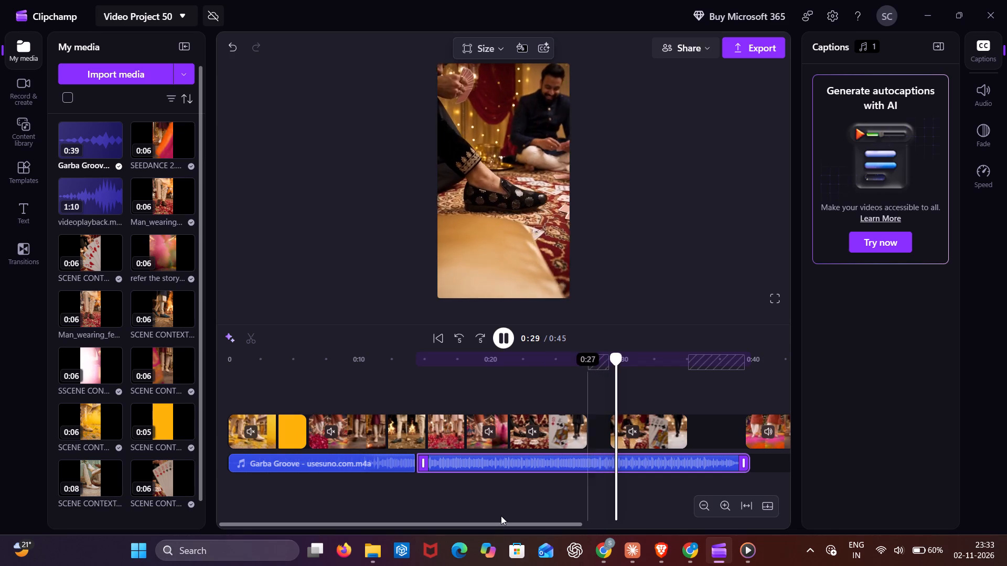
left_click(358, 466)
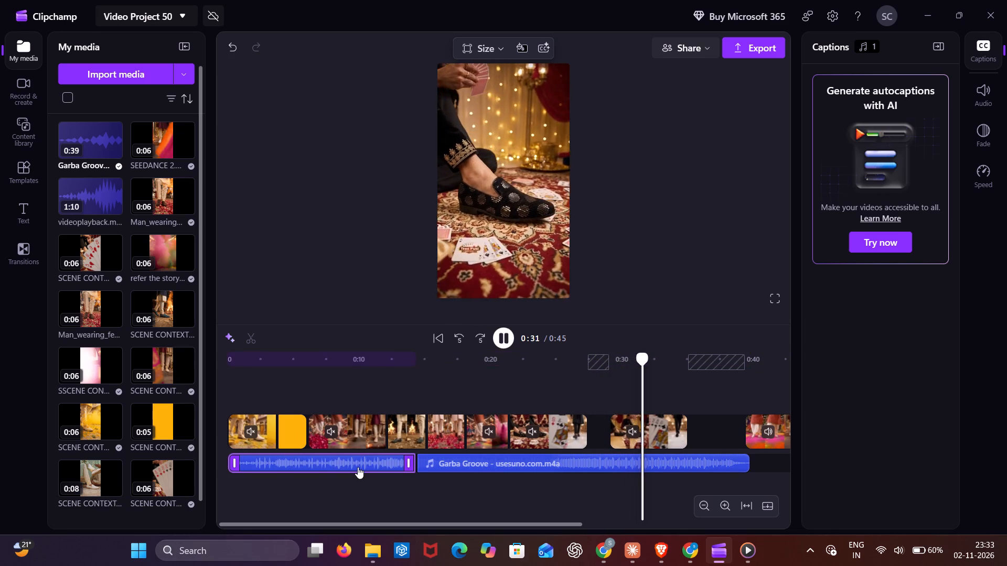
key("Delete")
left_click_drag(484, 455, 273, 462)
Play the edit from the start, and split the first video clip and the Garba Groove audio at about 0:01.
left_click(222, 393)
left_click(501, 334)
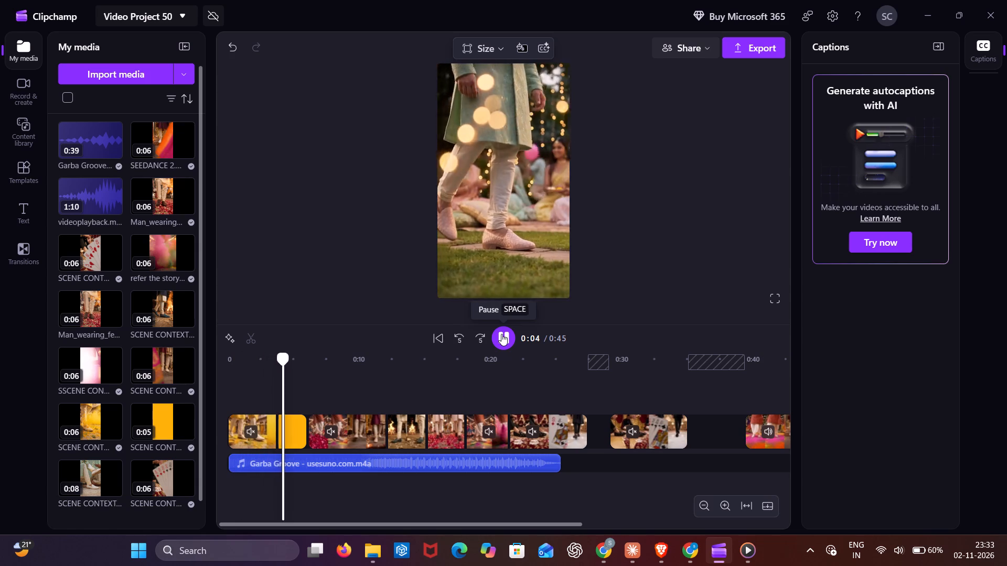
left_click(498, 337)
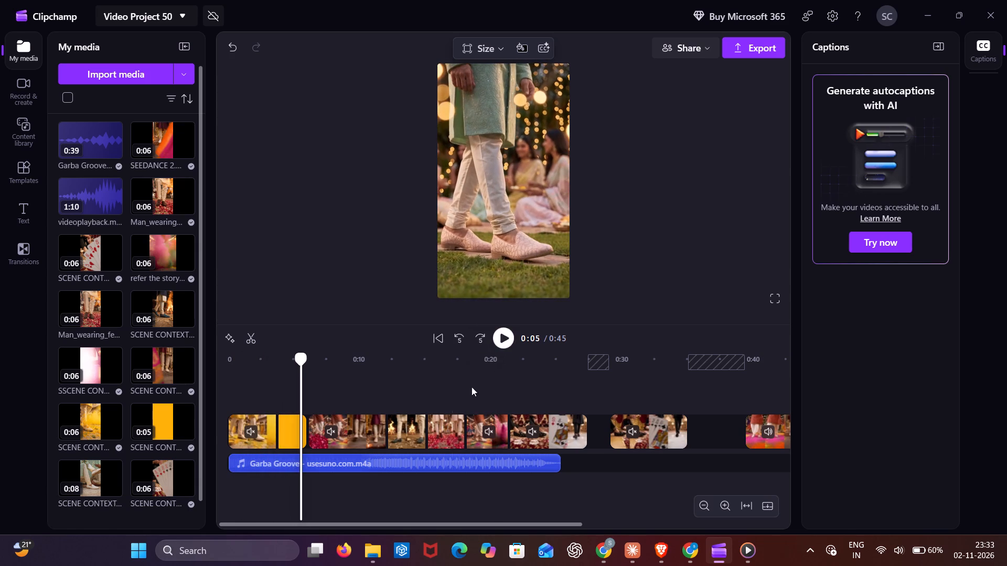
left_click(500, 337)
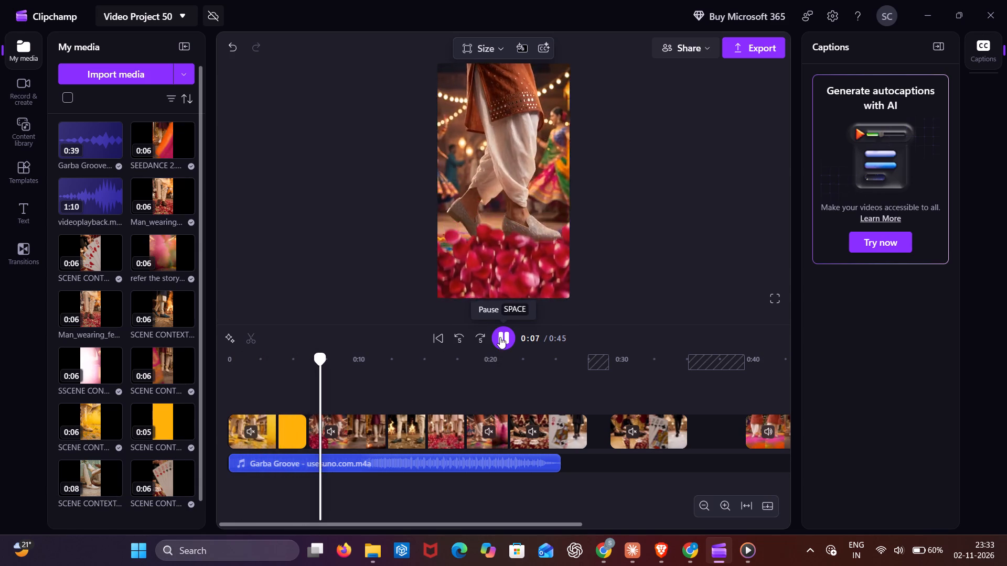
left_click(500, 337)
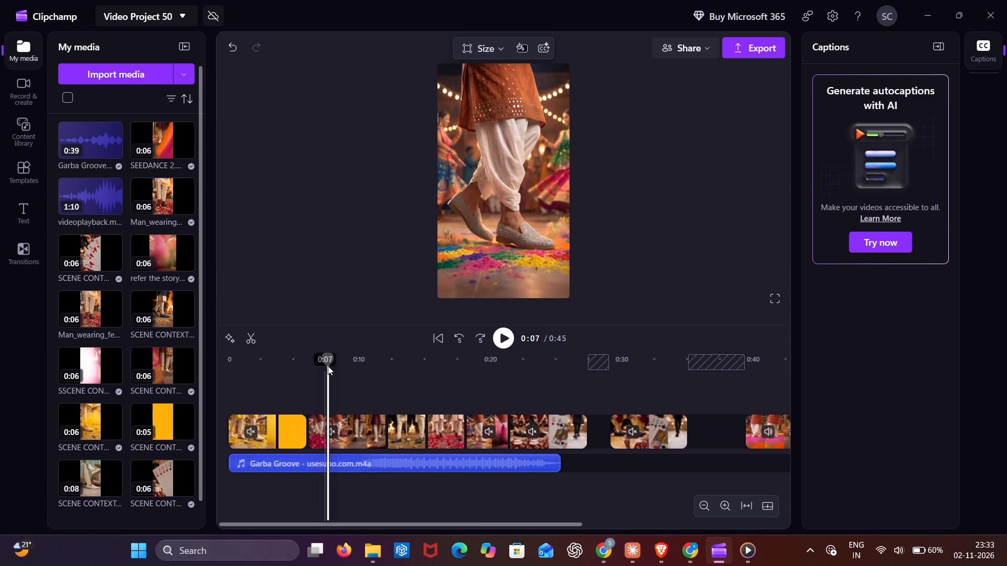
left_click_drag(328, 361, 230, 368)
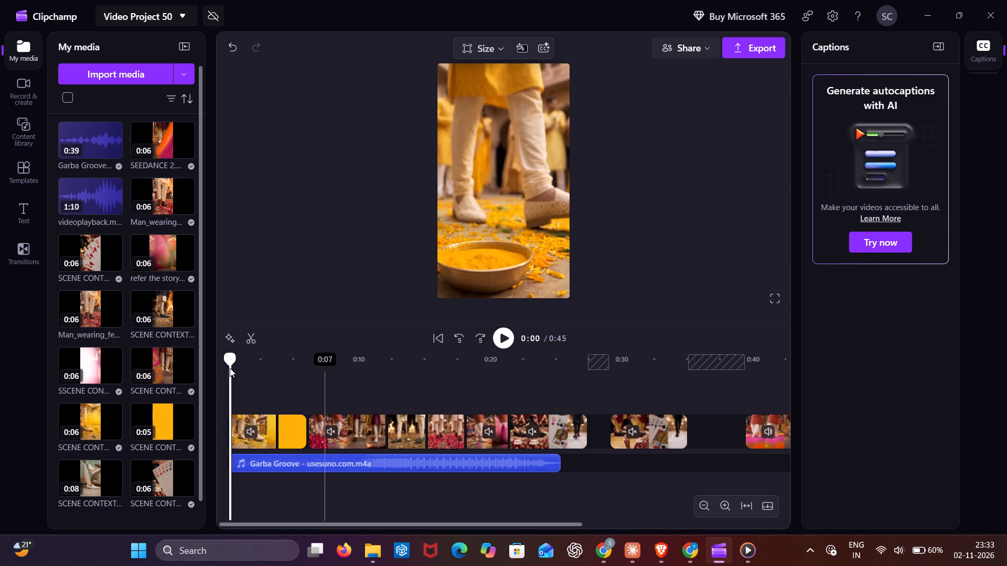
left_click(507, 333)
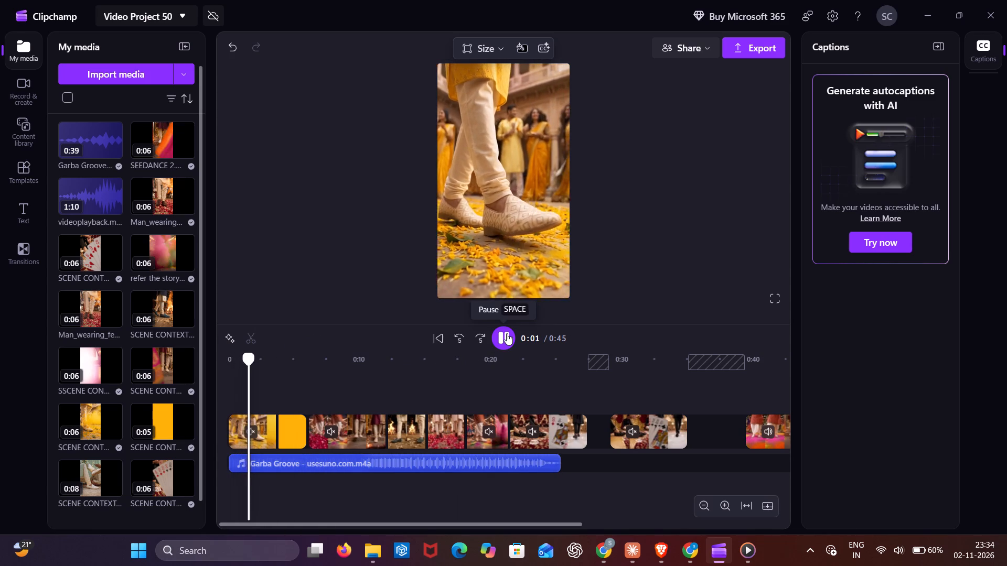
left_click(507, 333)
key("s")
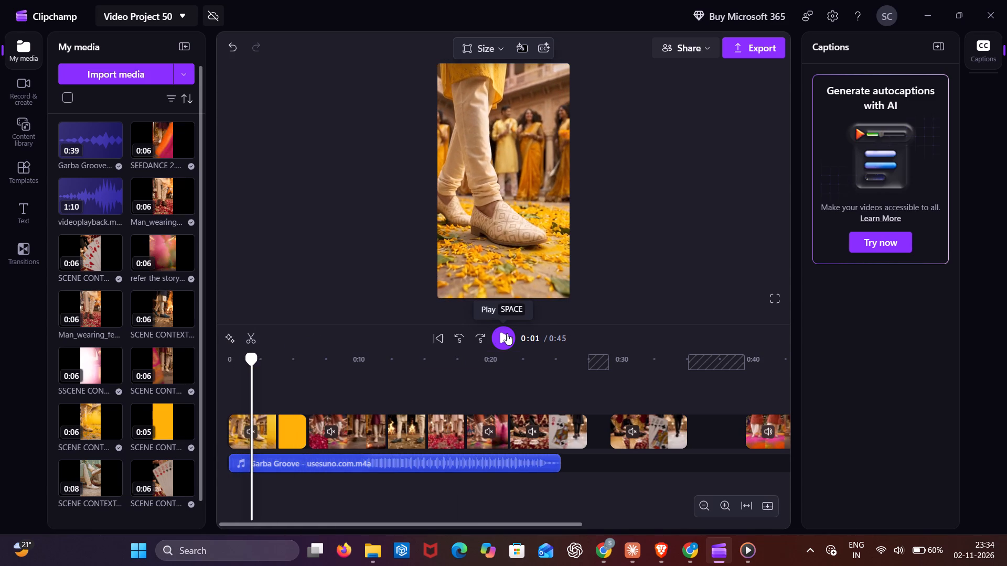
Play on from the new split, delete the short opening audio piece, and move the remaining Garba Groove audio to 0:00.
left_click(507, 333)
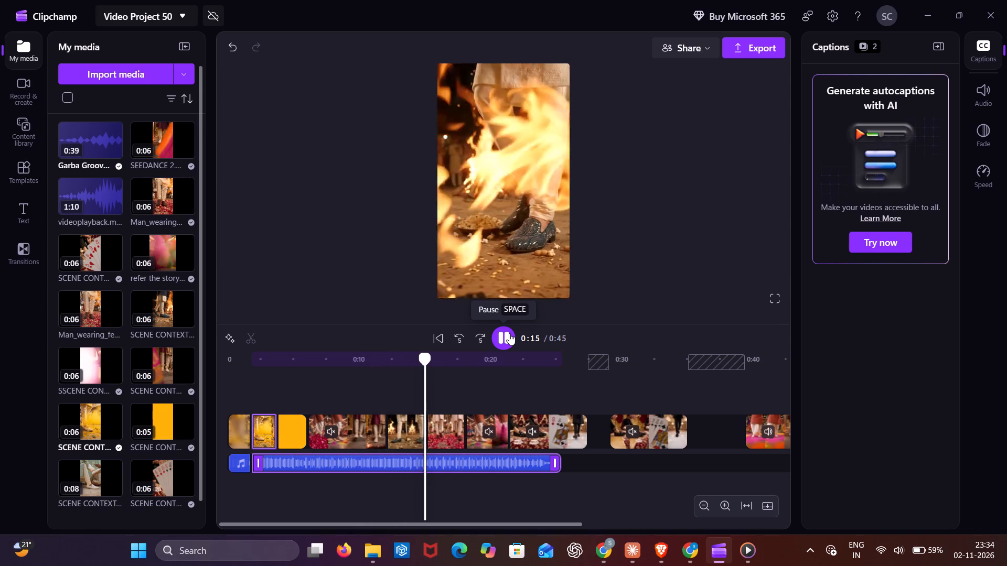
left_click(509, 333)
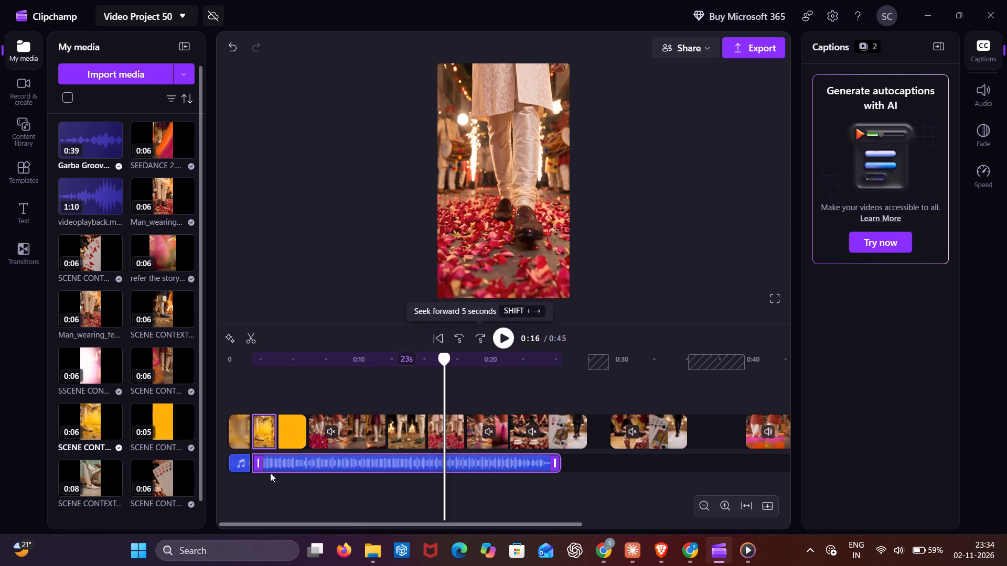
left_click(237, 466)
key("Delete")
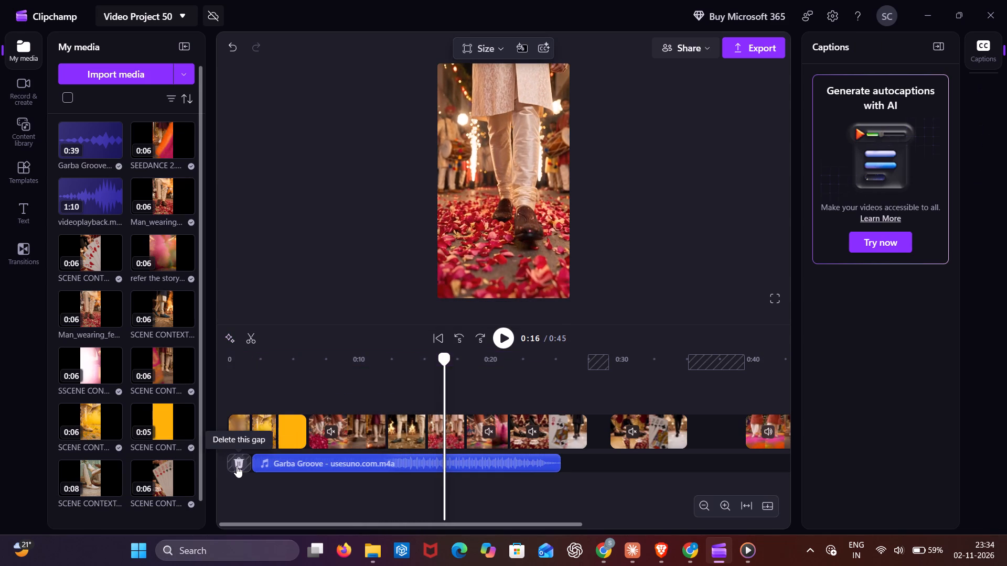
left_click_drag(274, 464, 247, 467)
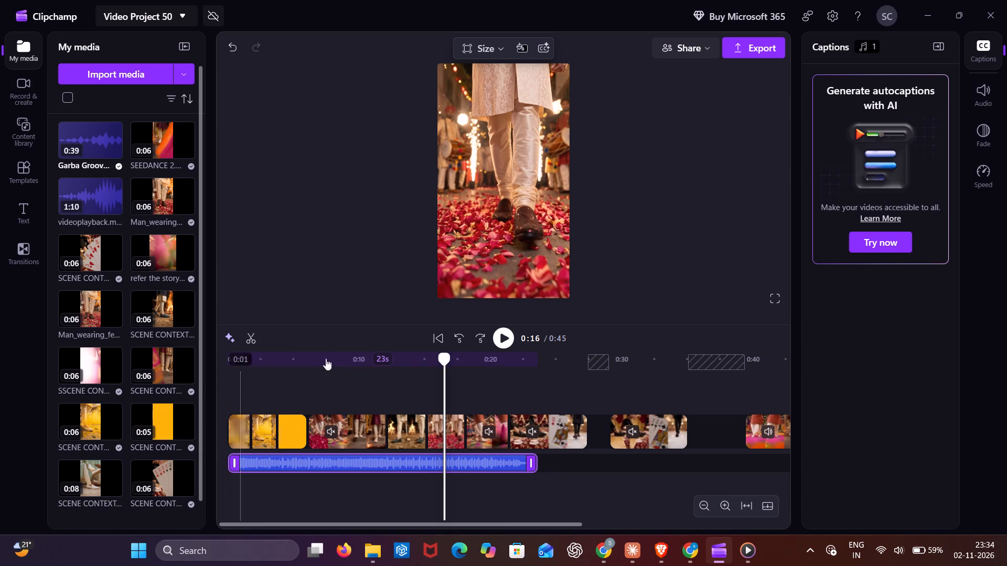
Replay the opening from 0:00 to about 0:06, and mute the clip that ends at 0:06.
left_click(210, 384)
left_click(222, 387)
left_click(498, 345)
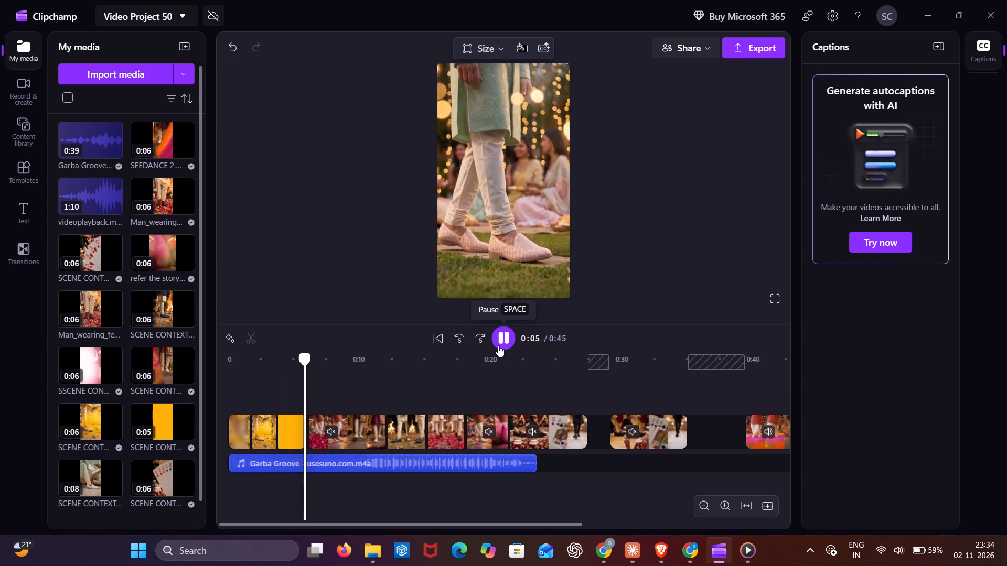
left_click(498, 345)
left_click(294, 433)
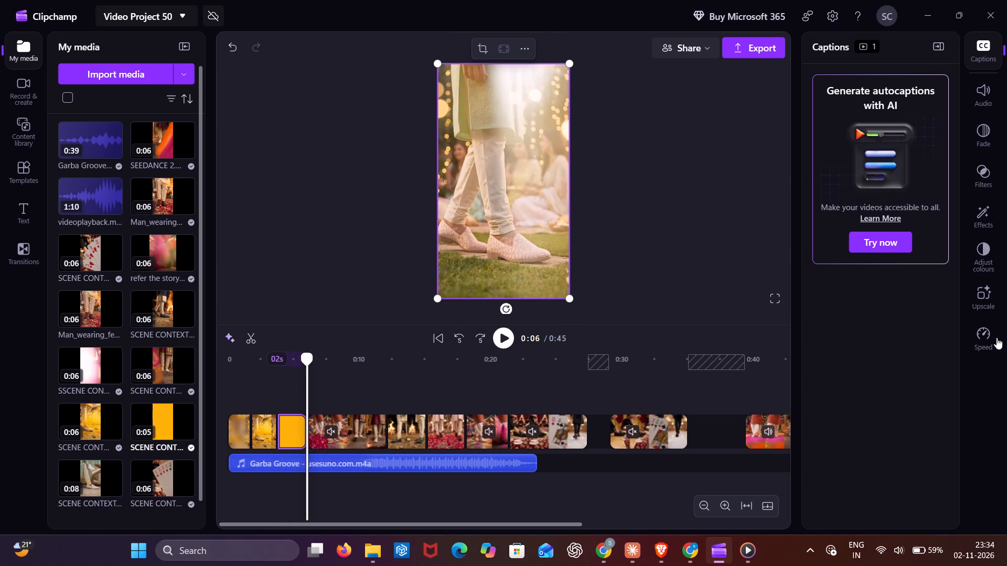
left_click(983, 82)
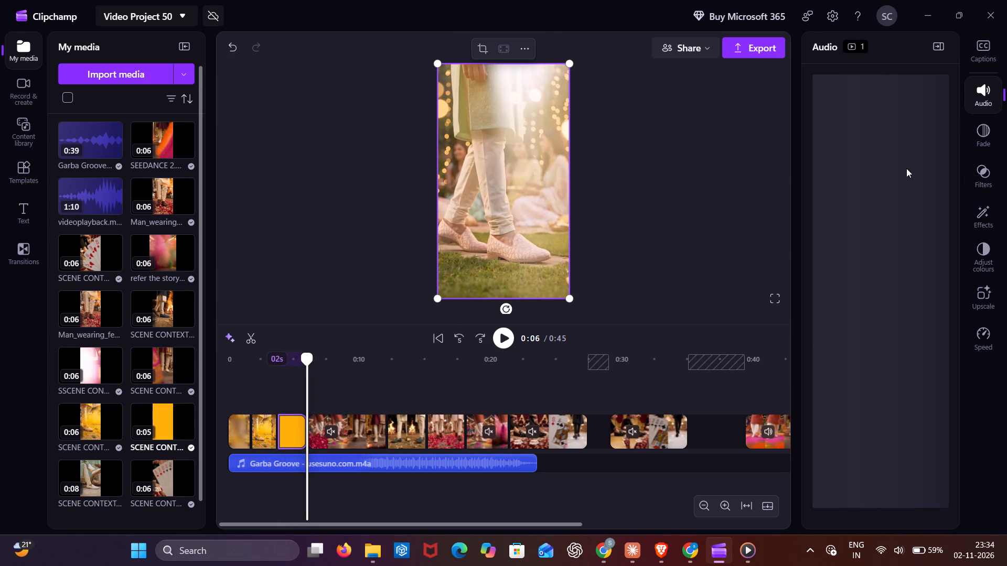
left_click(820, 108)
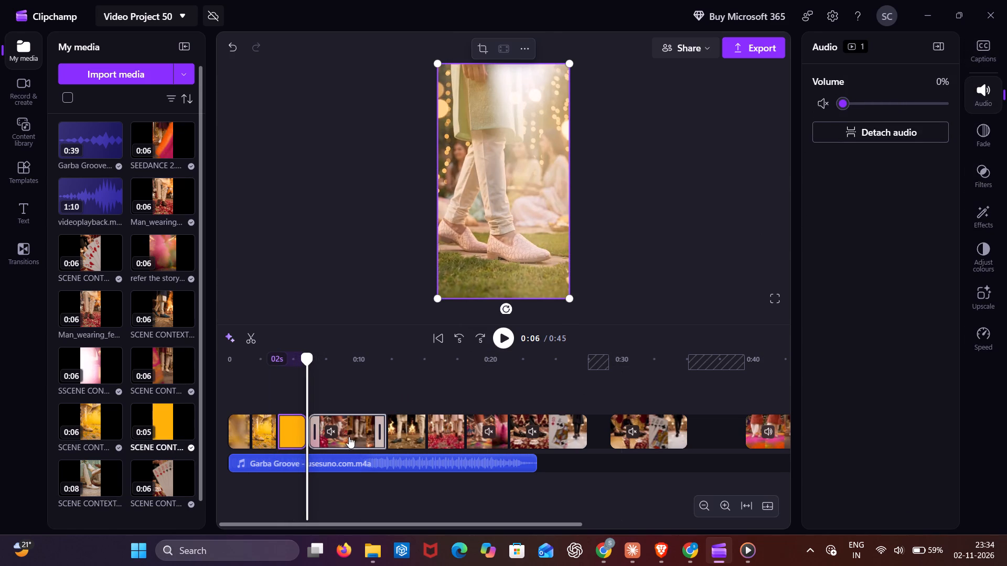
Play on to 0:07, and move the clip starting at 0:06 behind the last clip, to about 0:49.
left_click(405, 434)
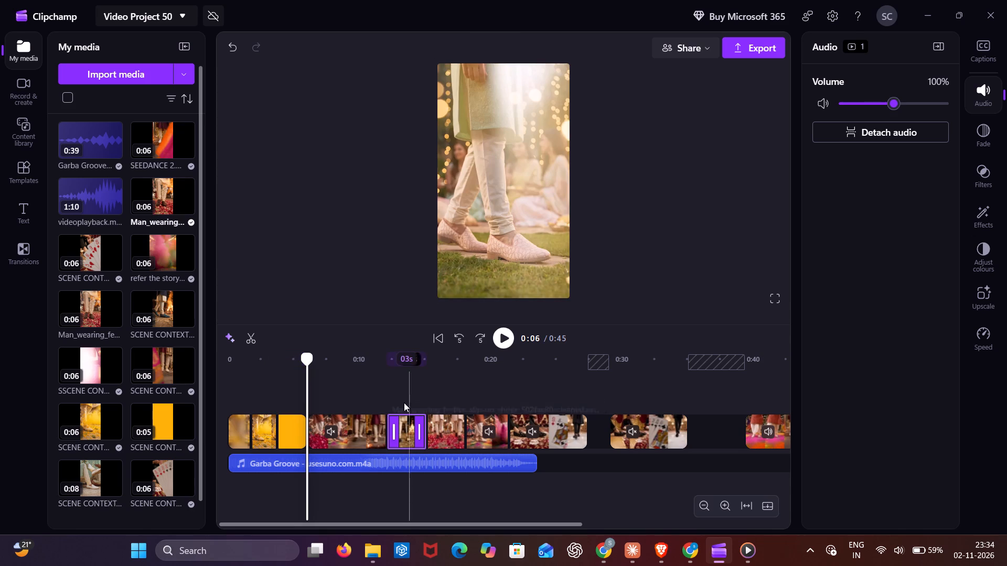
left_click(512, 330)
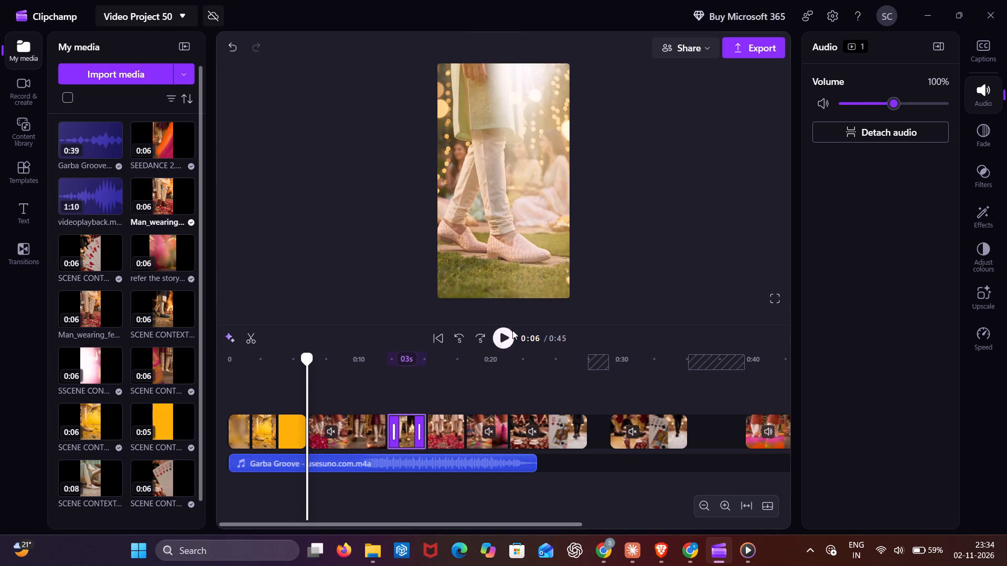
left_click(510, 332)
left_click(507, 335)
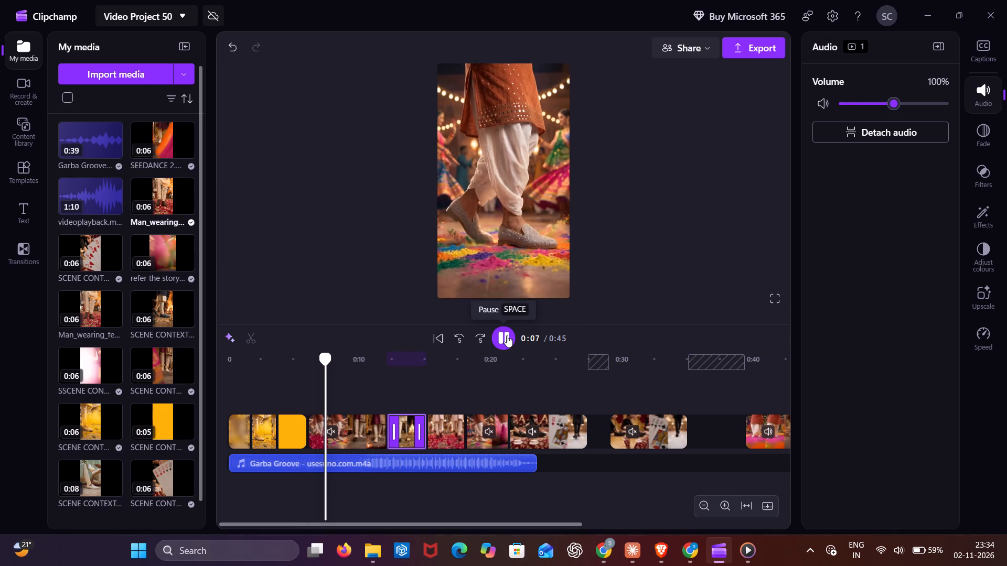
left_click_drag(358, 430, 759, 478)
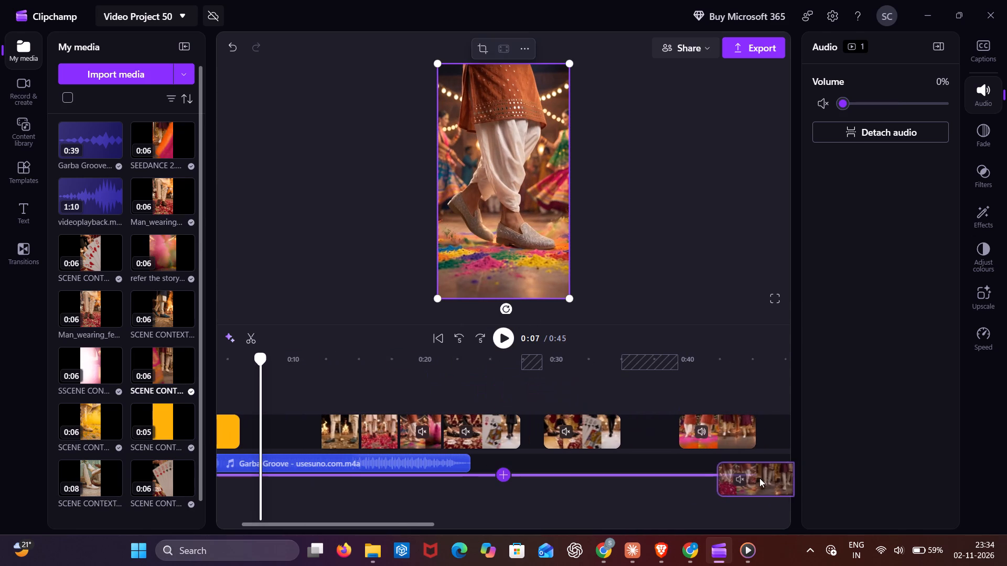
left_click_drag(759, 478, 706, 432)
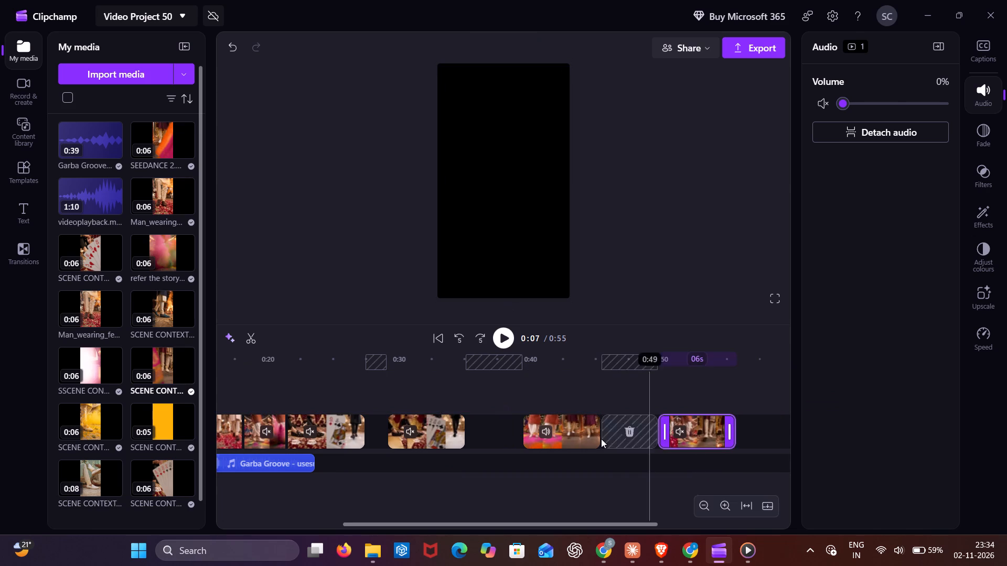
Move the coloured-powder dance clip from about 0:39 into the gap starting at 0:06, and mute it.
left_click_drag(580, 439, 171, 461)
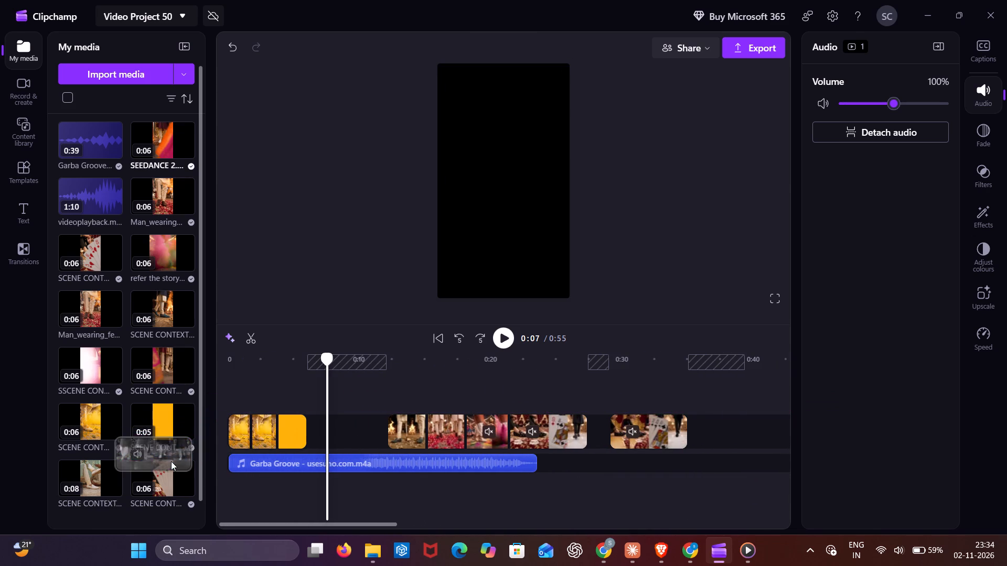
left_click_drag(171, 461, 365, 441)
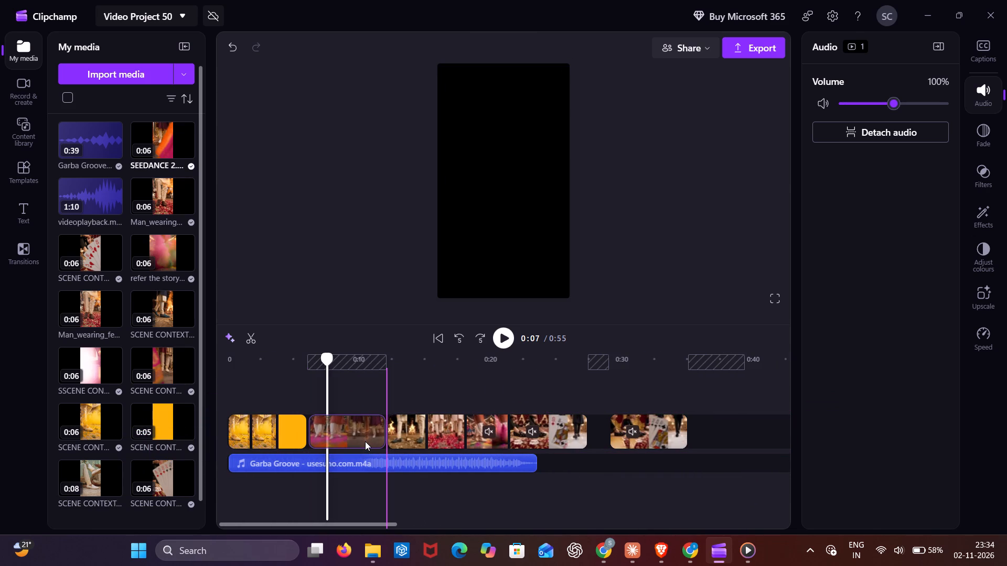
left_click_drag(365, 441, 362, 442)
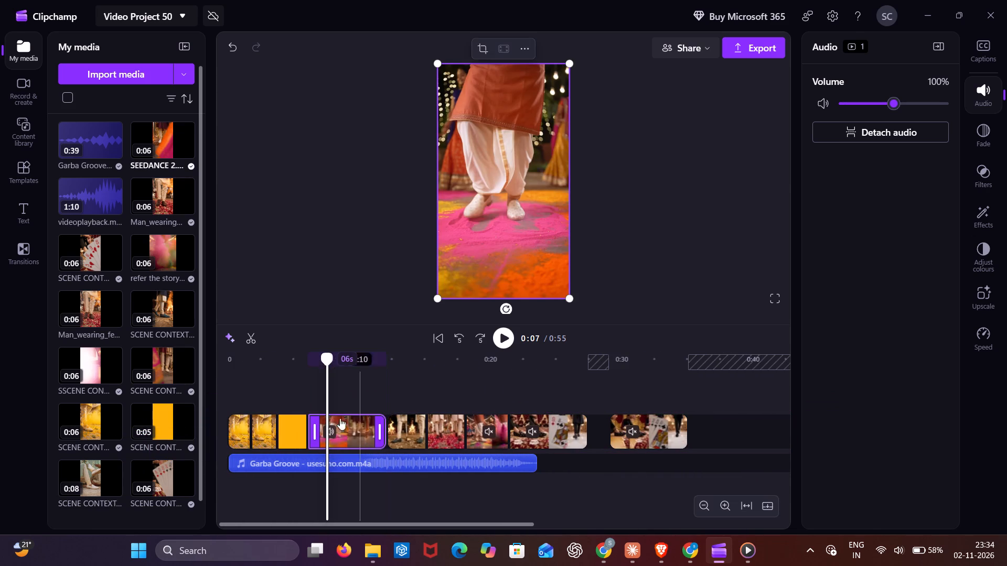
left_click(303, 390)
left_click(330, 432)
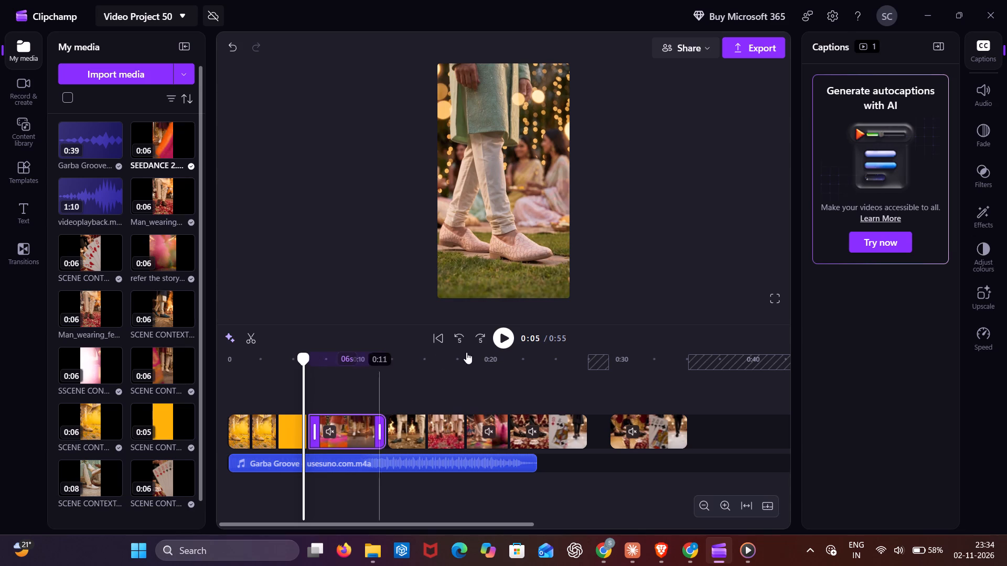
left_click(503, 344)
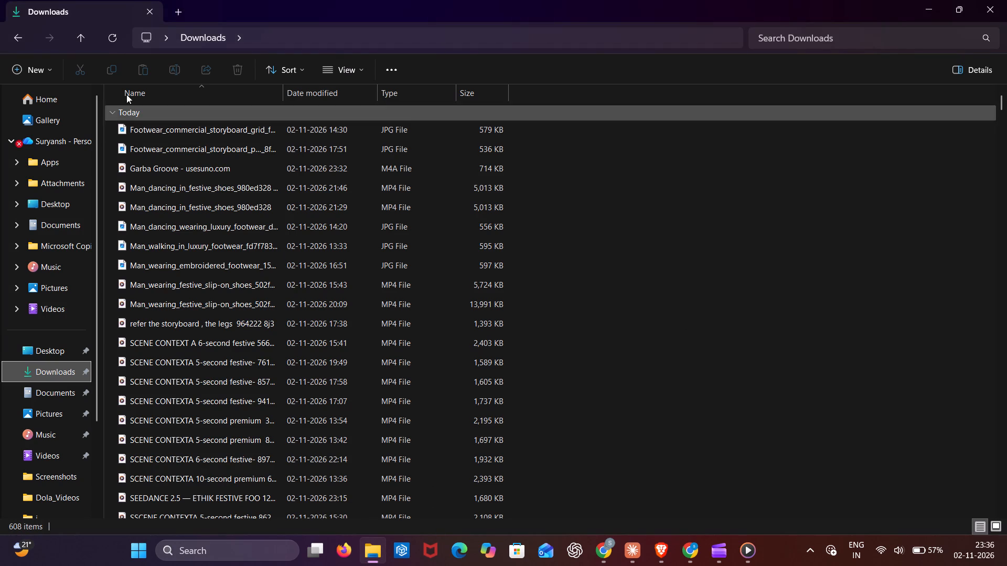
left_click(111, 44)
left_click_drag(206, 172, 307, 524)
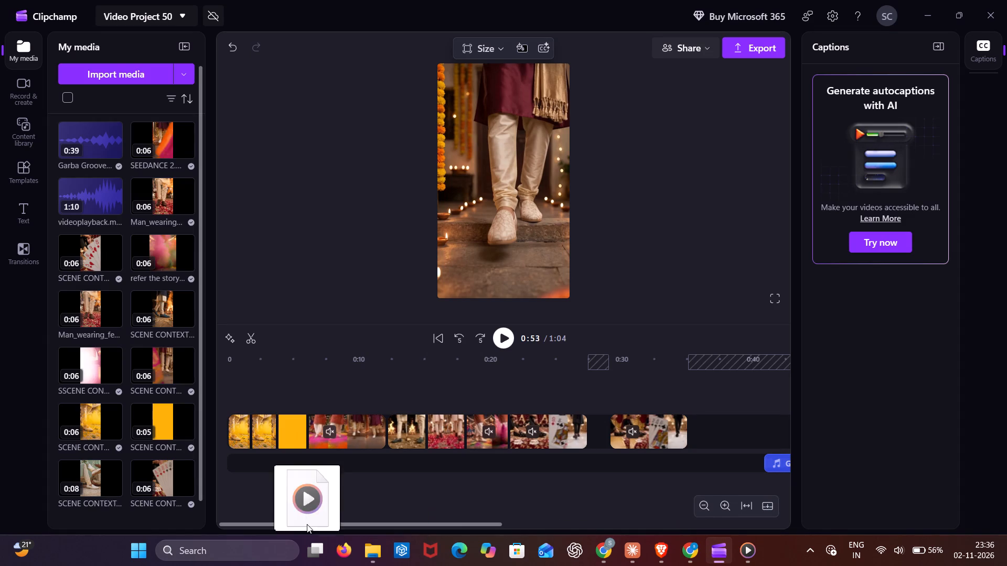
left_click_drag(307, 524, 266, 462)
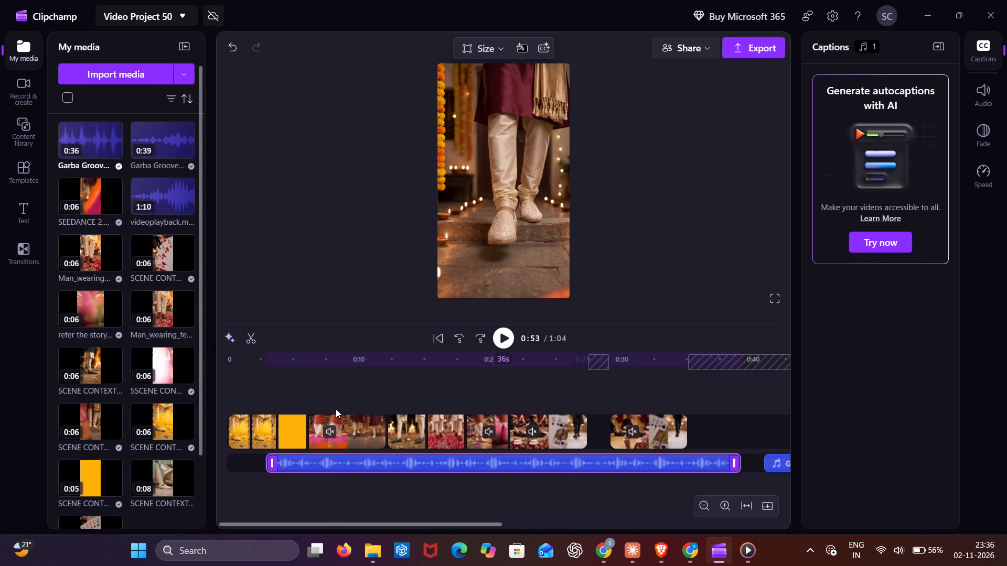
scroll(336, 409, "left", 1)
scroll(336, 409, "right", 6)
left_click_drag(381, 463, 319, 465)
Play the edit with the new music from 0:00 to about 0:16.
left_click(219, 391)
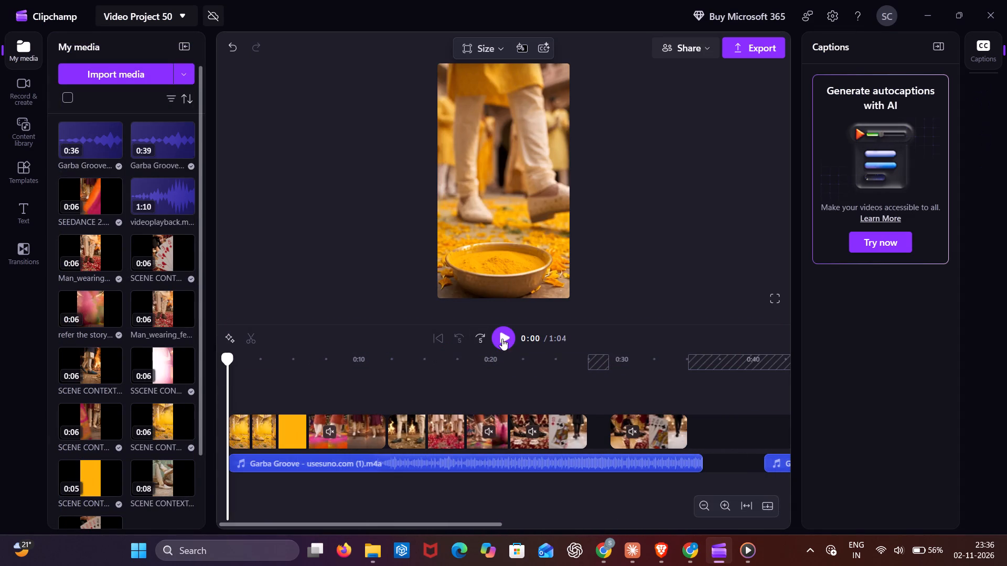
left_click(504, 339)
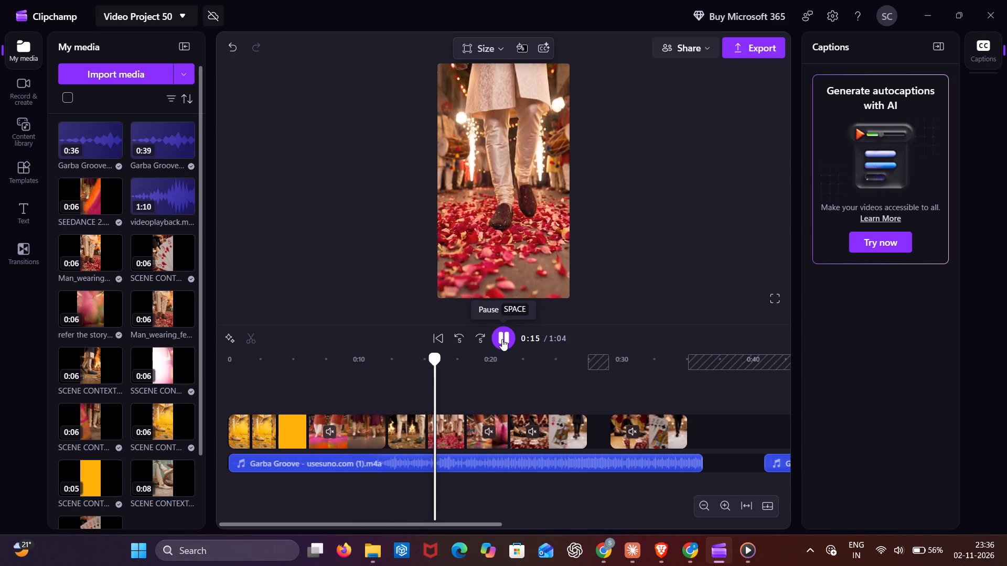
left_click(502, 339)
Mute the two consecutive clips between about 0:12 and 0:18, setting the volume of each to 0%.
left_click(427, 429)
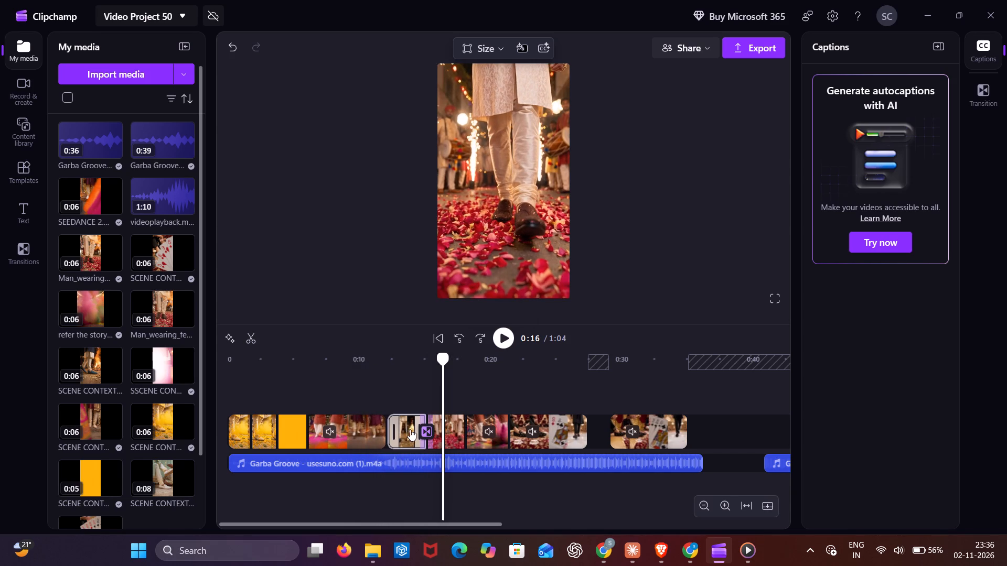
left_click(406, 431)
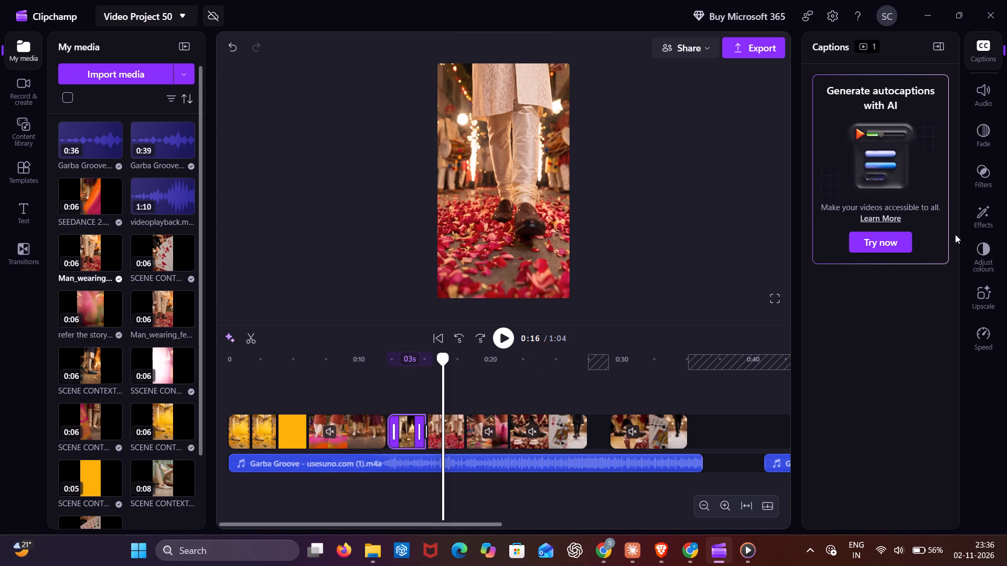
scroll(952, 184, "down", 1)
left_click(981, 106)
left_click(827, 102)
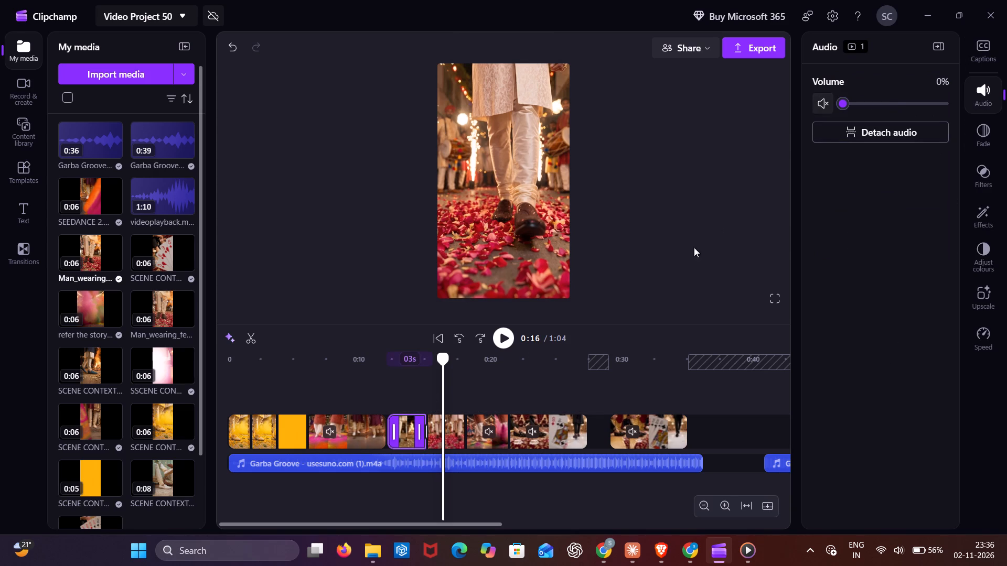
left_click(445, 434)
scroll(557, 325, "right", 1)
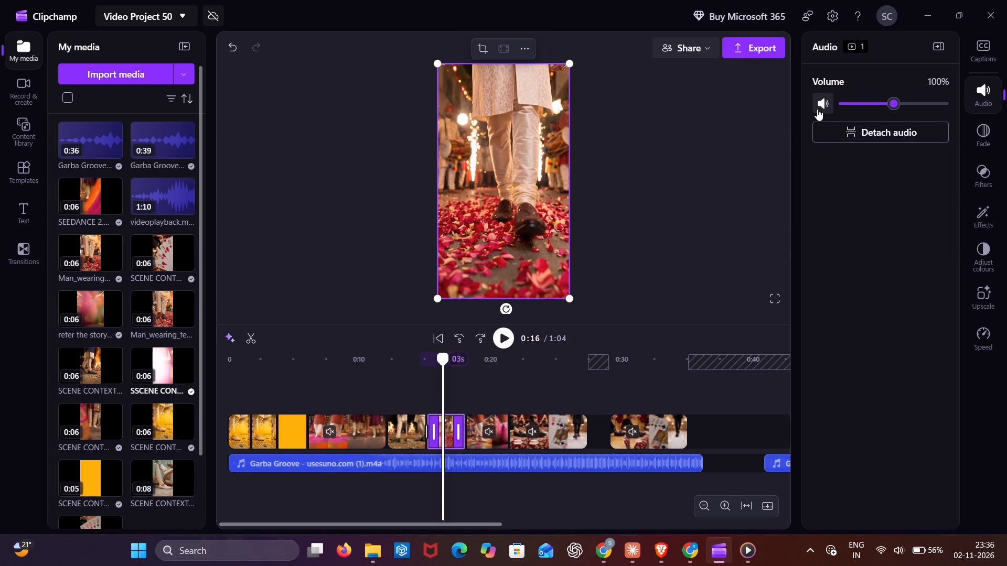
scroll(817, 109, "right", 1)
left_click(817, 109)
scroll(792, 130, "left", 3)
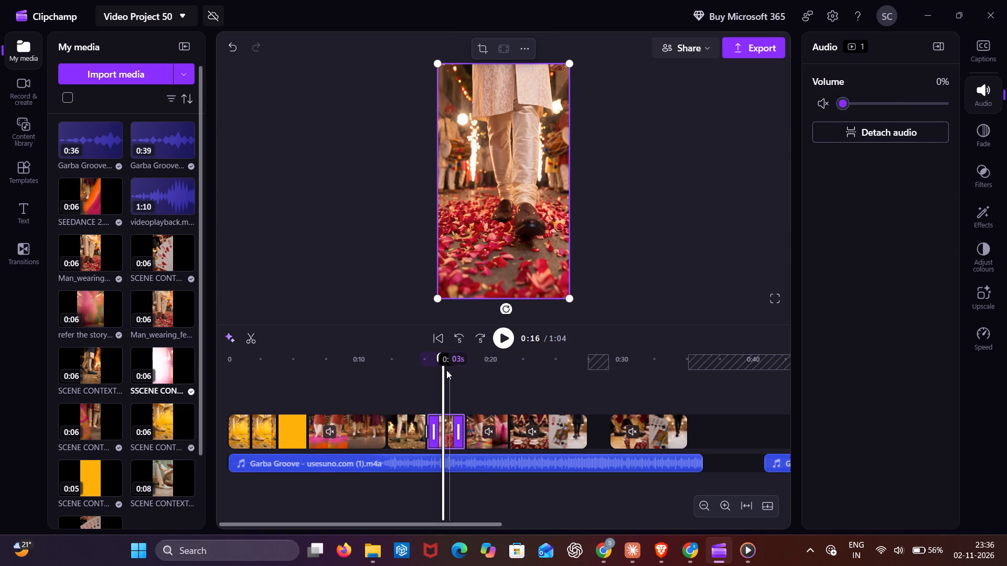
Play the edit from about 0:16 to 0:22 and select the Dandiya clip that starts at about 0:18.
left_click(492, 345)
left_click(500, 345)
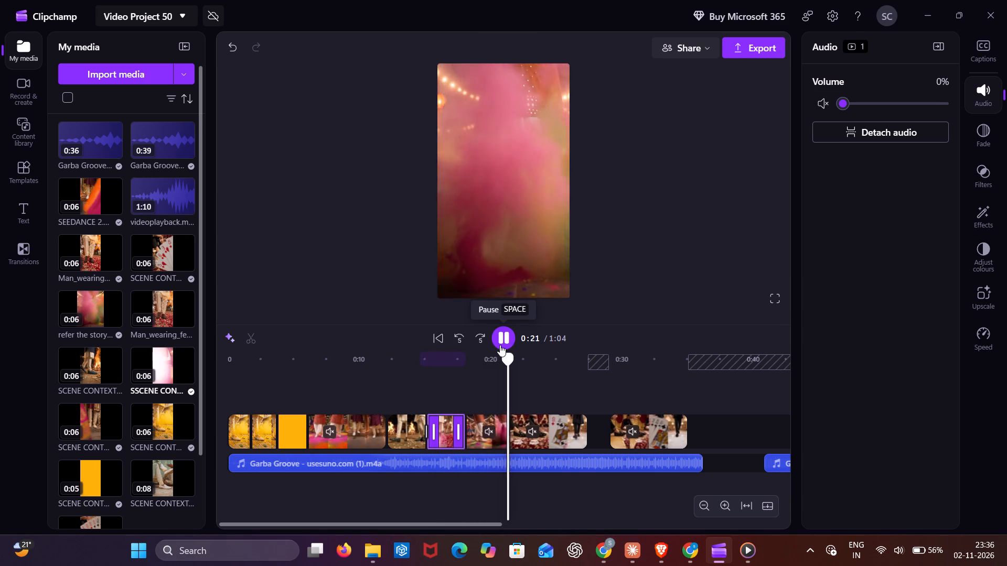
left_click(500, 345)
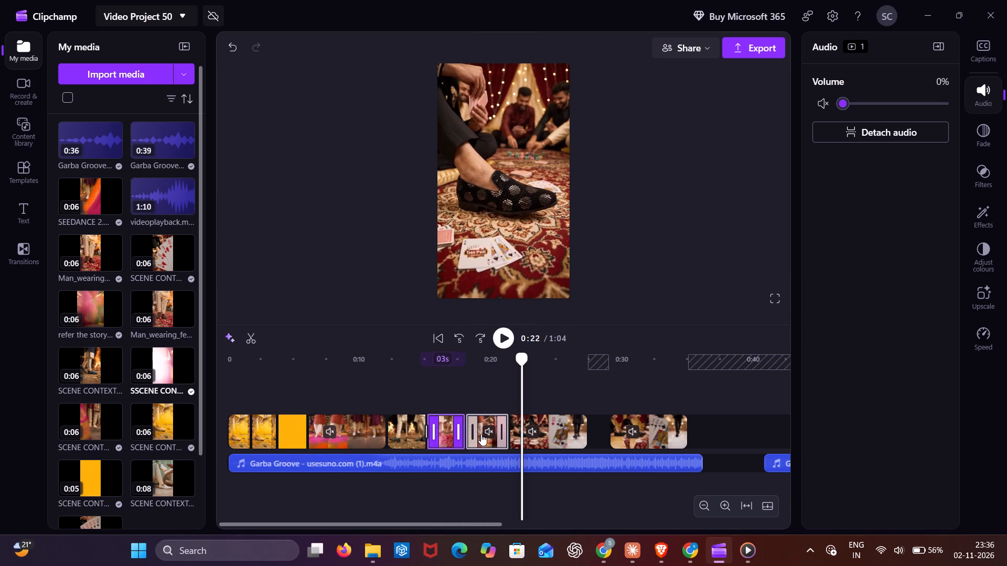
left_click(486, 441)
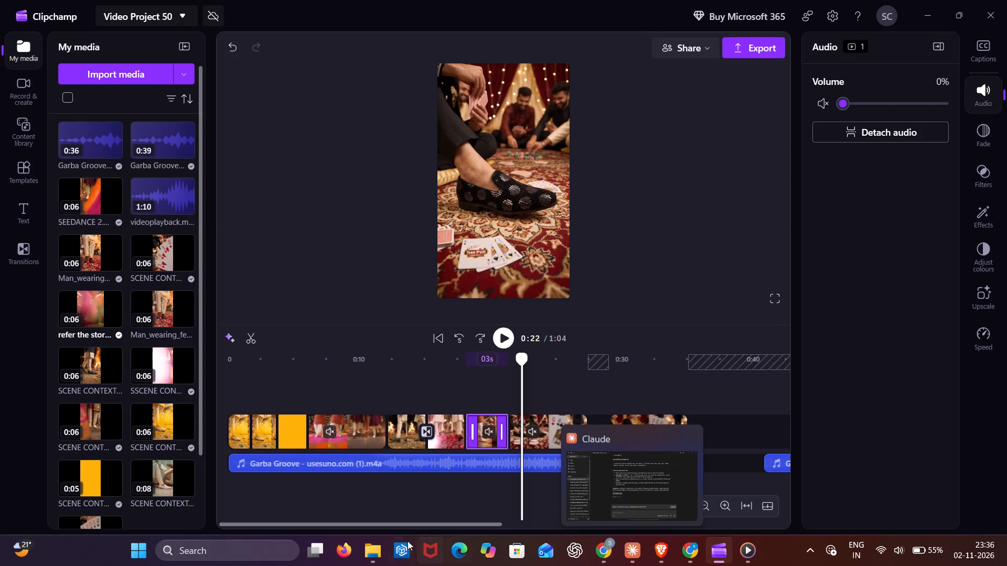
Open Ethik_Bharat_Edit_Styling_Board from the Downloads folder, read the order of the occasions, and return to Clipchamp.
left_click(365, 552)
scroll(247, 349, "down", 1)
scroll(225, 434, "down", 1)
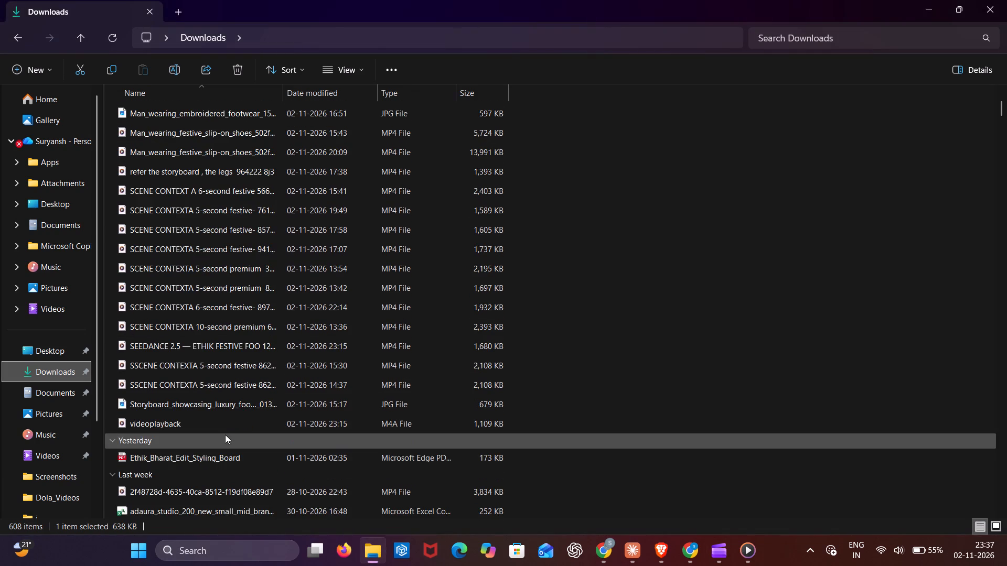
scroll(225, 434, "down", 1)
double_click(209, 451)
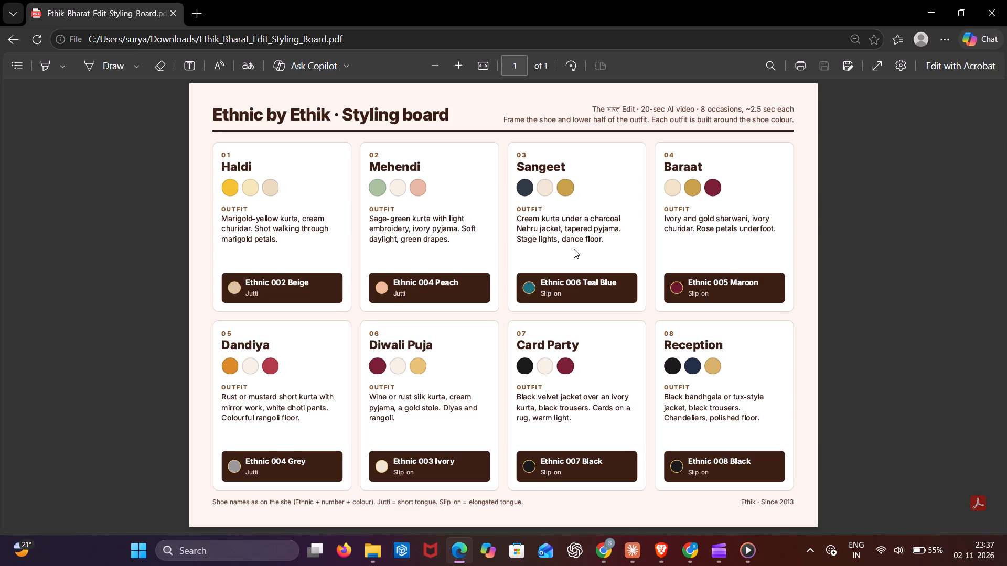
left_click(695, 554)
left_click(710, 552)
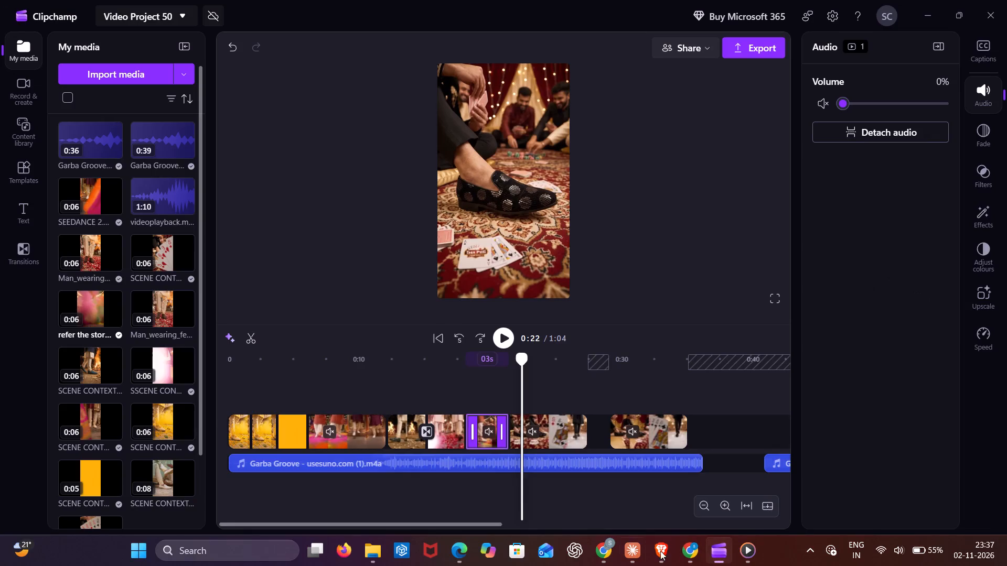
Move the SEEDANCE clip out to about 0:36 and shift the bonfire and Baraat clips forward to about 0:06 and 0:09.
left_click_drag(353, 431, 744, 424)
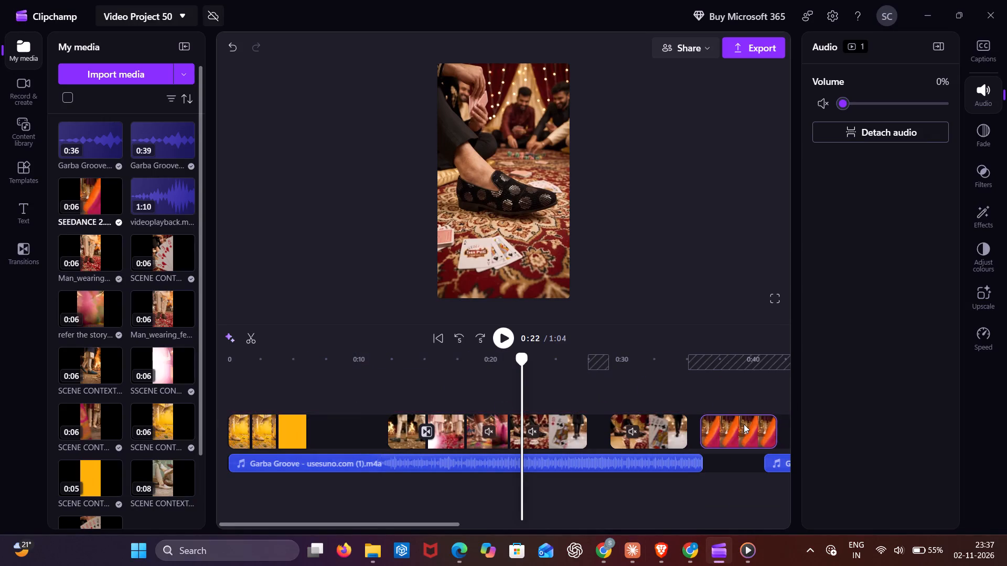
left_click_drag(744, 424, 743, 420)
left_click_drag(406, 439, 326, 442)
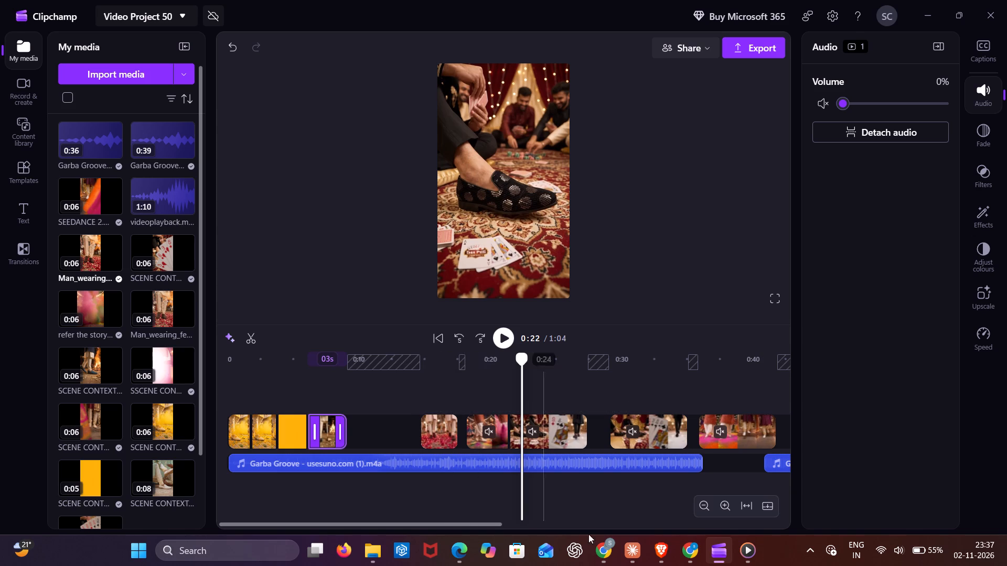
left_click_drag(437, 440, 364, 439)
left_click(660, 537)
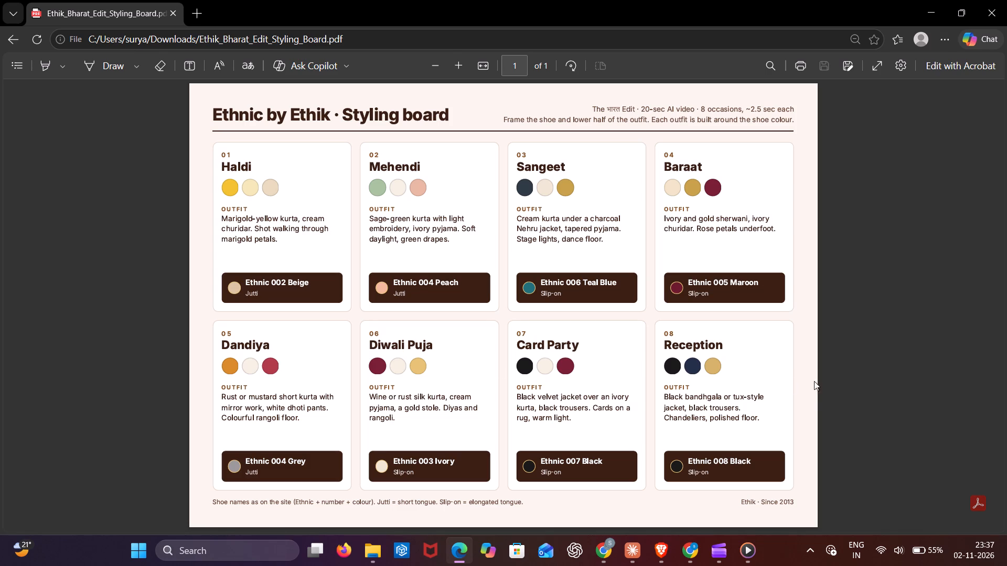
left_click(726, 552)
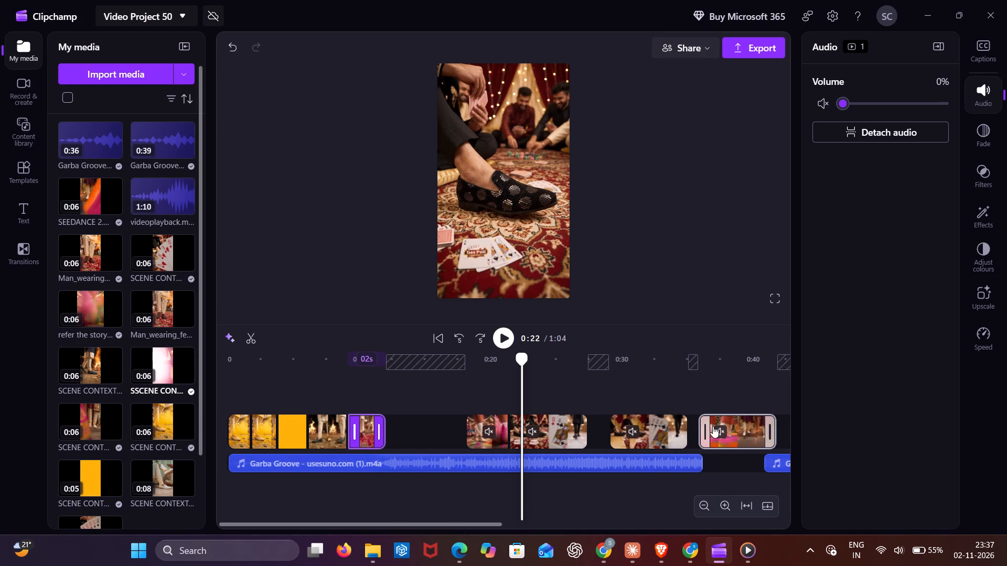
Move the SEEDANCE clip back into the gap directly after the Baraat clip, starting at about 0:12.
scroll(709, 386, "right", 1)
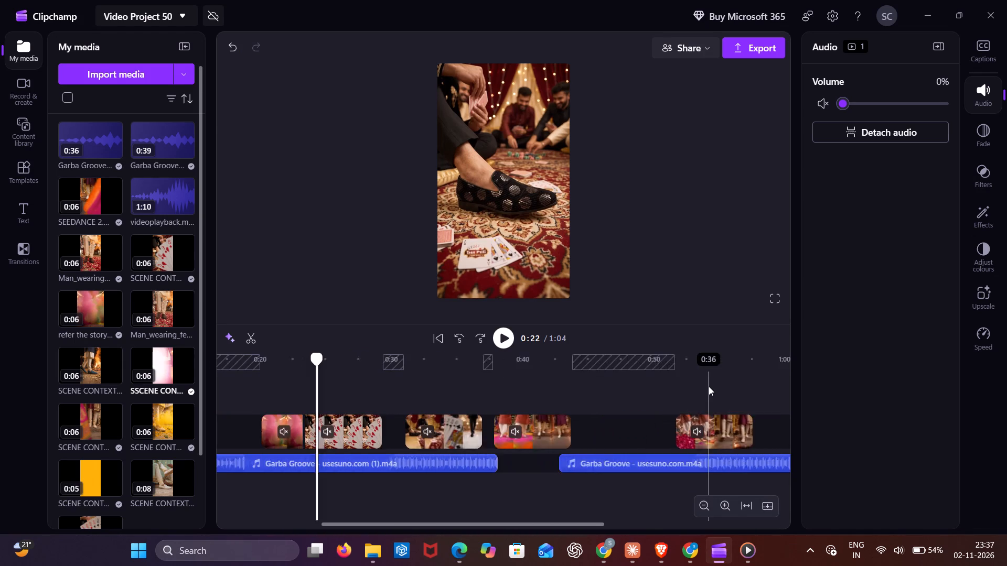
scroll(709, 386, "right", 1)
left_click_drag(666, 438, 375, 431)
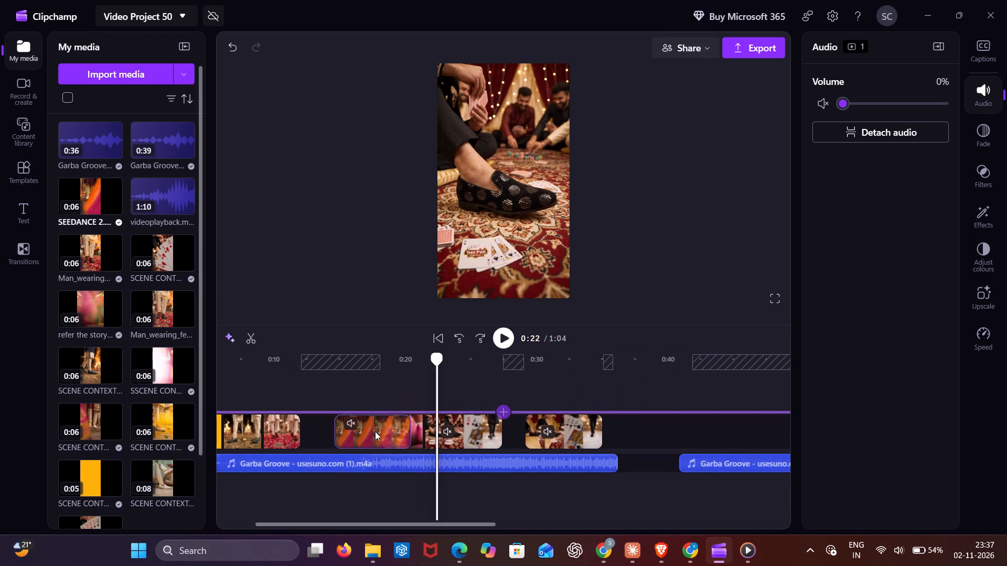
left_click_drag(375, 431, 350, 432)
Play the rearranged edit full screen from 0:00 to about 0:06, and return to the editor.
scroll(302, 398, "right", 2)
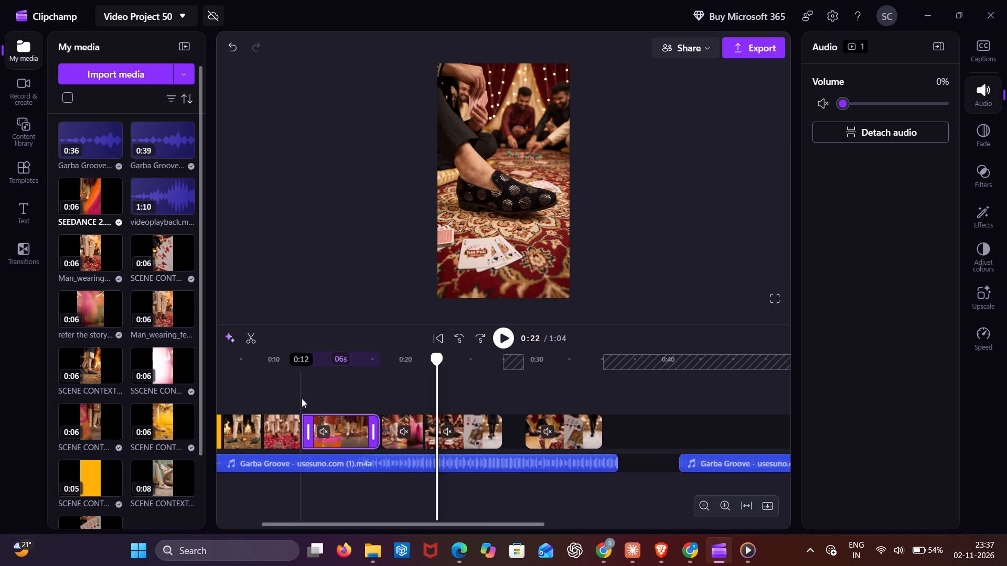
scroll(302, 398, "right", 3)
left_click(202, 404)
left_click(224, 404)
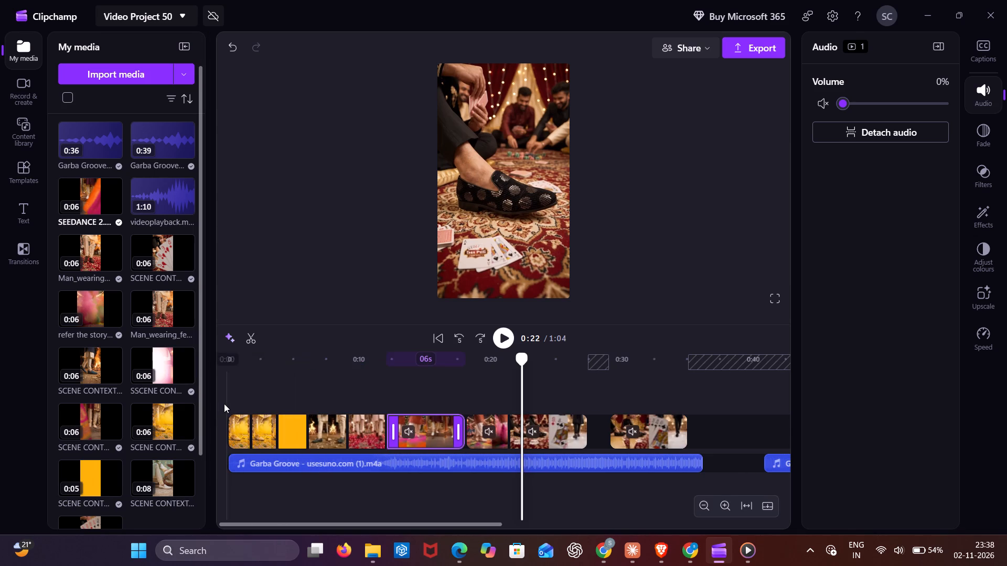
left_click(502, 347)
left_click(772, 296)
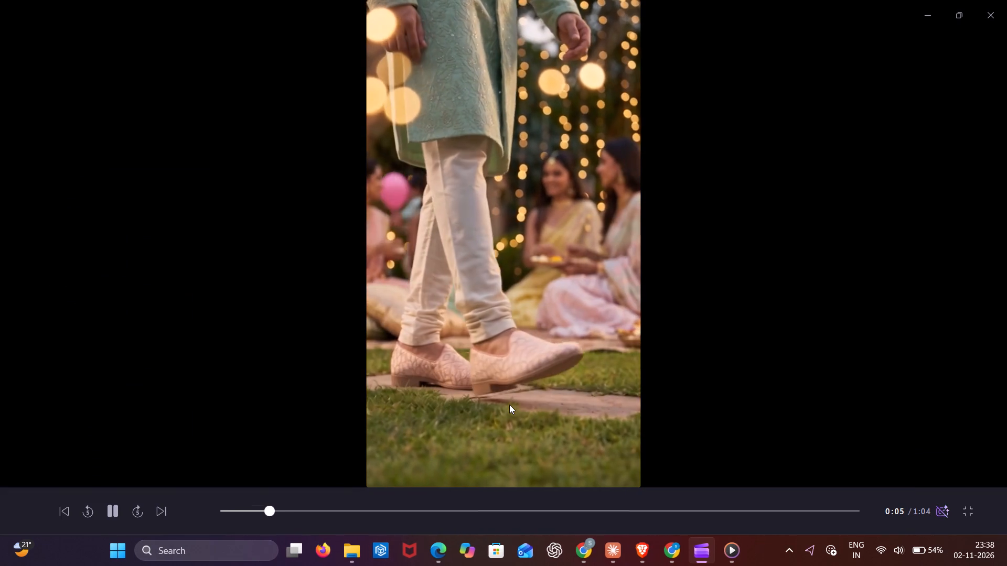
left_click(114, 516)
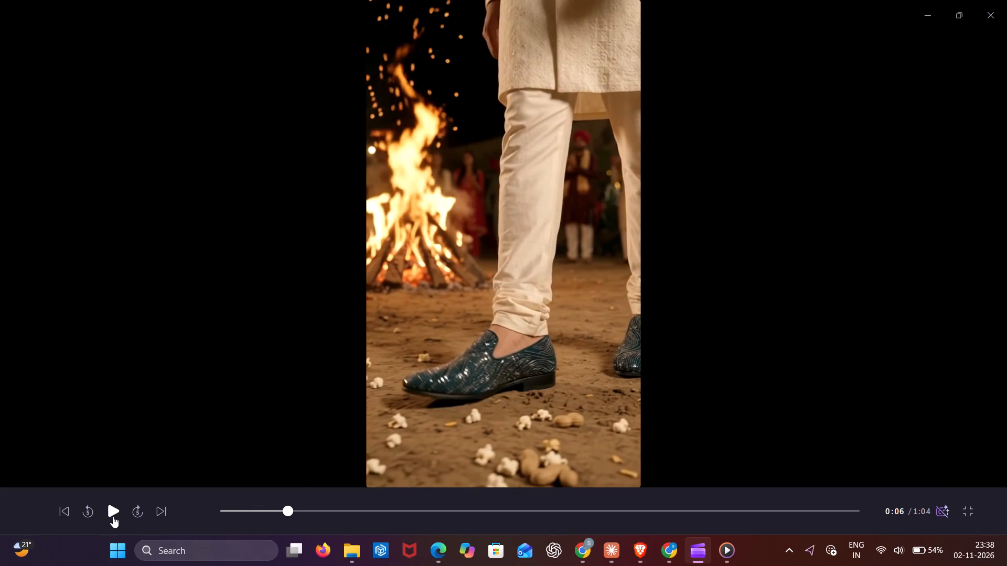
left_click(969, 505)
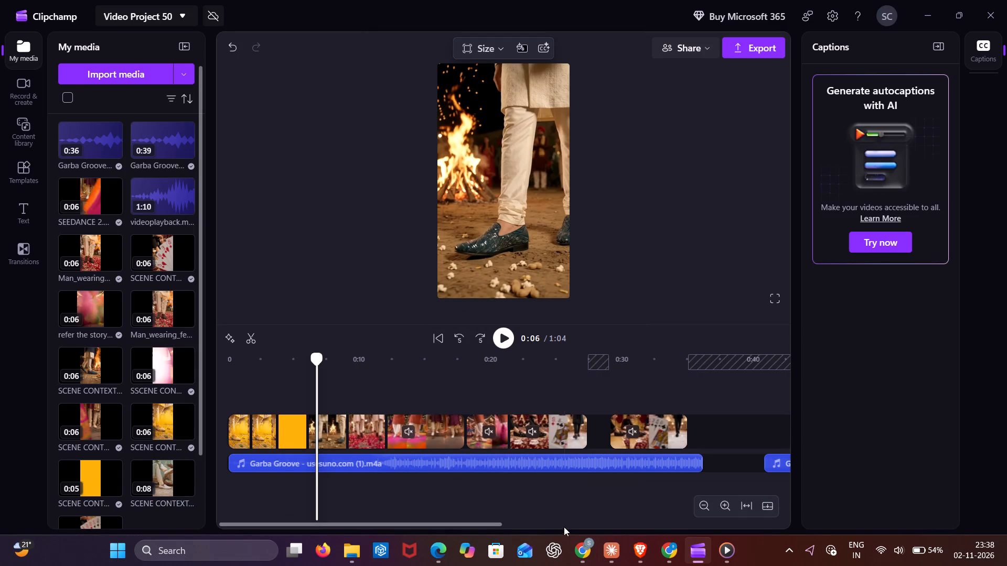
Split the timeline at about 0:02, delete the opening piece of the Garba Groove track, and shift the remaining music to 0:00.
left_click(276, 467)
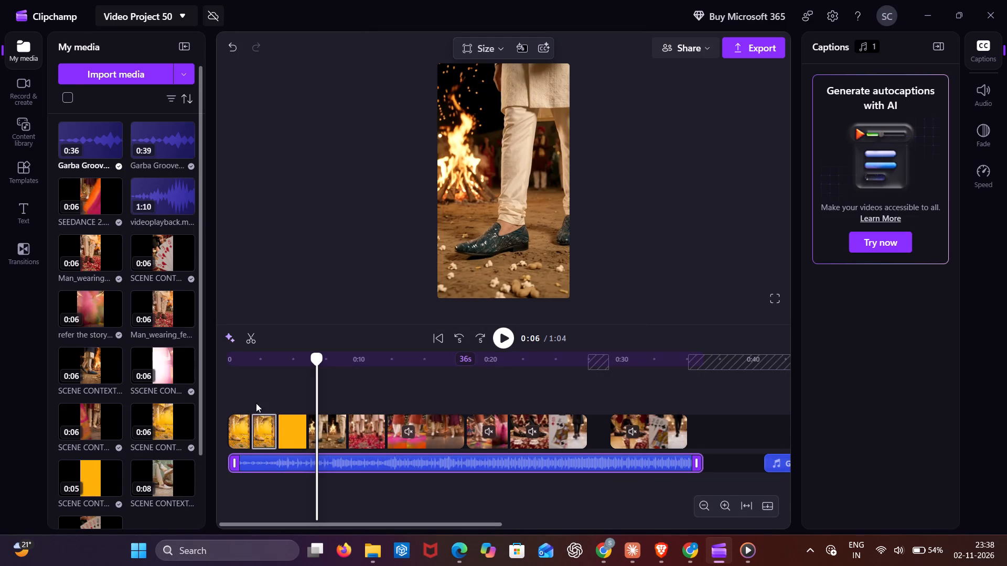
left_click(256, 396)
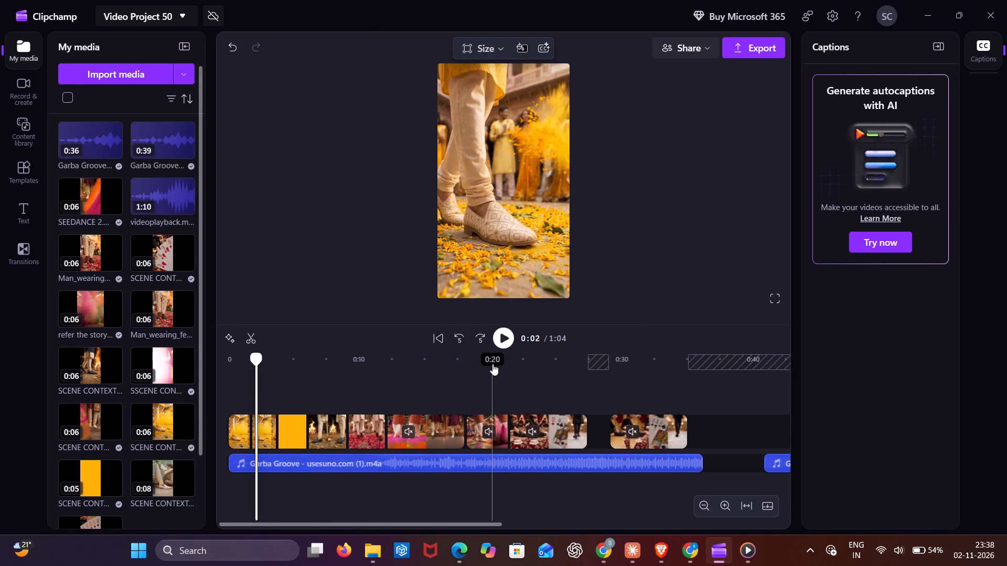
key("s")
left_click(507, 346)
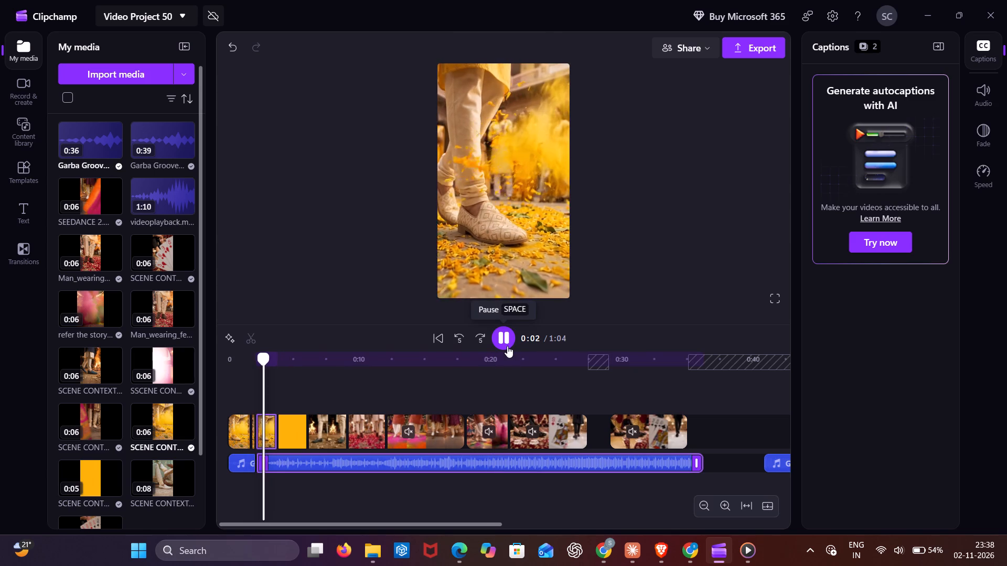
left_click(507, 346)
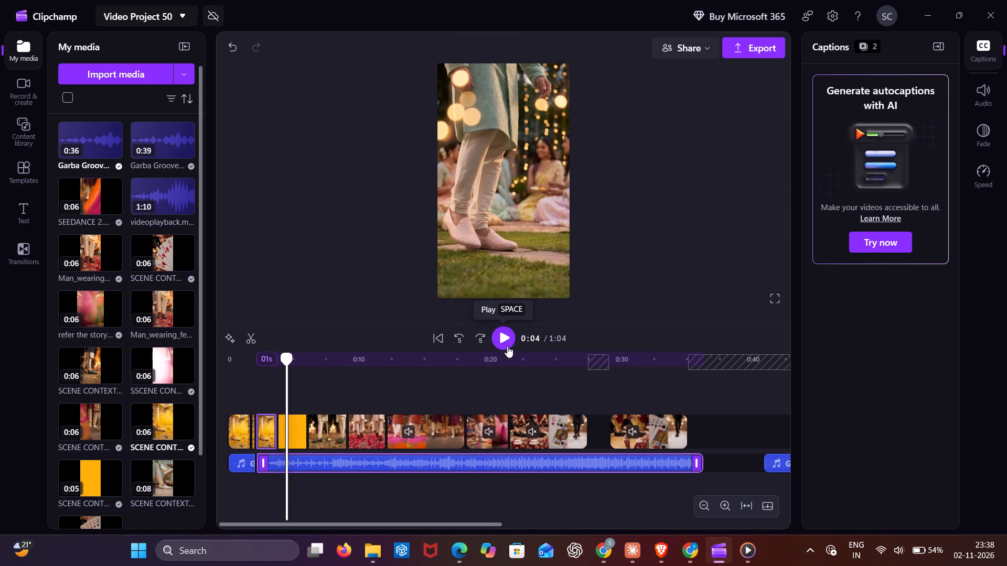
left_click(244, 470)
key("Delete")
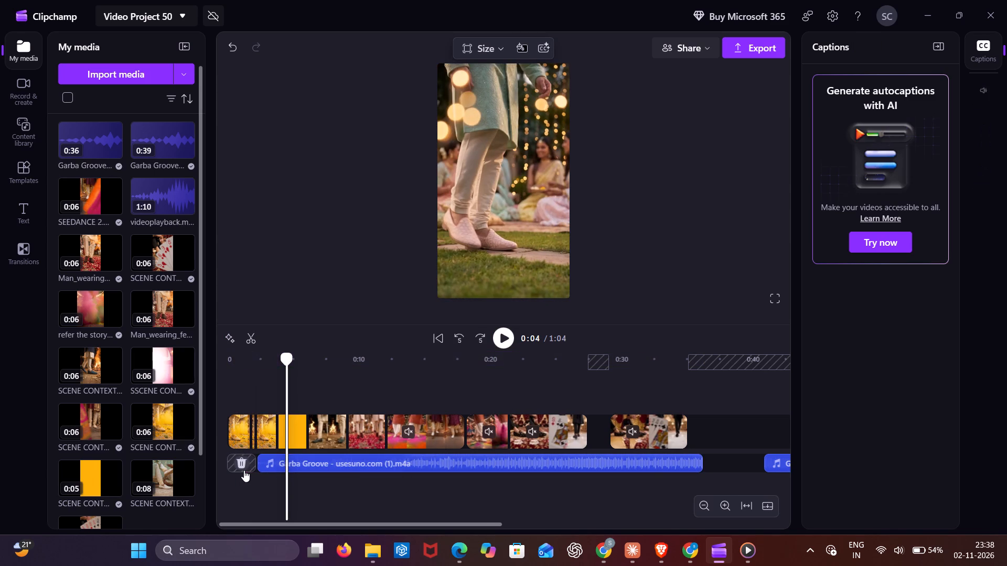
left_click_drag(309, 469, 276, 471)
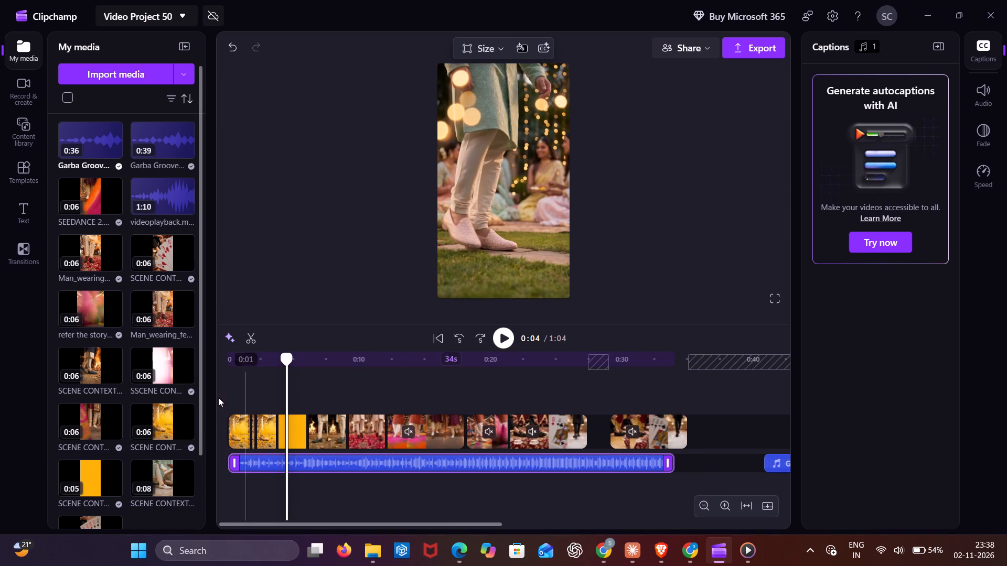
Play the edit with the trimmed music full screen from 0:00 to about 0:19, replaying the part from about 0:04.
left_click(218, 397)
left_click(508, 343)
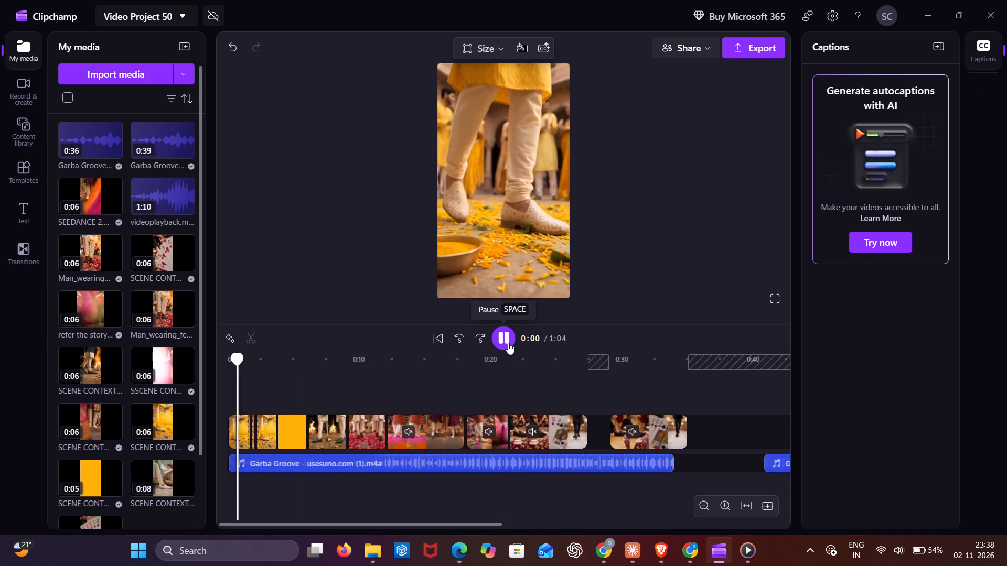
left_click(779, 301)
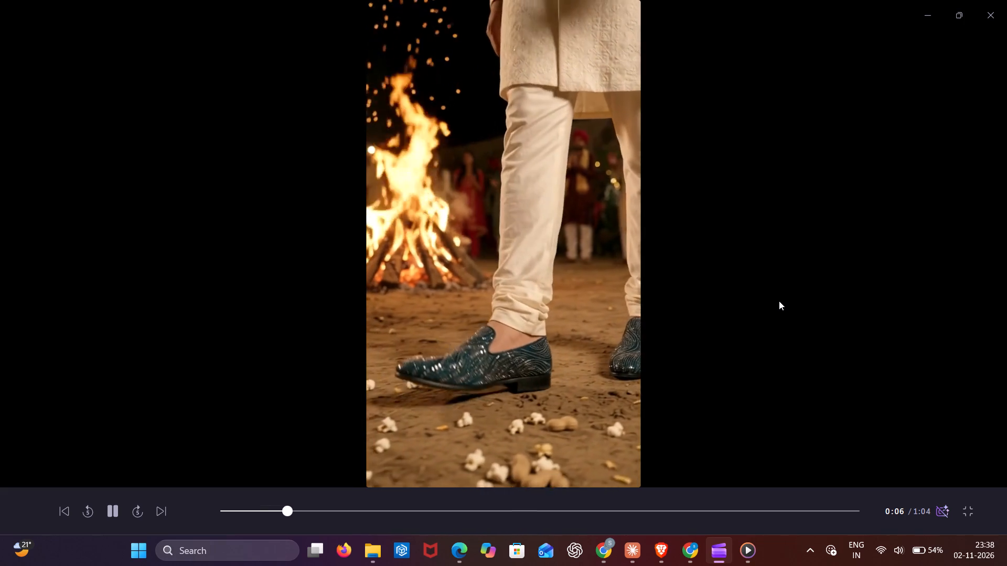
left_click(268, 511)
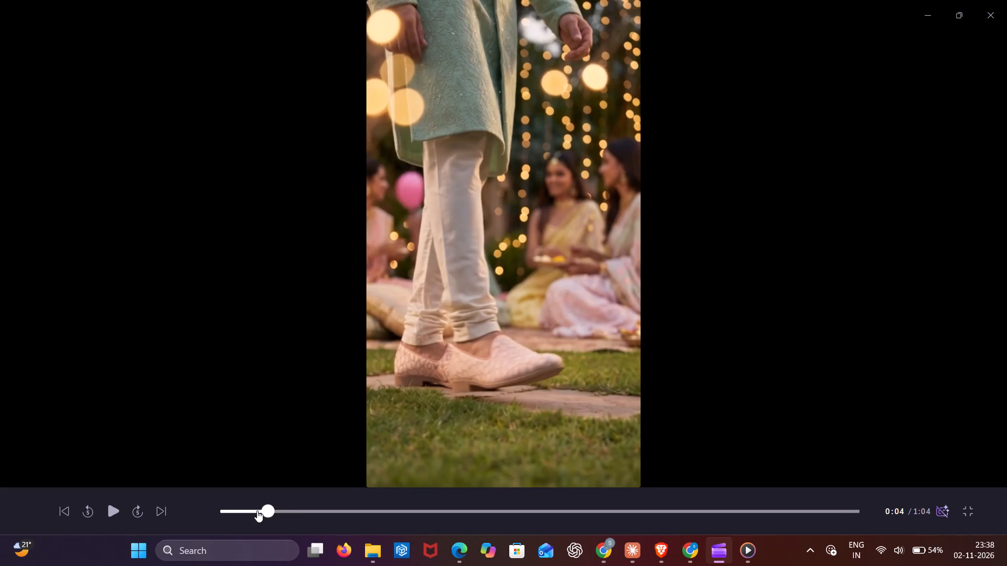
left_click(111, 523)
left_click(111, 523)
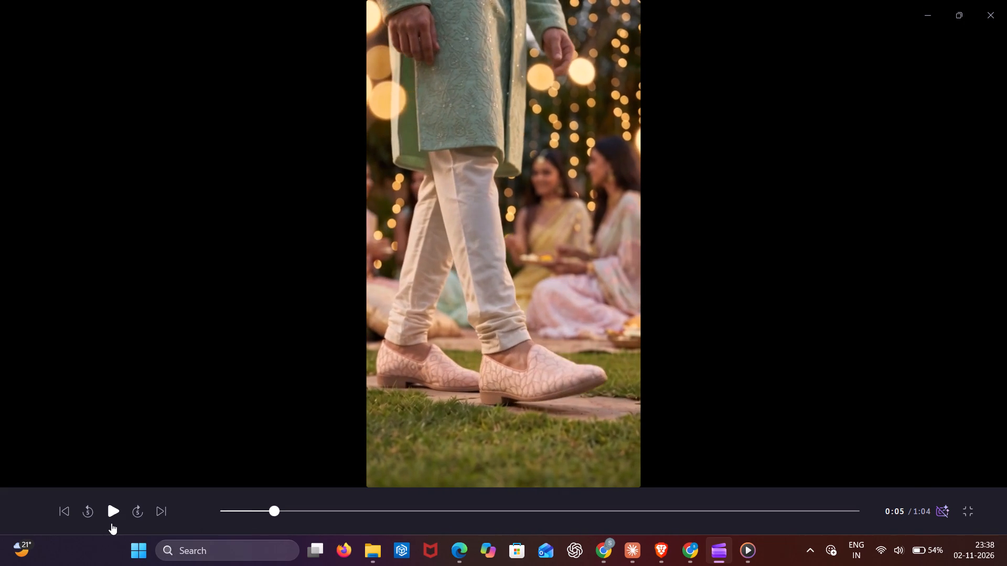
left_click(111, 523)
double_click(111, 523)
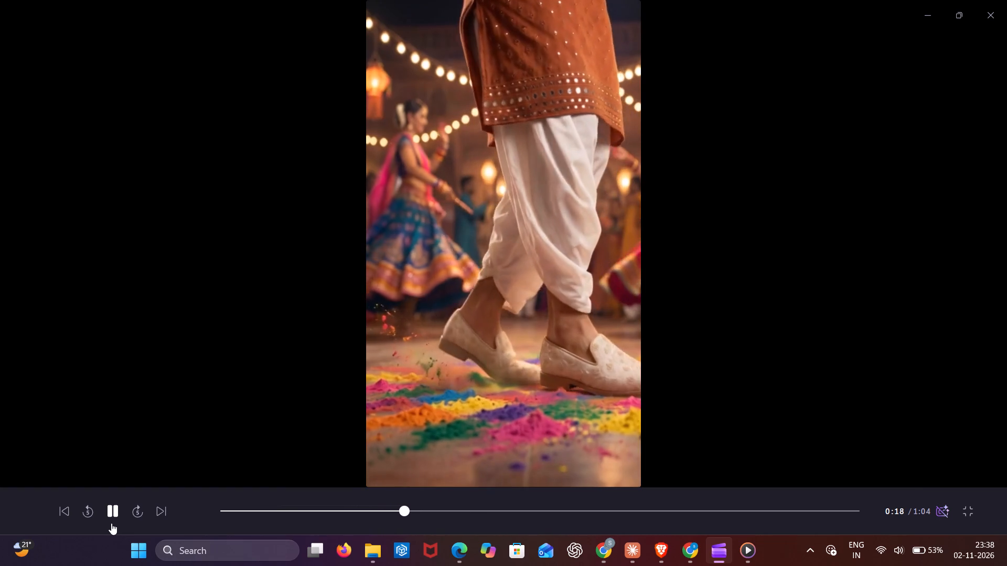
left_click(111, 523)
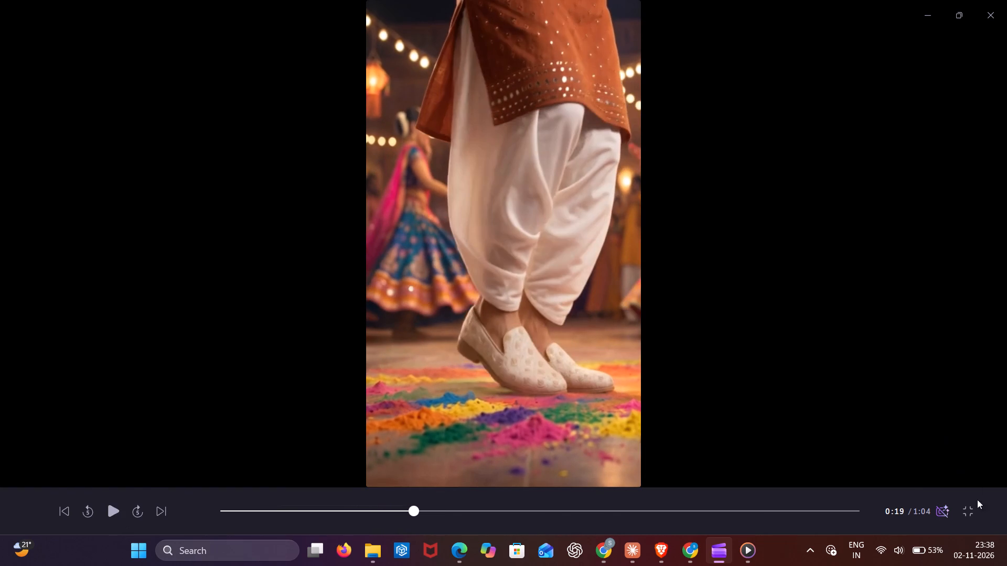
left_click(974, 504)
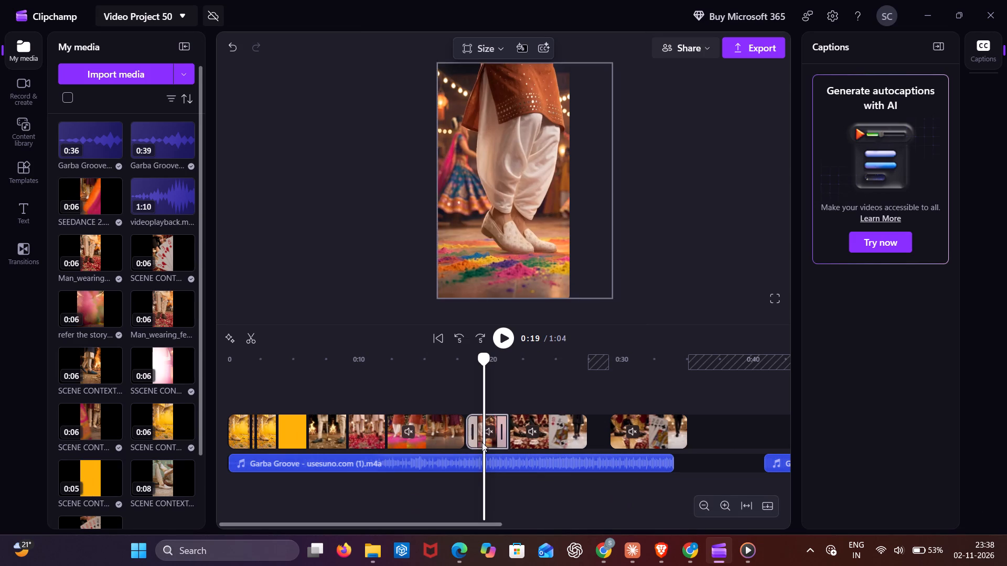
Play the Dandiya clip from about 0:19 to 0:21, and move the playhead back to about 0:15.
left_click(509, 339)
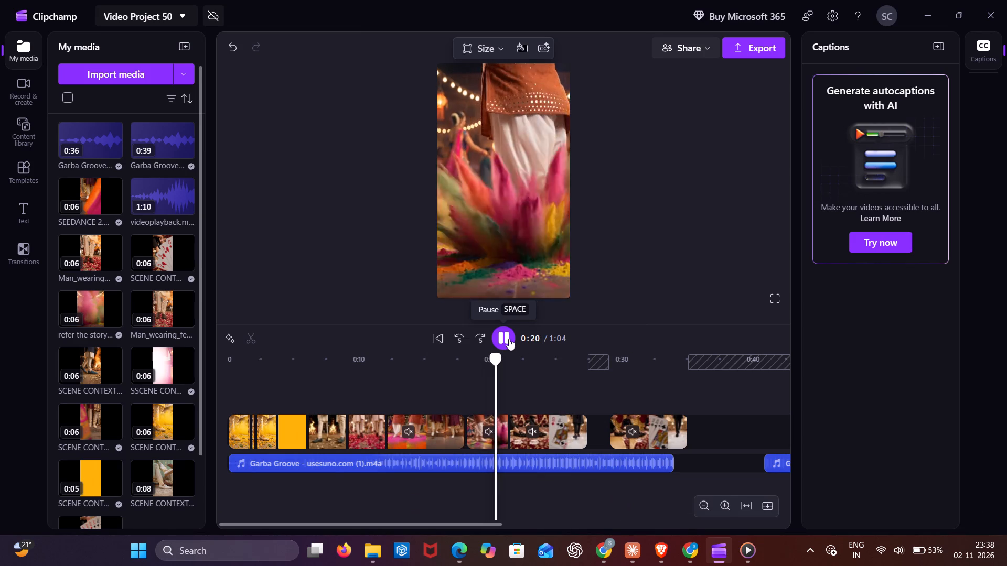
left_click(509, 339)
left_click(487, 443)
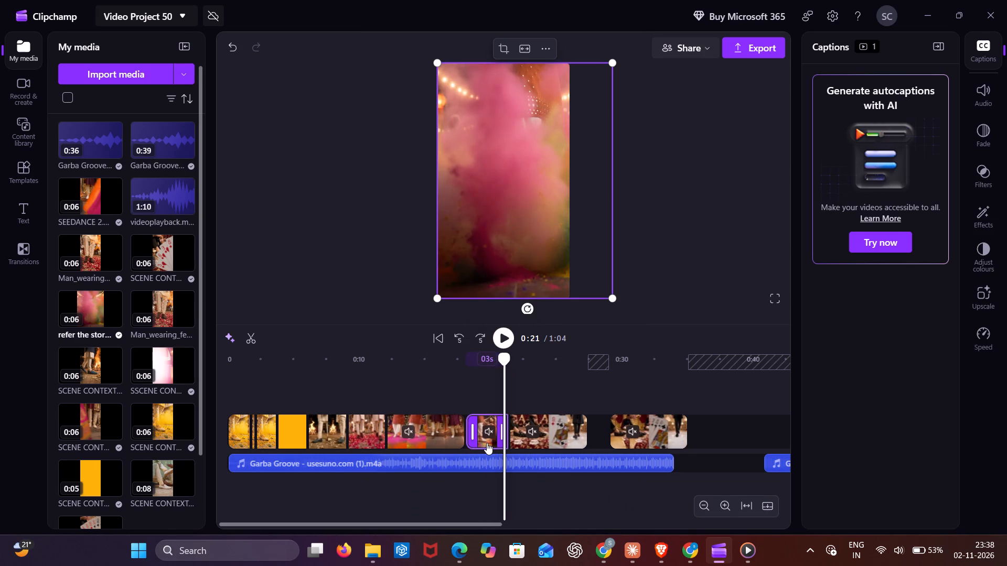
left_click(436, 406)
left_click(436, 357)
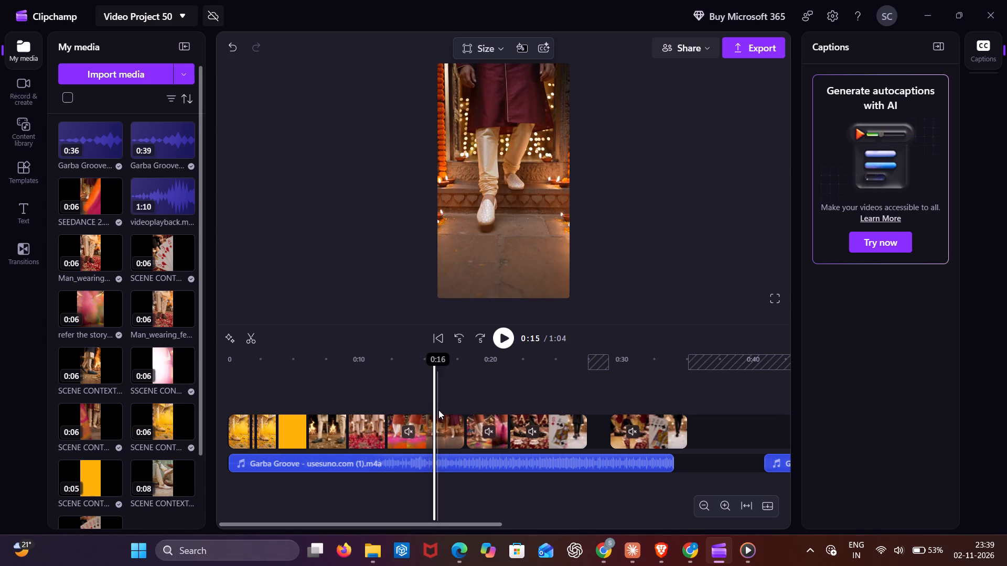
Split the Garba Groove track at about 0:15, where the Diwali clip begins.
key("s")
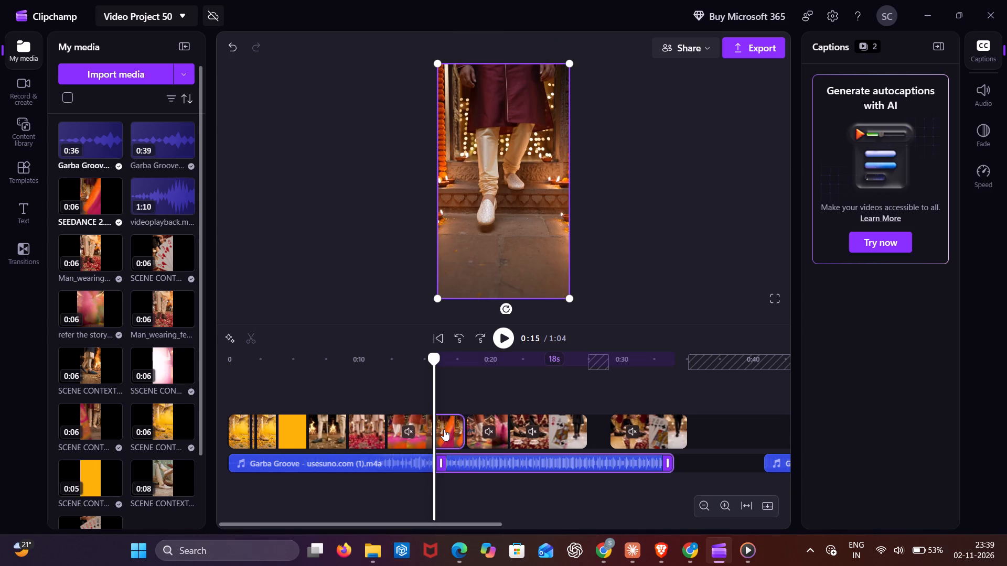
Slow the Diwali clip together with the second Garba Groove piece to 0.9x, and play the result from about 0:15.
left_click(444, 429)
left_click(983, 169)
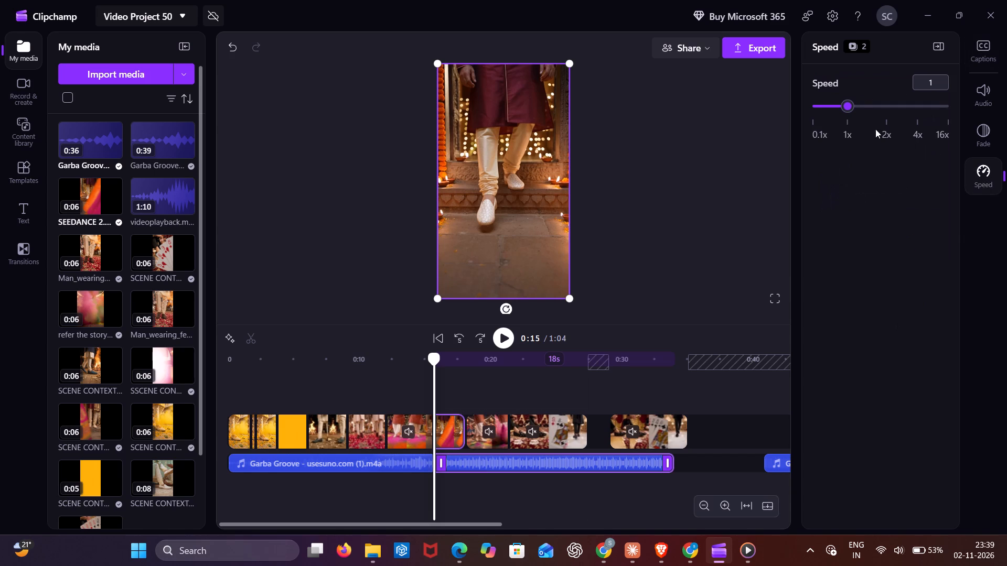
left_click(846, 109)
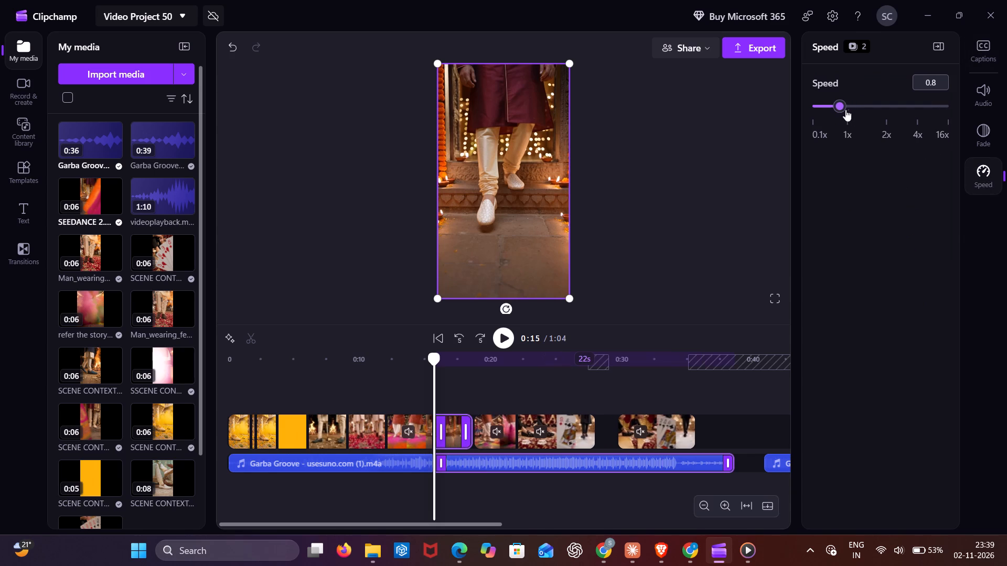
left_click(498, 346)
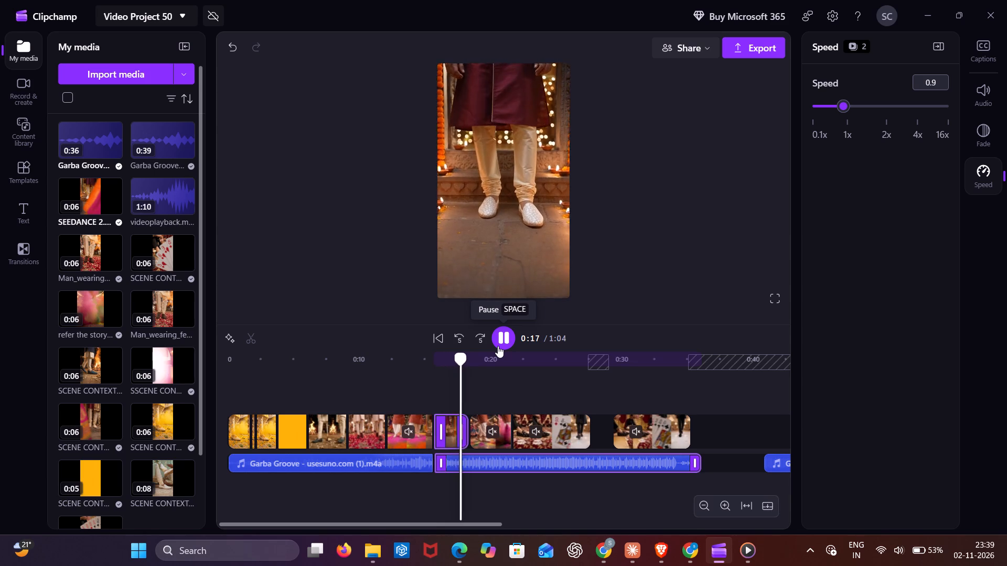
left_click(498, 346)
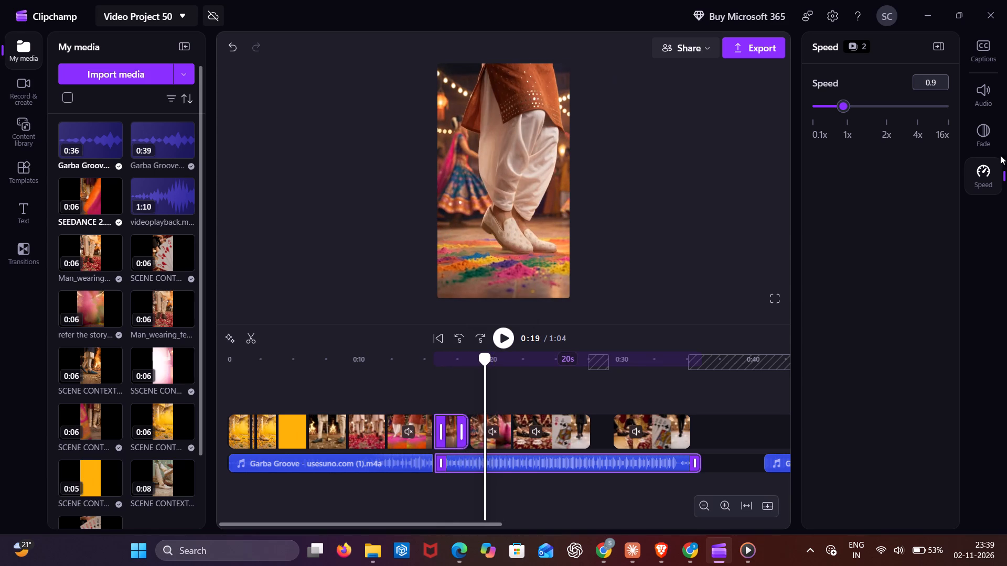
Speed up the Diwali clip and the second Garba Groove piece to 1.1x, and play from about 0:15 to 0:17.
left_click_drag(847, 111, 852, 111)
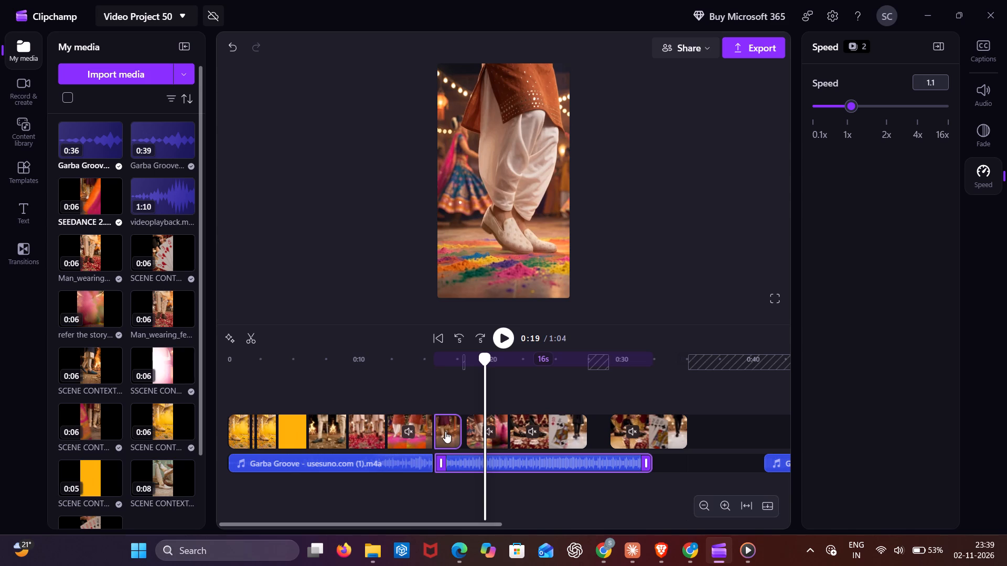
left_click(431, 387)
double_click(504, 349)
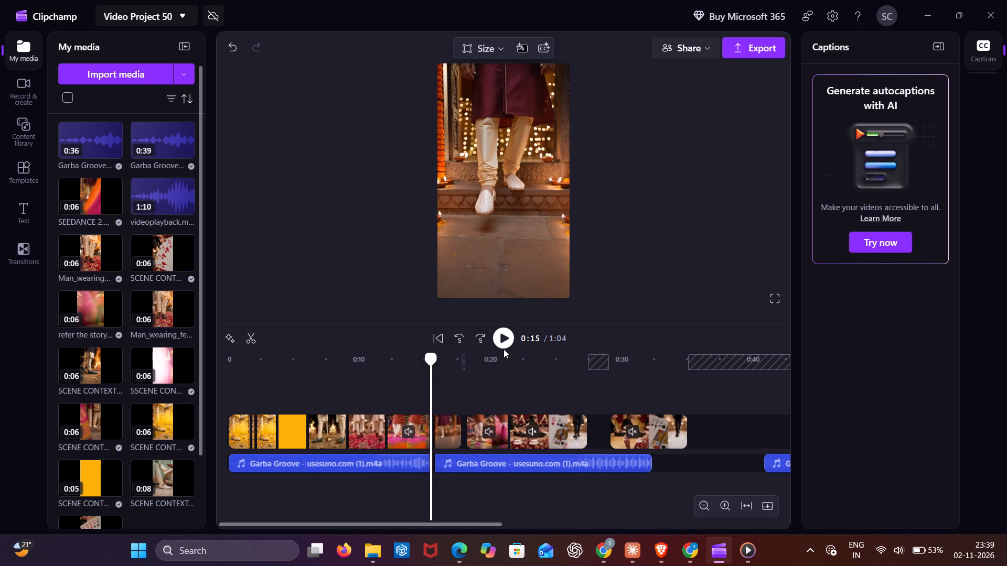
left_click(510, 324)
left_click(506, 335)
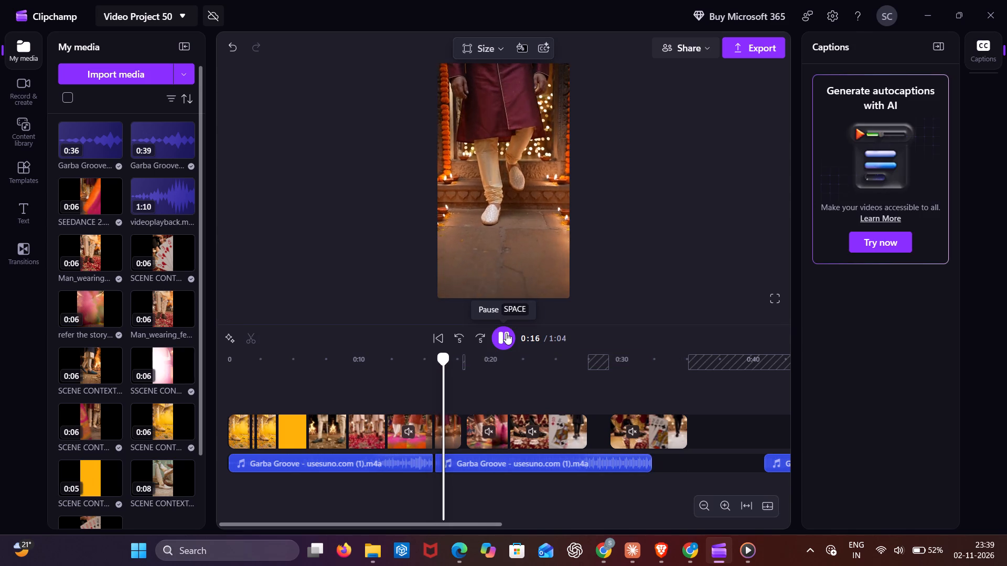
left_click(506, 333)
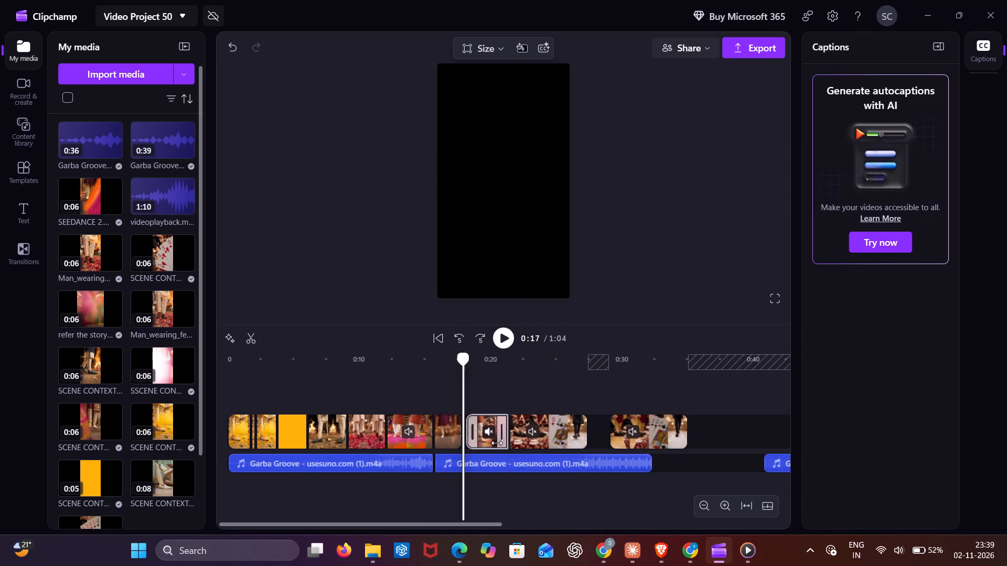
Set only the second Garba Groove piece to 1x speed, and play from about 0:16 to 0:18.
left_click(500, 456)
left_click(545, 462)
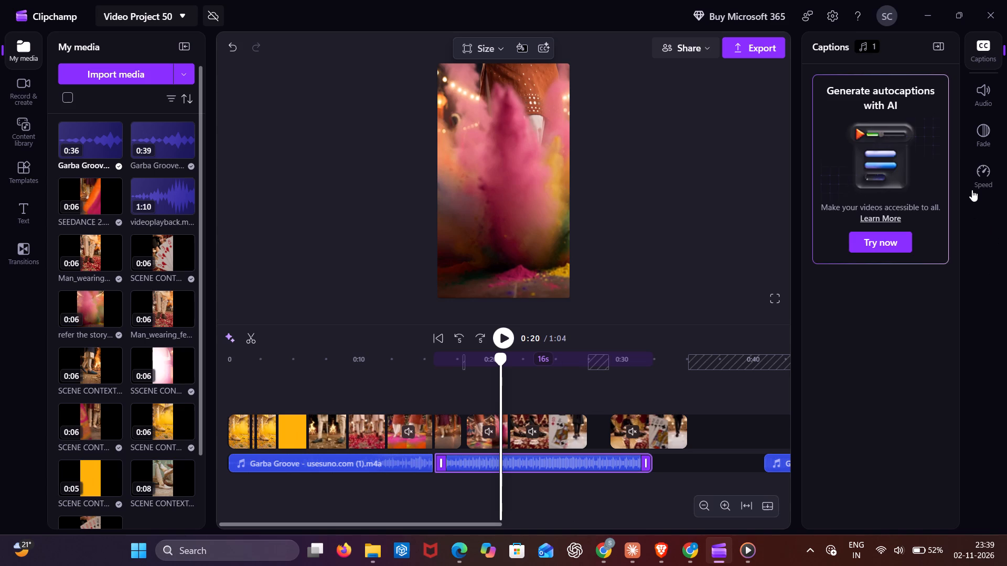
left_click(972, 189)
left_click(850, 111)
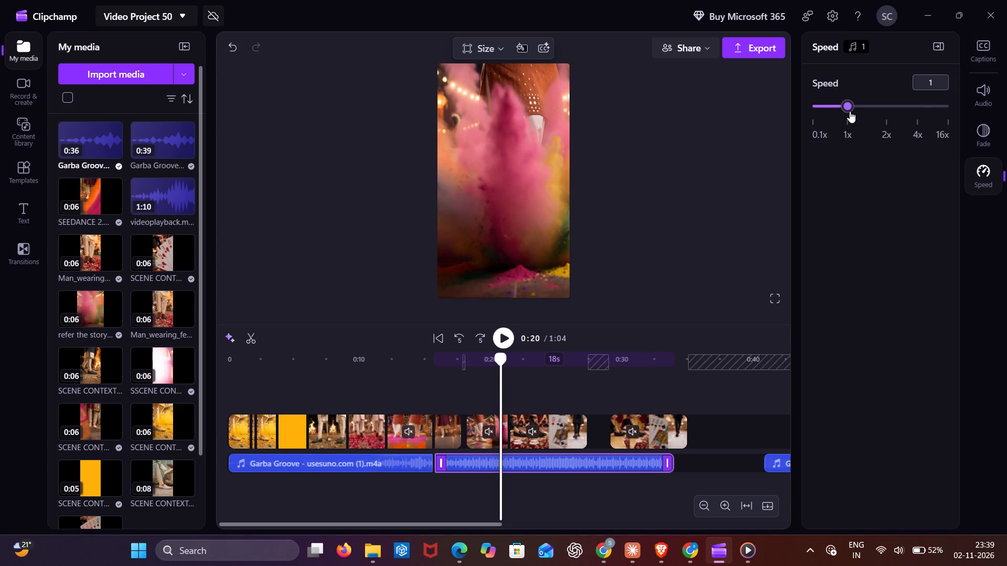
left_click(449, 390)
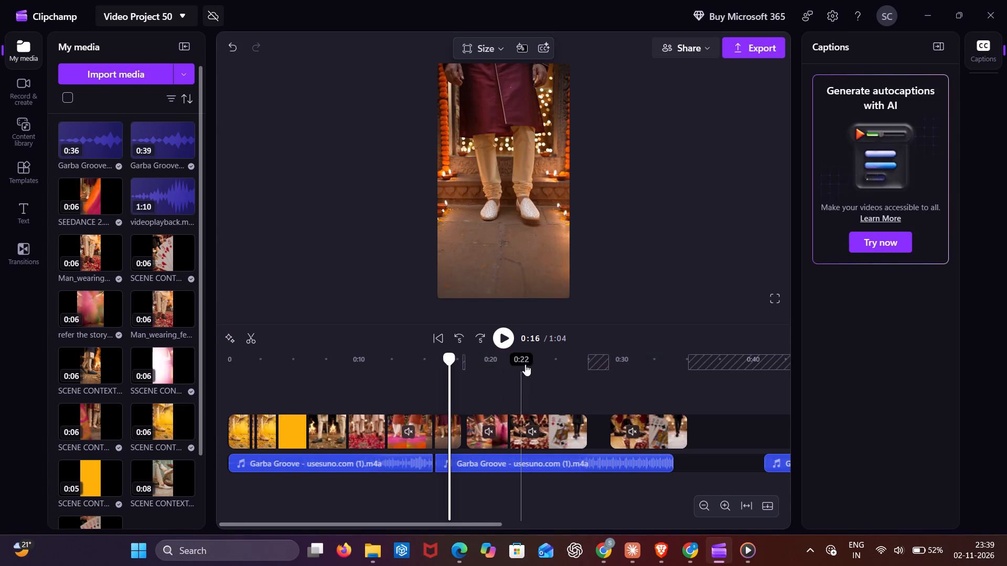
left_click(493, 336)
left_click(498, 337)
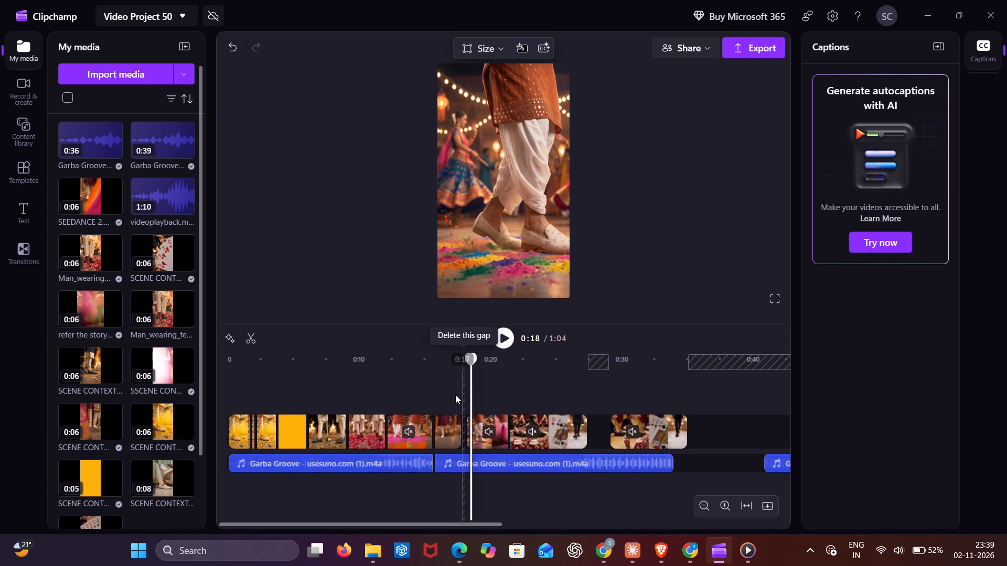
Set the speed of the Diwali clip at about 0:15 to 0.9x.
left_click(444, 433)
left_click(982, 346)
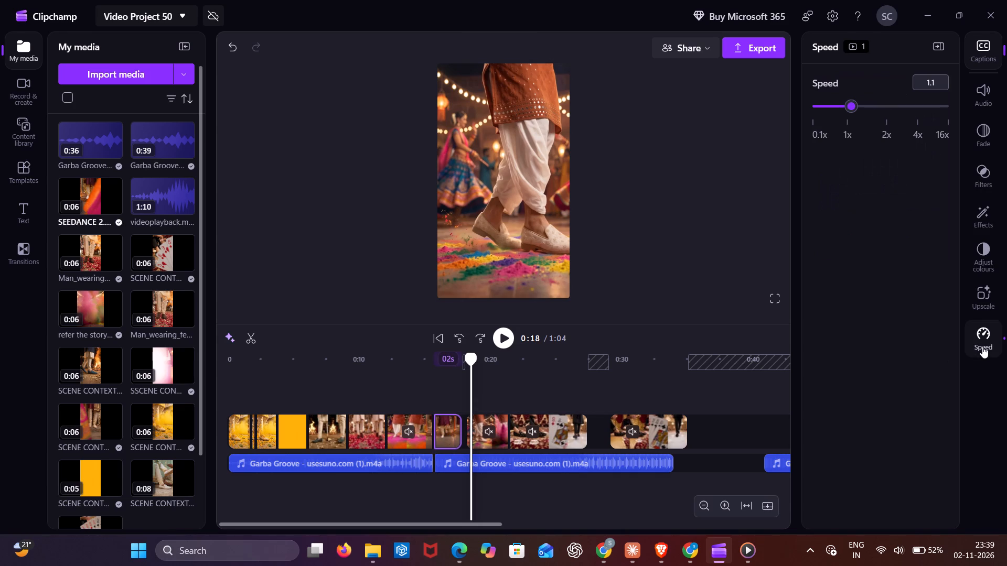
left_click_drag(851, 106, 846, 106)
Play the edit from about 0:14 to 0:35 to check the clip timing against the music.
left_click(411, 365)
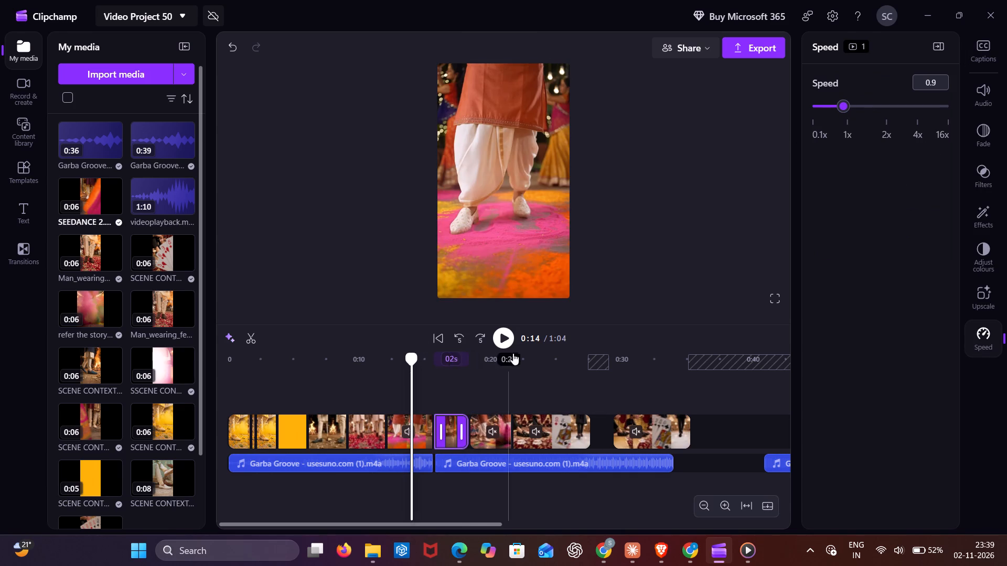
left_click(499, 329)
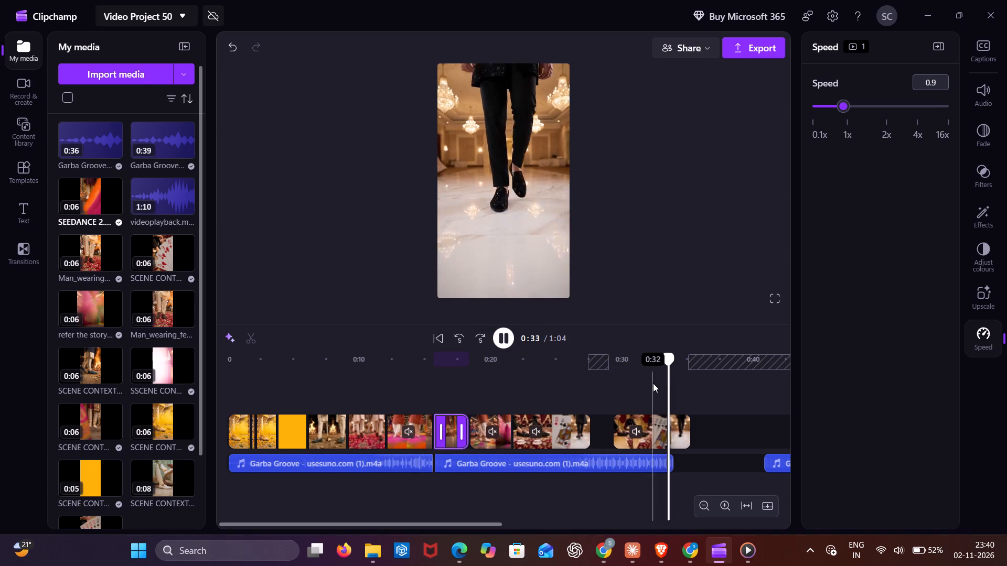
left_click(641, 390)
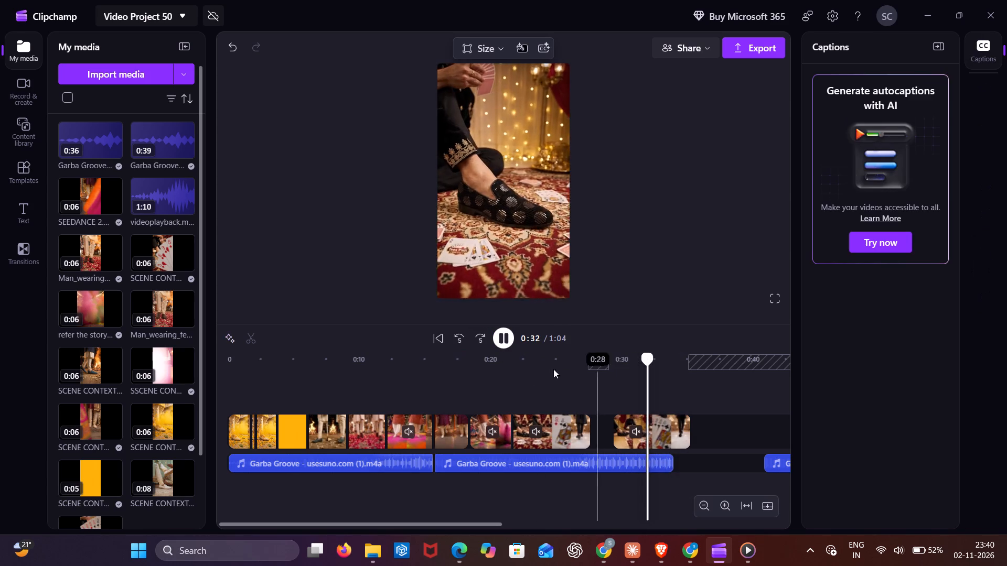
left_click(507, 338)
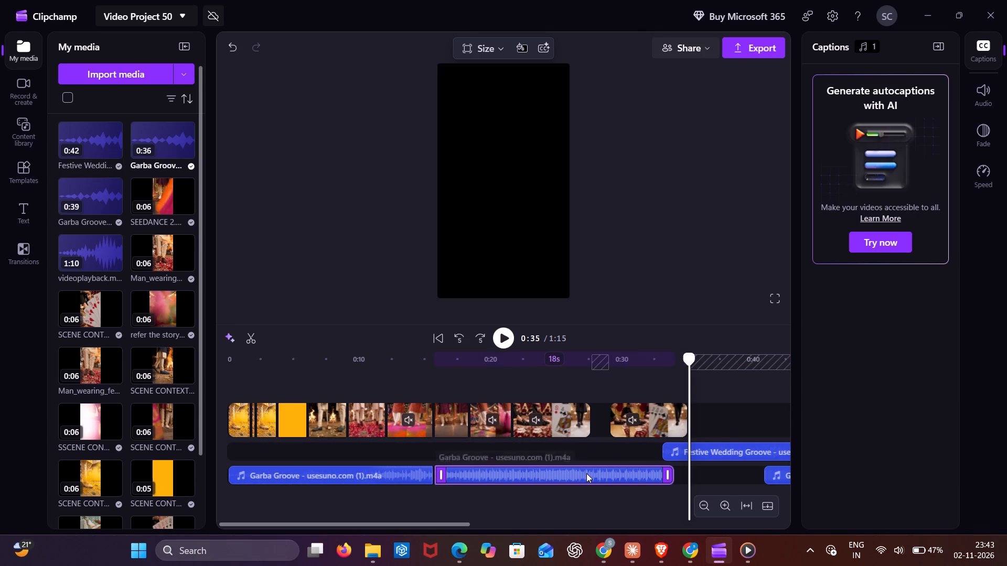
left_click(397, 480)
key("Delete")
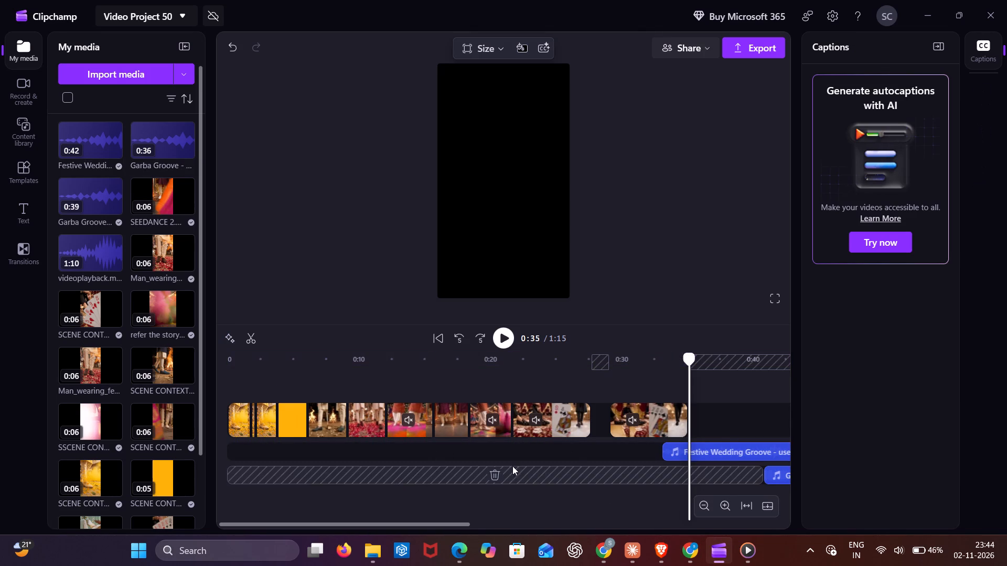
left_click_drag(713, 455, 283, 456)
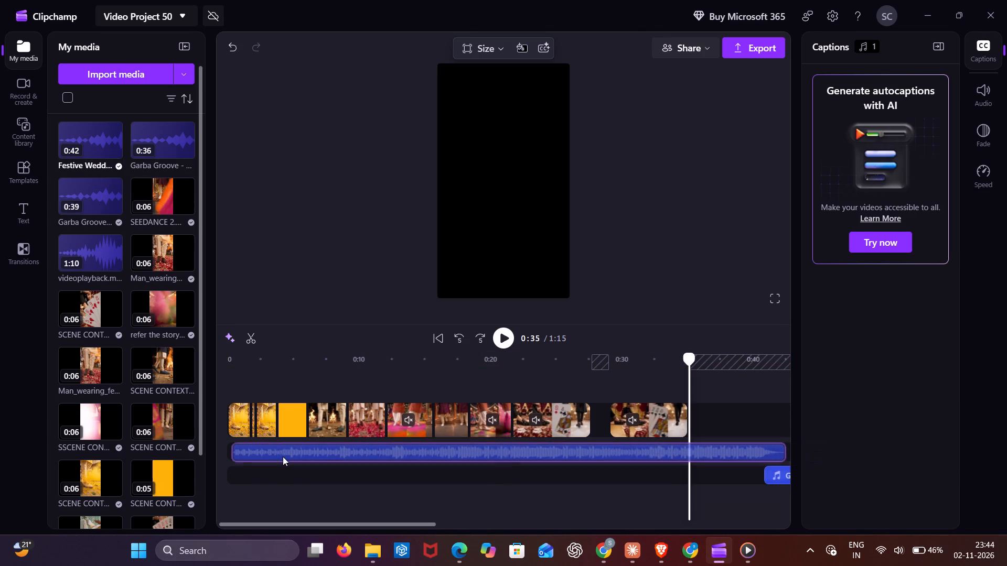
left_click_drag(283, 456, 275, 455)
Listen for the music's cut point, split the video and music at about 0:15, and delete Festive Wedding Groove's opening section.
left_click(292, 376)
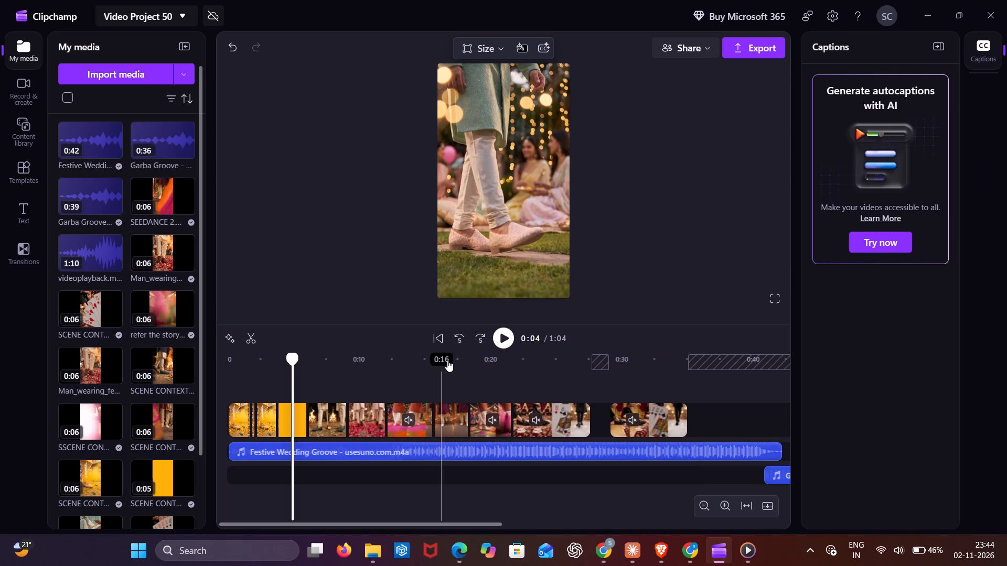
left_click(499, 344)
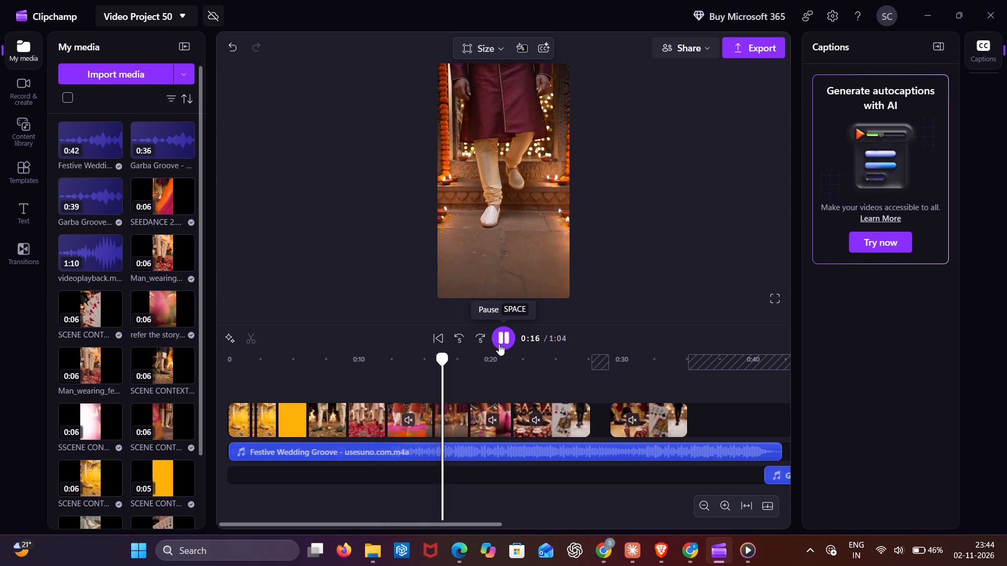
left_click(499, 344)
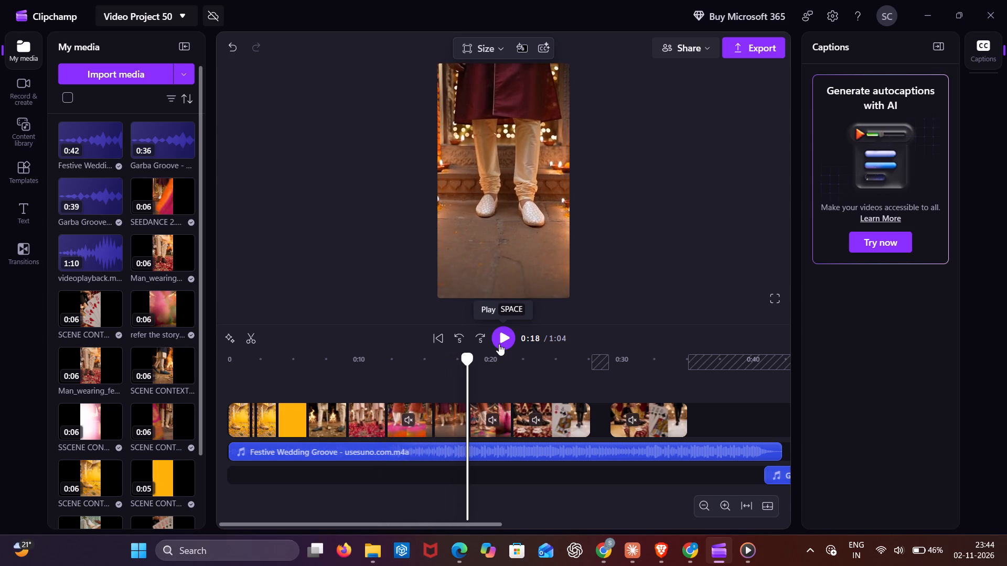
left_click_drag(467, 359, 446, 360)
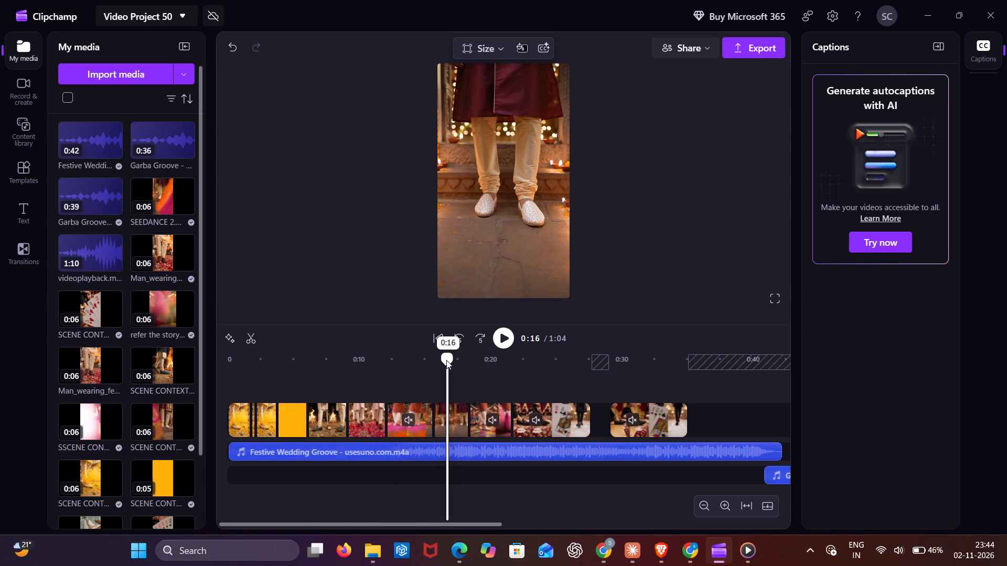
left_click_drag(446, 360, 425, 364)
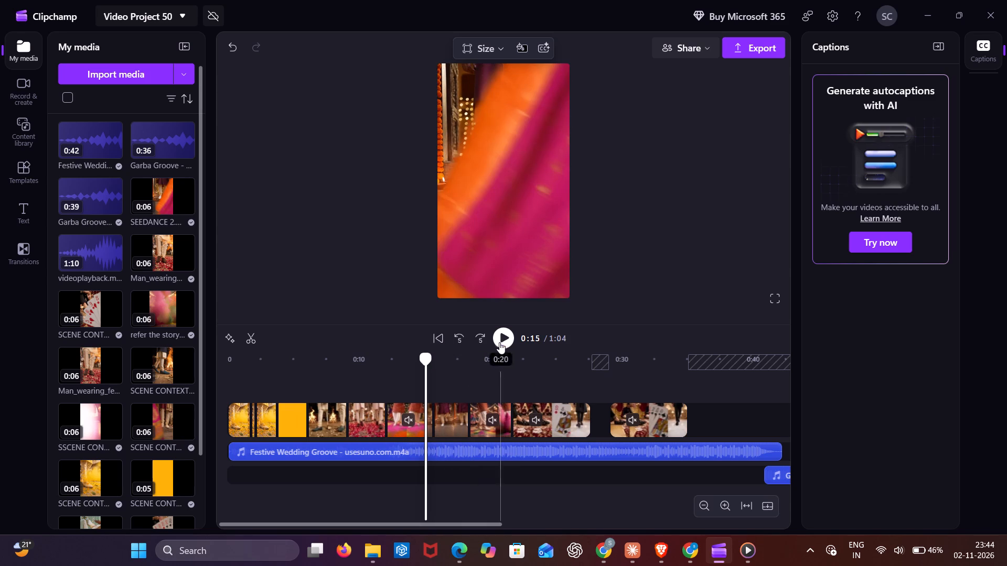
double_click(499, 342)
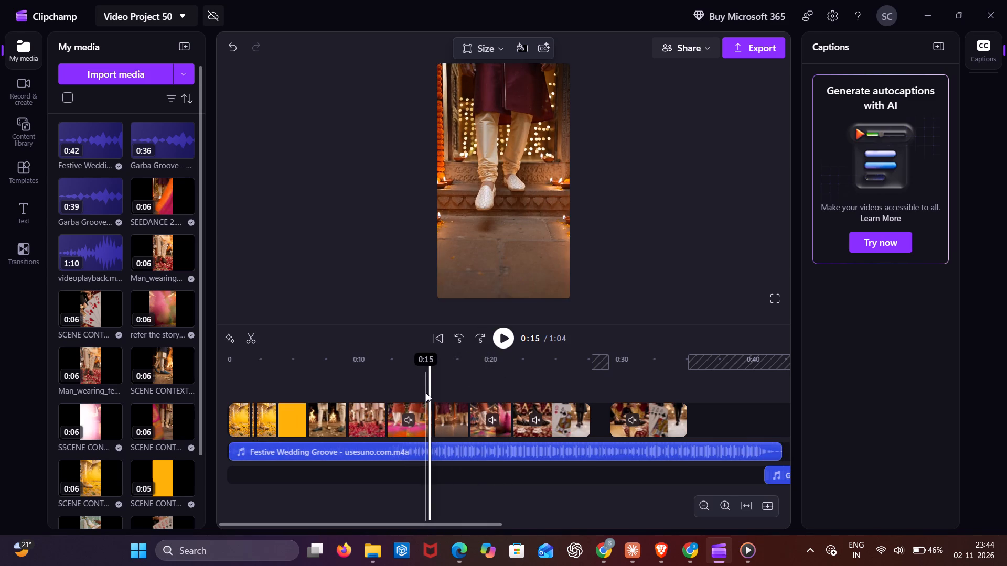
type("ds")
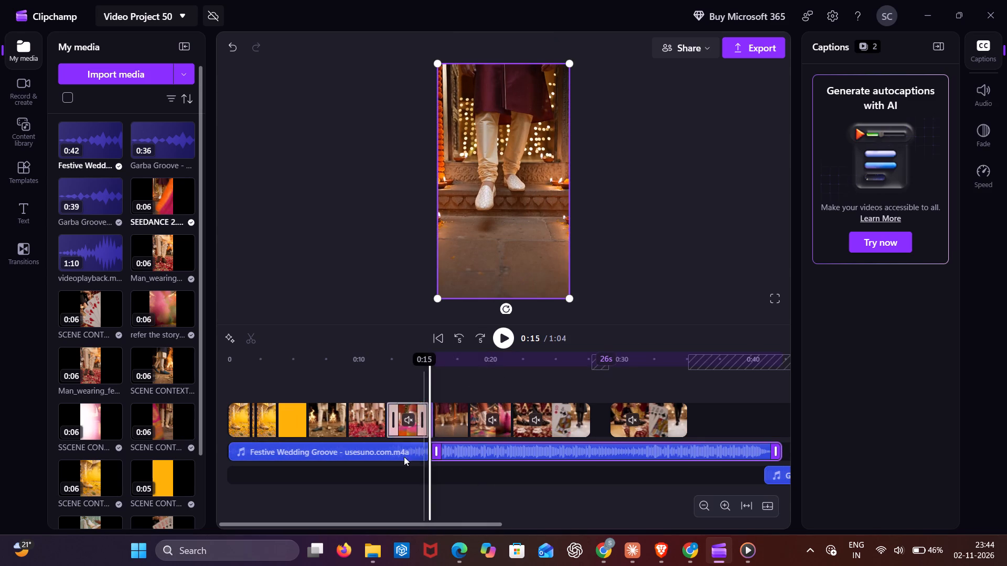
left_click(390, 441)
left_click(390, 454)
left_click(400, 454)
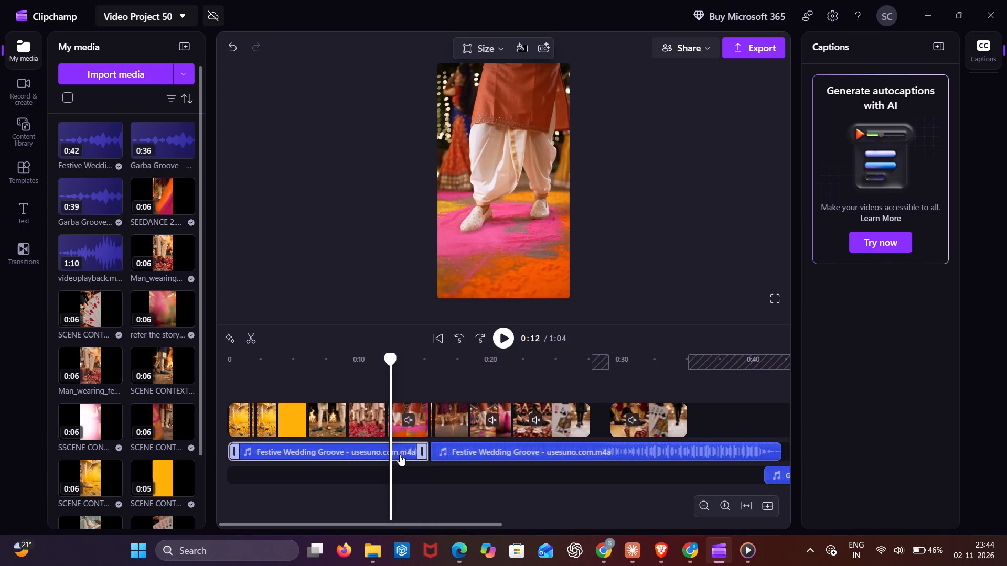
key("Delete")
Move the remaining Festive Wedding Groove section to the start of the timeline.
left_click_drag(484, 450, 277, 456)
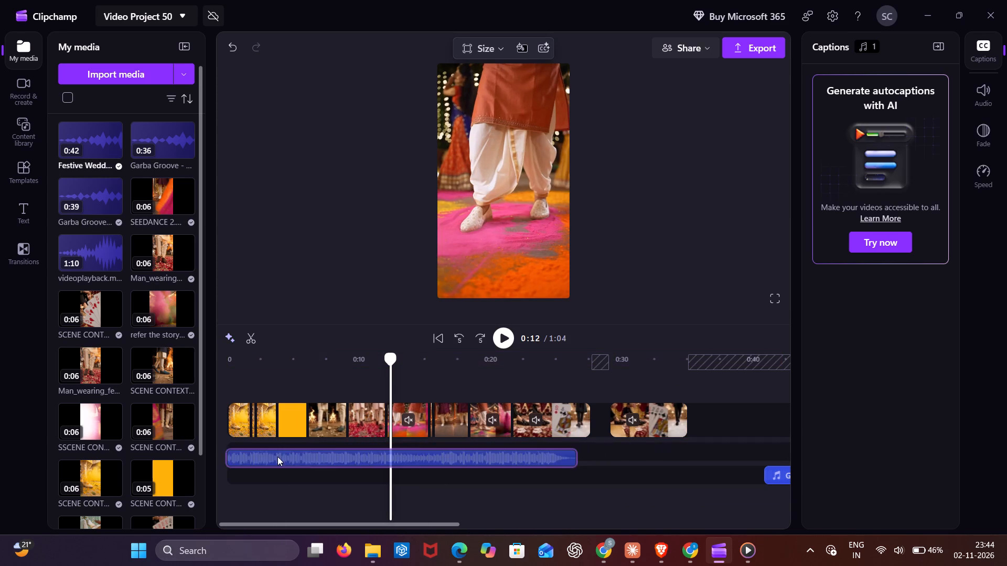
left_click_drag(277, 456, 283, 452)
left_click(283, 452)
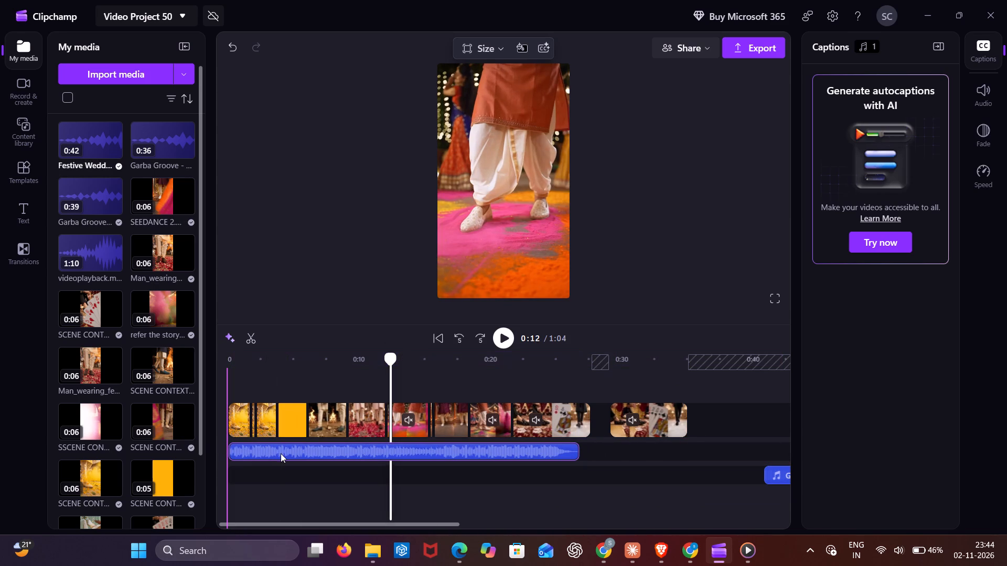
Review the edit from the start, then remove the colour-powder dance clip at about 0:18 to 0:21 and close its gap.
left_click(225, 409)
left_click(505, 343)
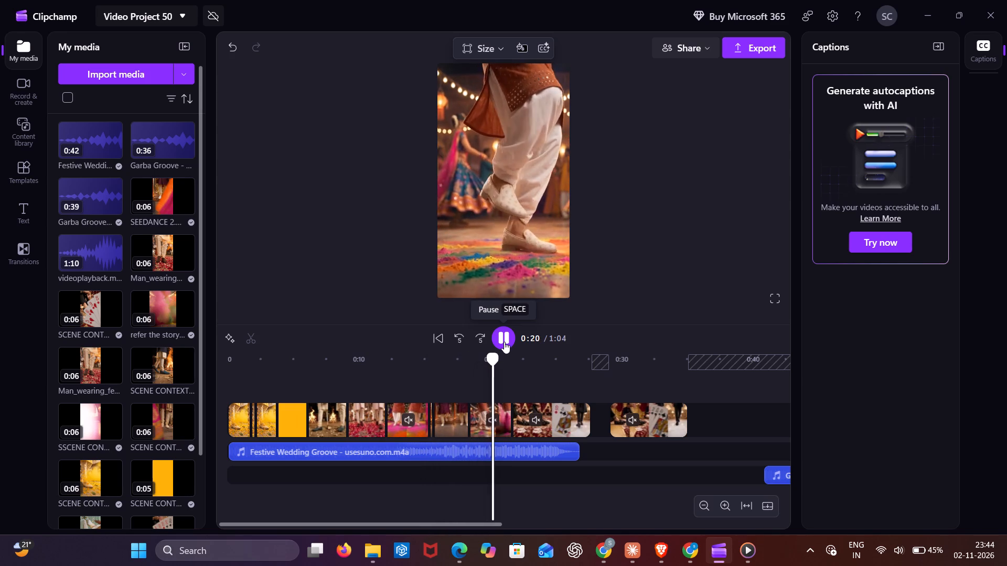
left_click(504, 342)
left_click(481, 417)
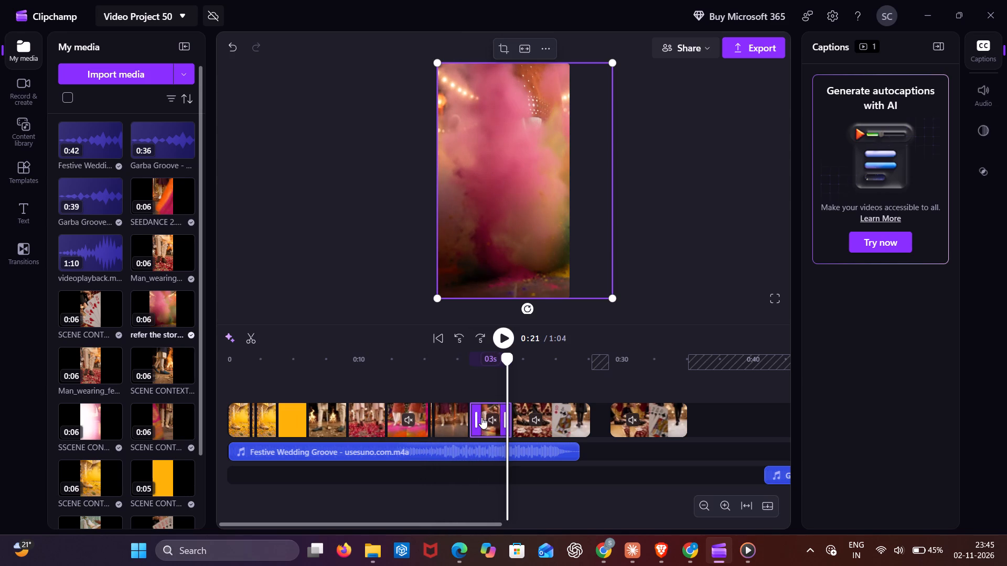
key("Delete")
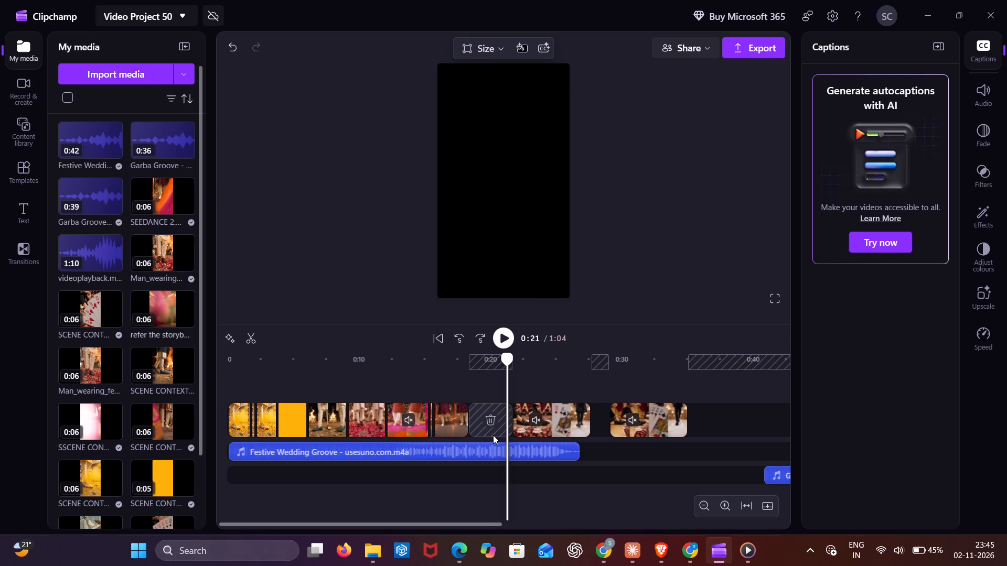
left_click(492, 421)
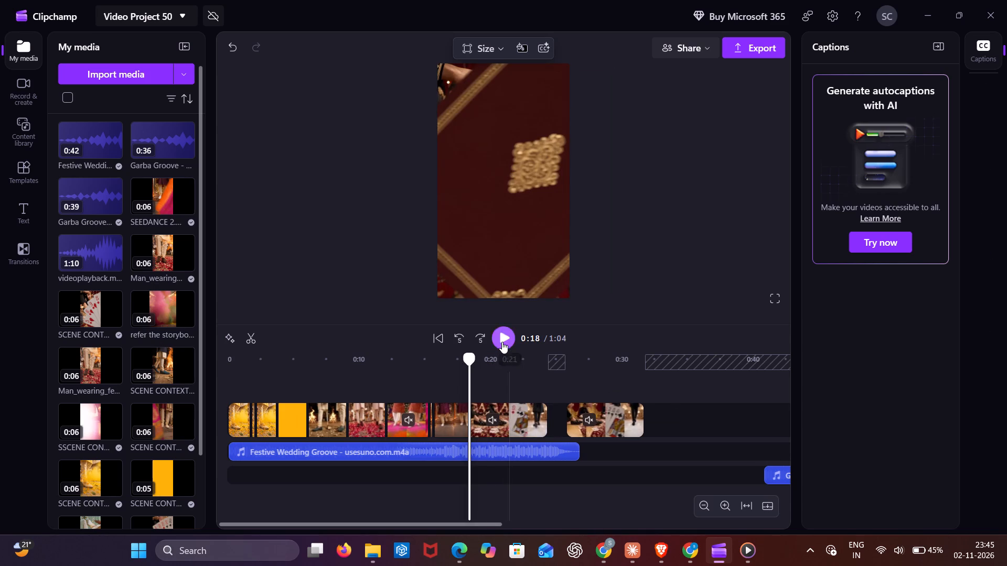
Play the edit from about 0:18 to check the following clips against the music.
left_click(502, 342)
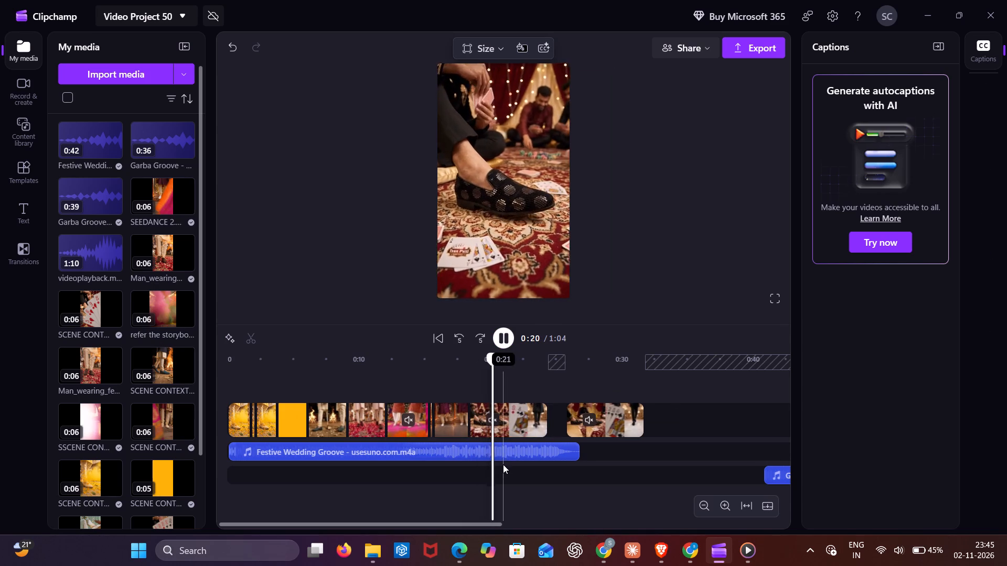
left_click(507, 335)
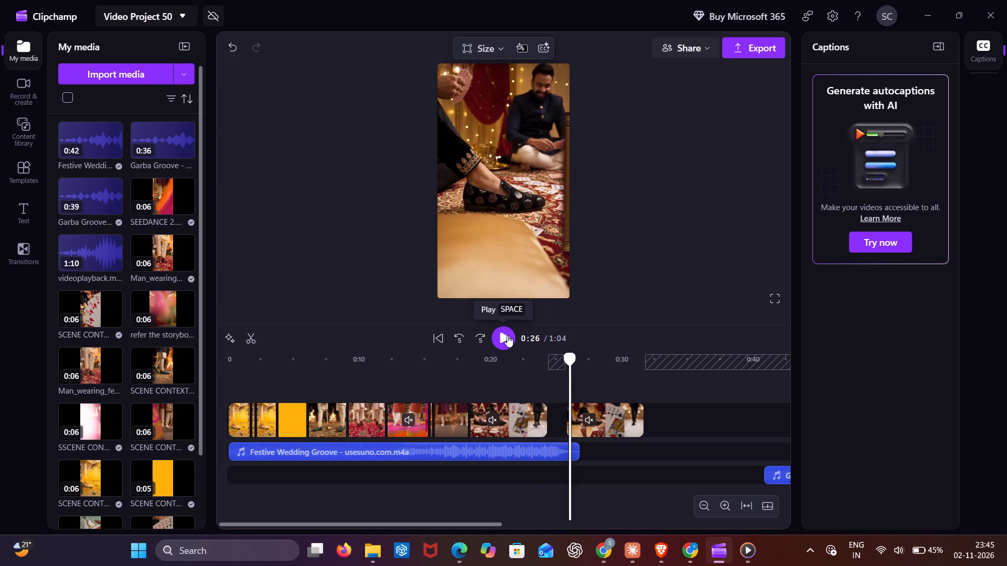
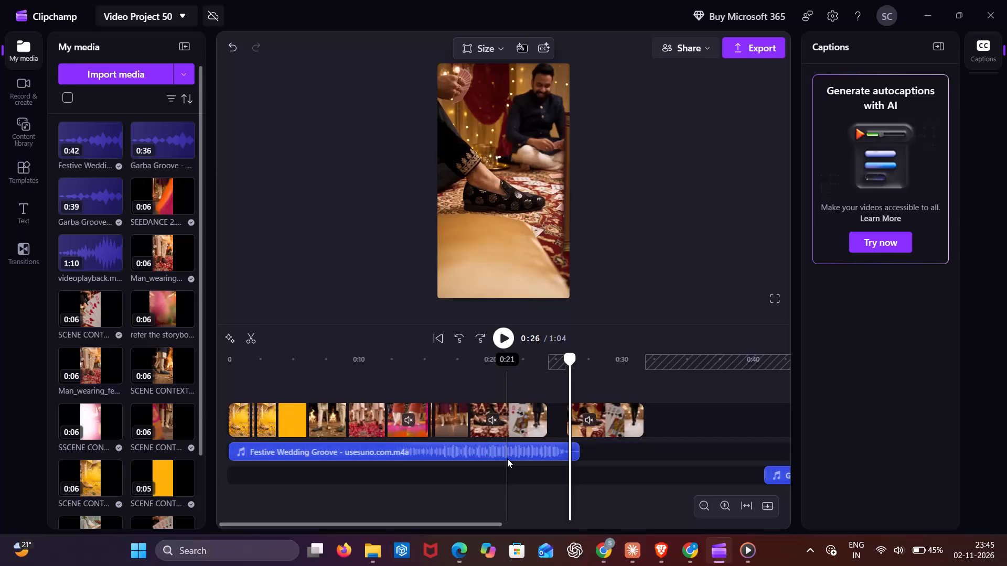
Split Festive Wedding Groove at 0:07, delete about 3 seconds from its opening, and move the remainder back to the timeline start.
left_click_drag(360, 450, 421, 450)
left_click(328, 390)
left_click(318, 456)
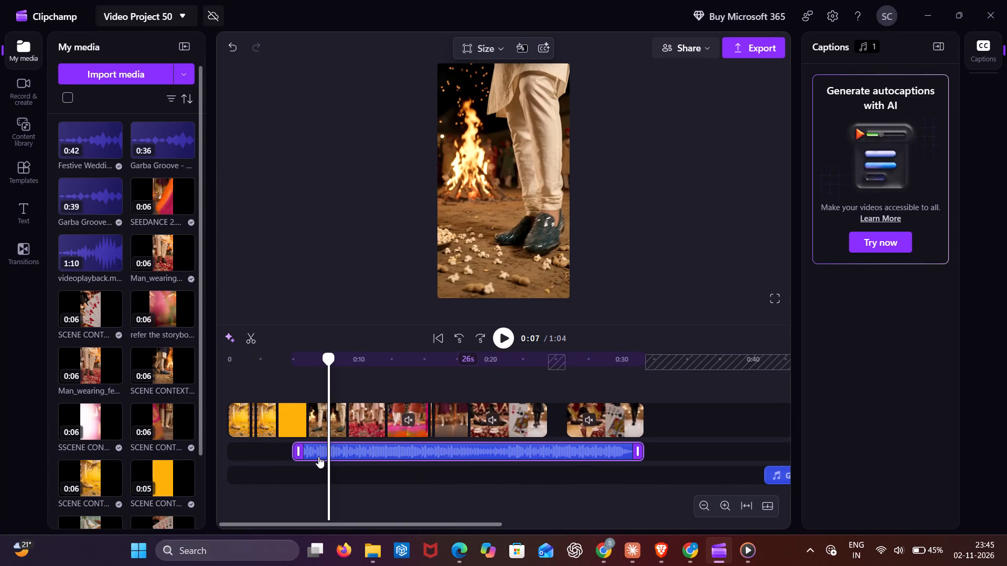
key("s")
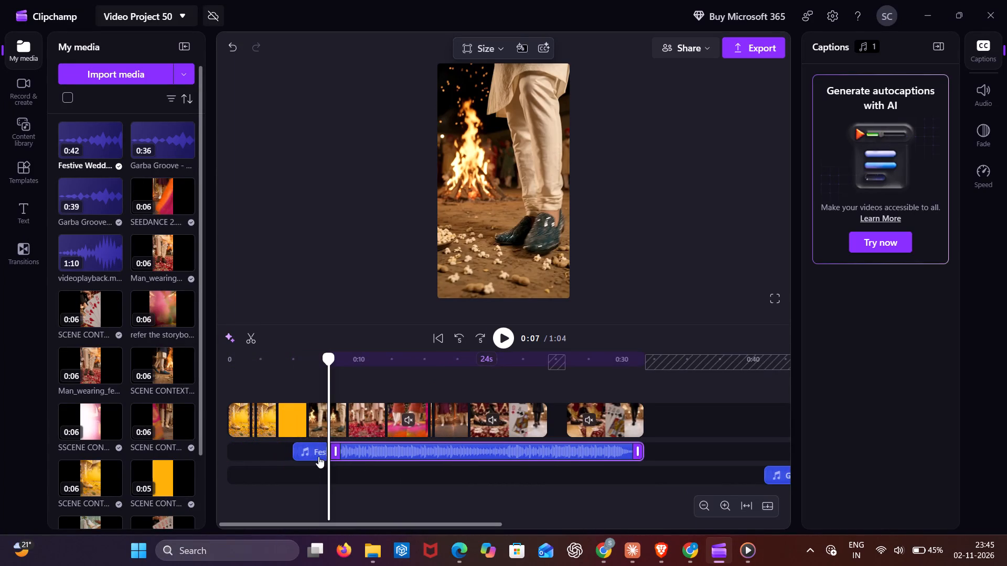
left_click(313, 455)
key("Delete")
left_click_drag(373, 450, 266, 453)
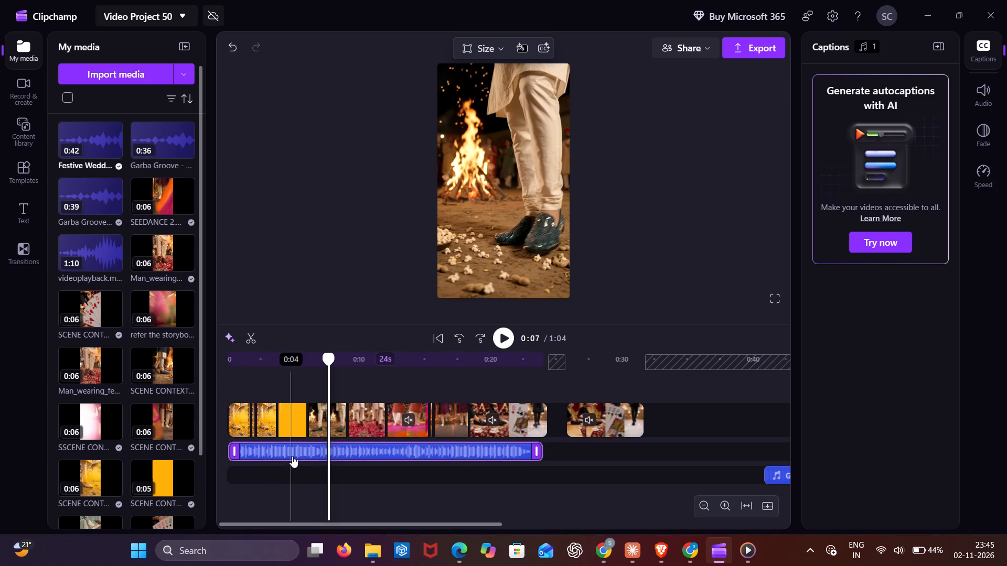
Extend Festive Wedding Groove's opening by about 1 second and realign it to the timeline start, ending near 0:25.
left_click_drag(536, 451, 549, 452)
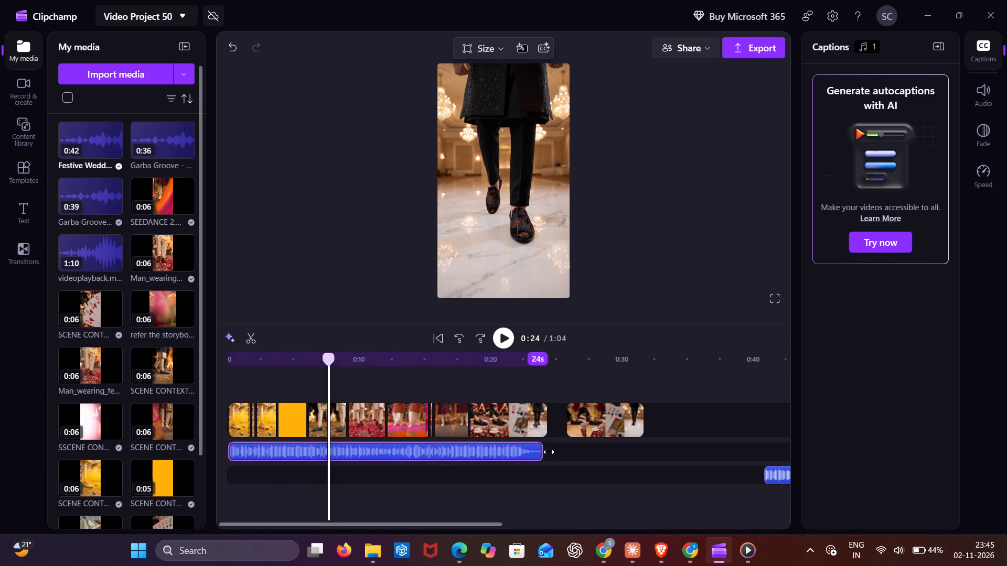
left_click_drag(508, 451, 540, 451)
left_click_drag(267, 447, 254, 448)
left_click_drag(423, 458, 401, 458)
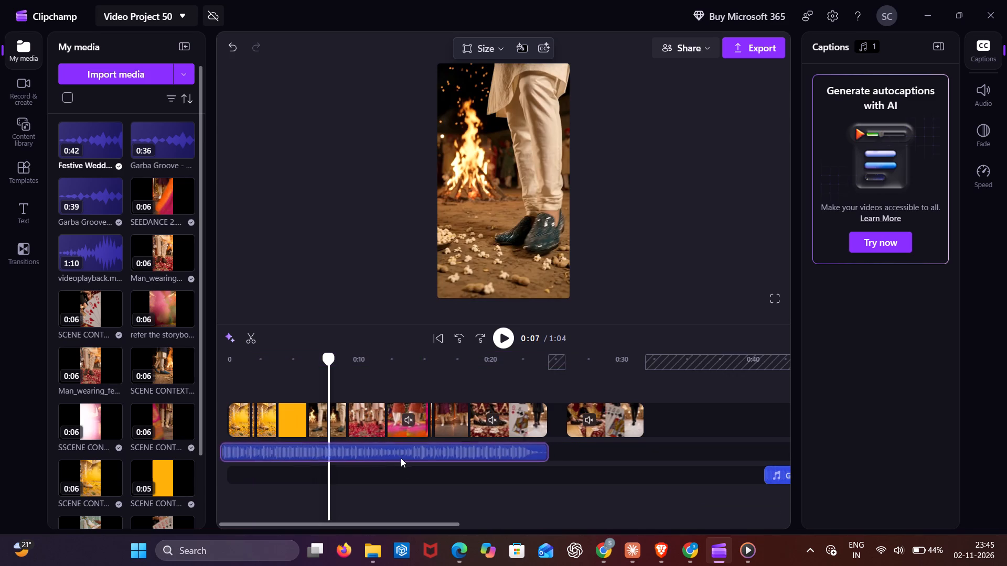
left_click_drag(401, 458, 402, 463)
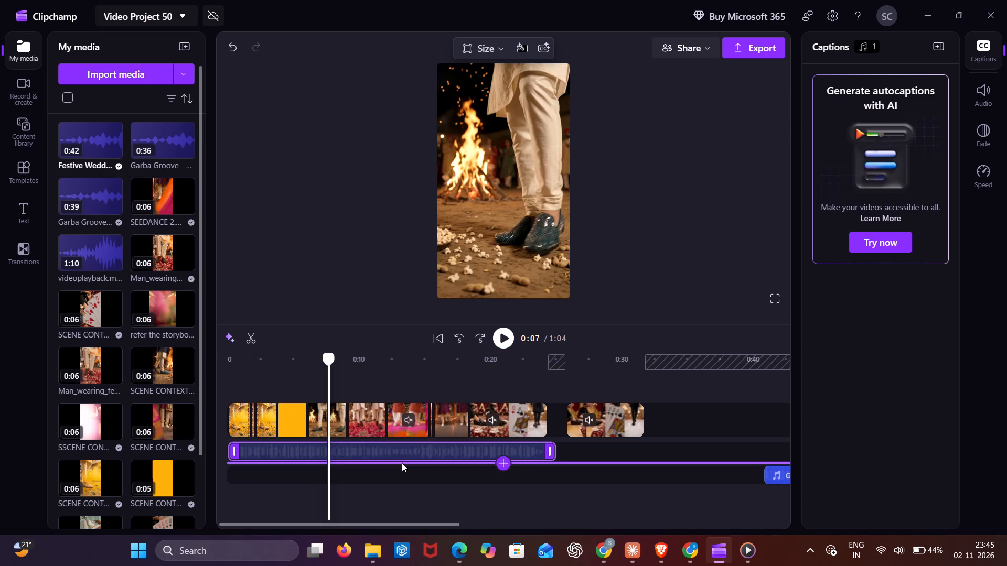
Play the edit from the start to 0:25 to check the clips against the trimmed music.
left_click(224, 372)
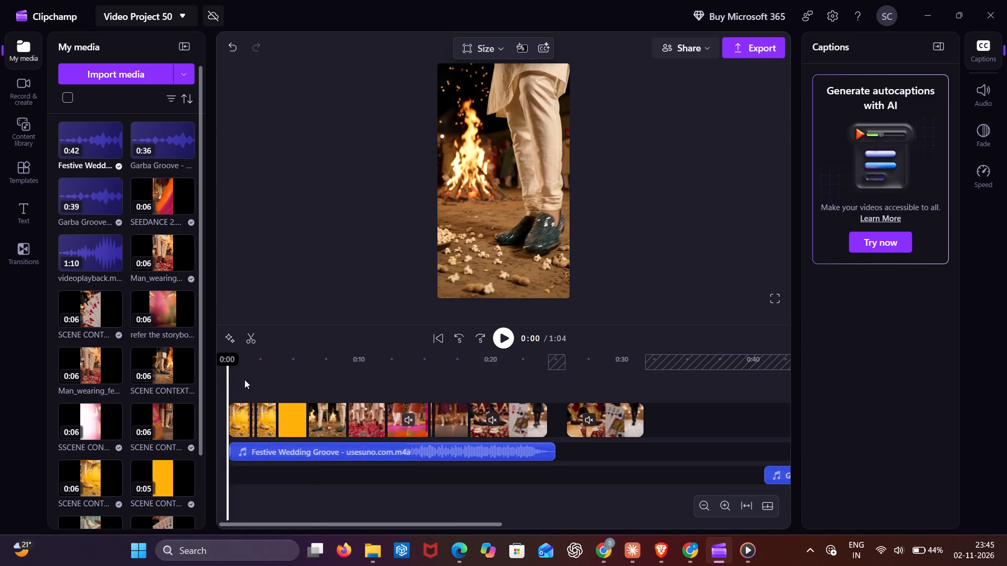
left_click(507, 342)
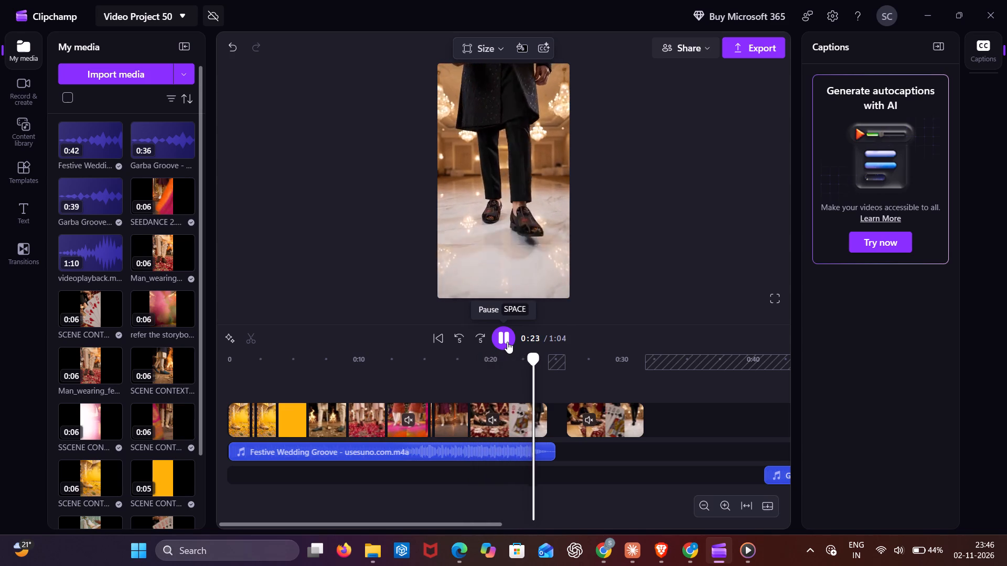
left_click(503, 345)
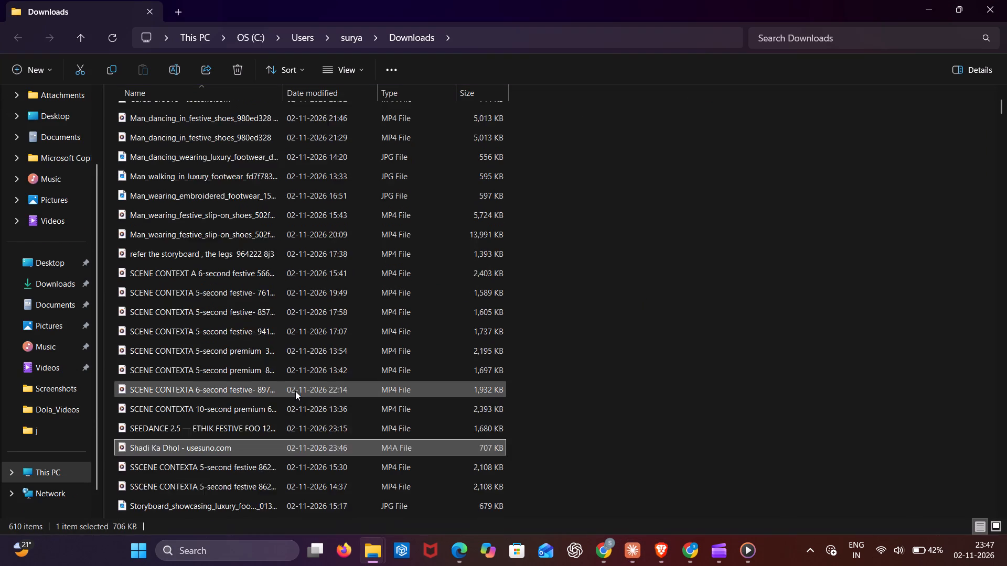
scroll(295, 391, "down", 1)
left_click_drag(284, 401, 706, 502)
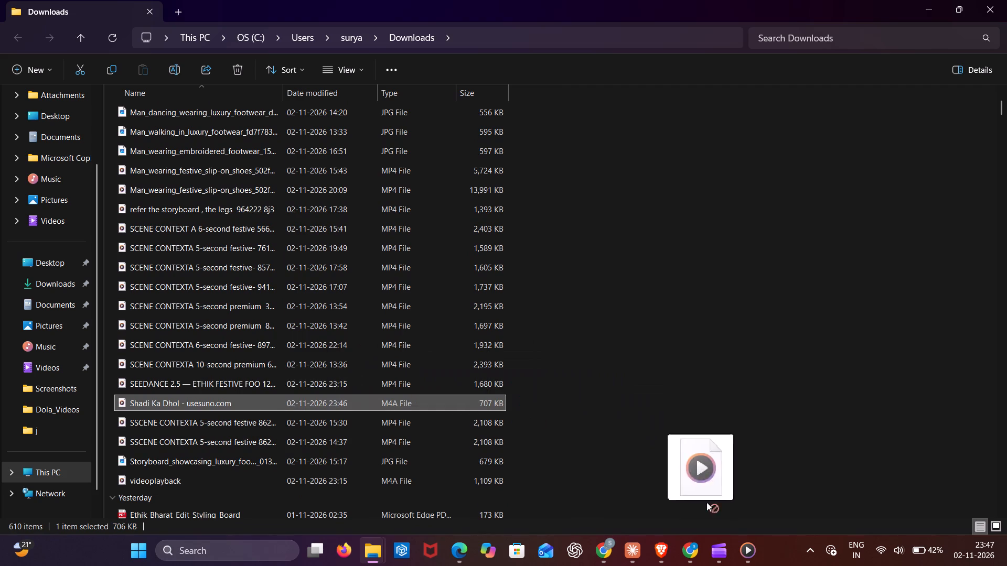
left_click_drag(706, 502, 586, 504)
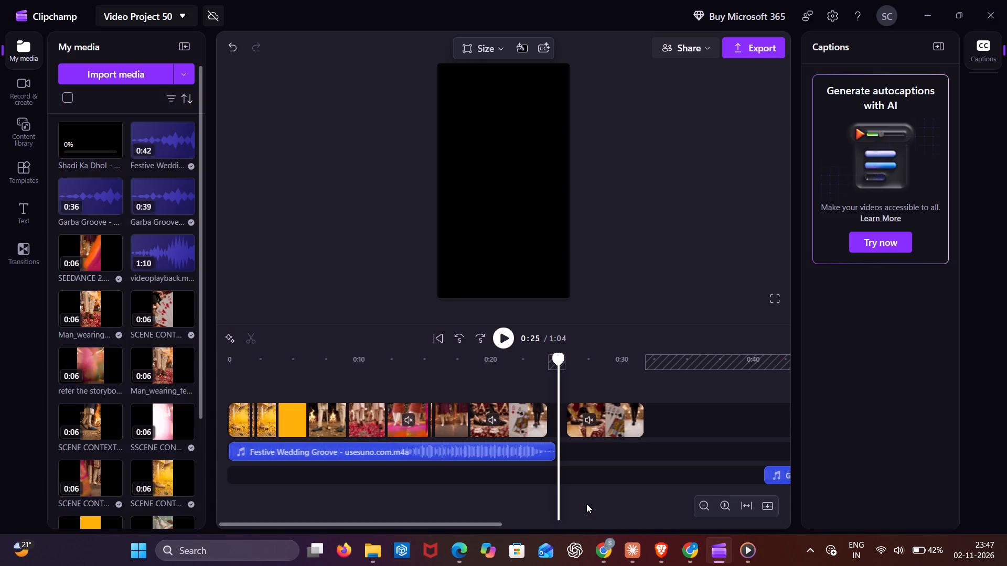
Delete the Festive Wedding Groove track from the timeline.
left_click(483, 452)
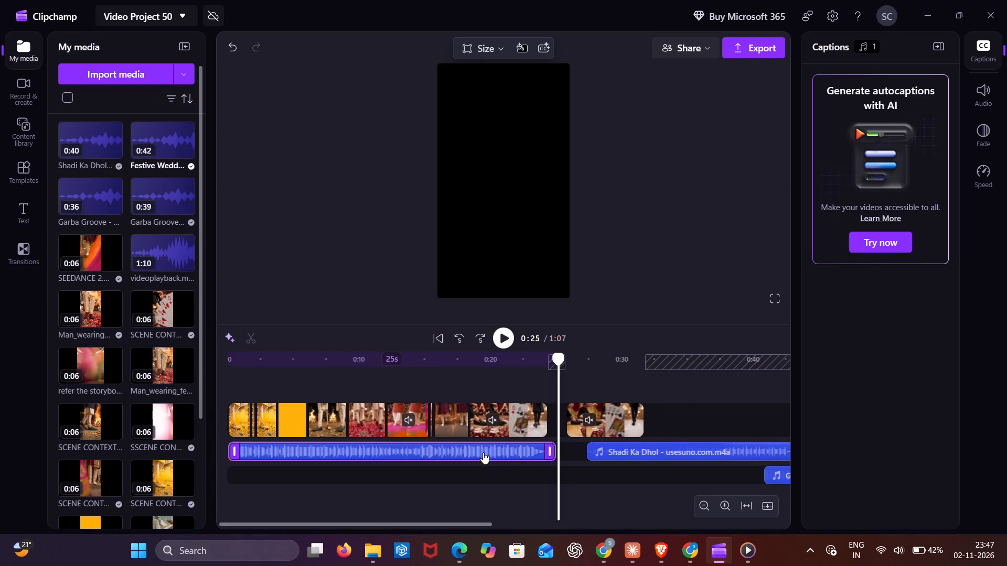
key("Delete")
Switch to Suno in Chrome and pause the Shadi Ka Dhol preview that is playing.
left_click(696, 551)
scroll(498, 419, "down", 2)
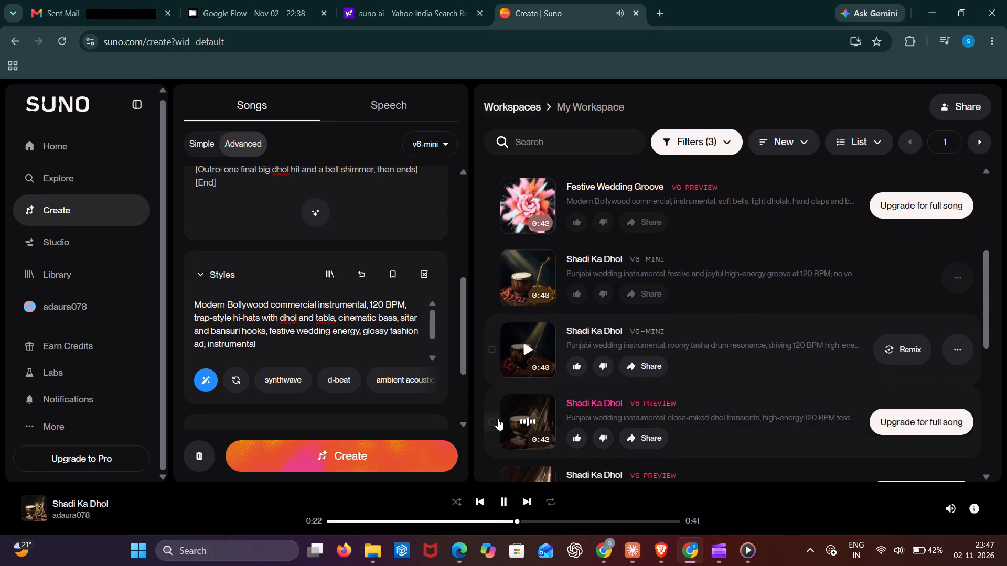
left_click(526, 427)
Switch back to Clipchamp and move the Shadi Ka Dhol track to the start of the timeline.
left_click(704, 539)
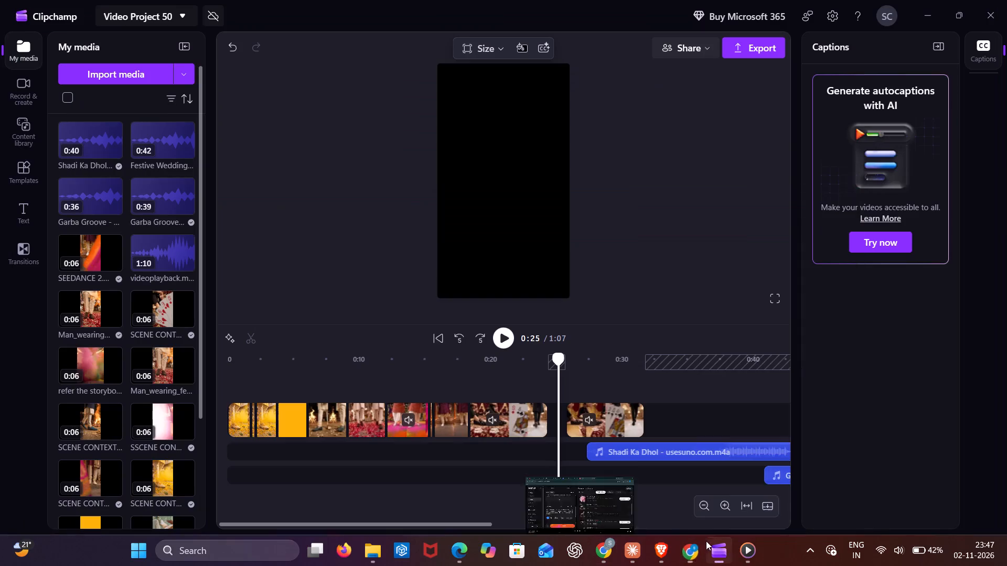
left_click_drag(629, 449, 555, 457)
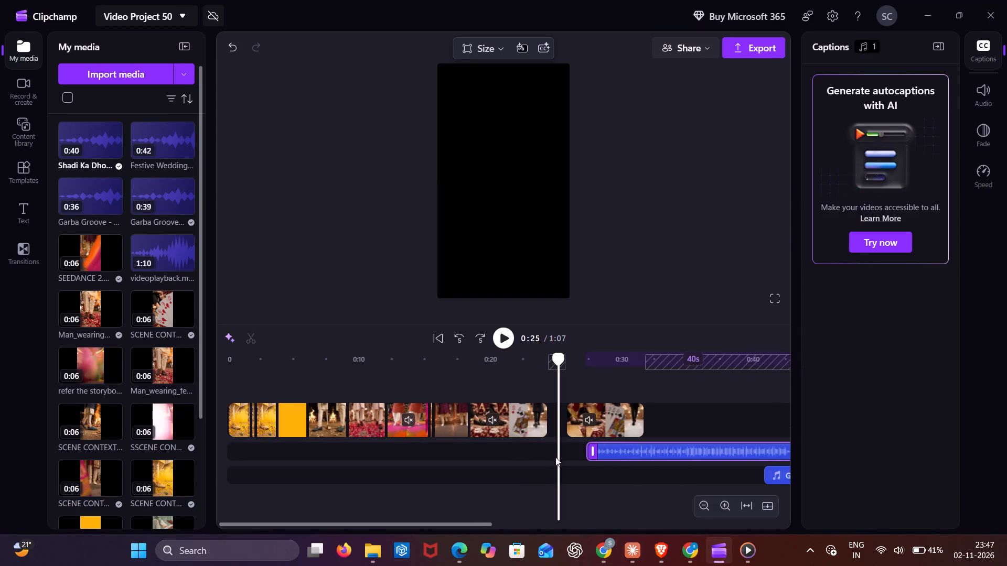
left_click_drag(555, 457, 262, 450)
Play the edit from the start with Shadi Ka Dhol and replay the section from about 0:12.
left_click(217, 390)
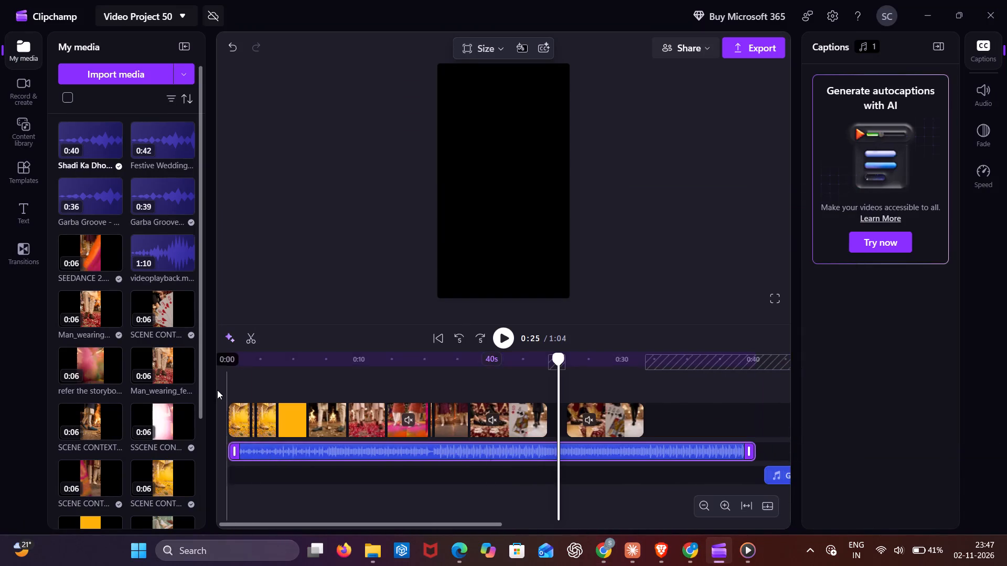
left_click(509, 341)
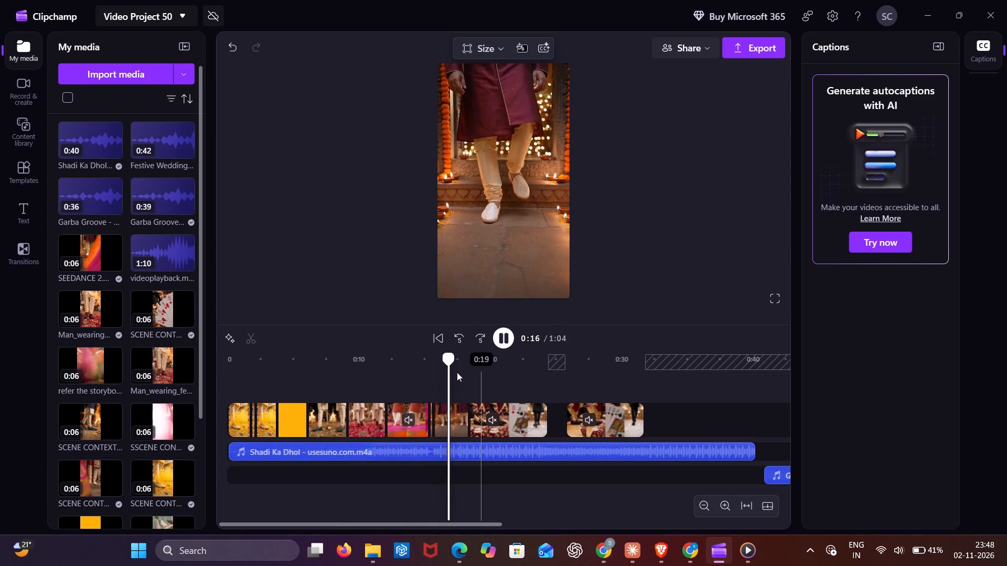
left_click_drag(455, 361, 394, 361)
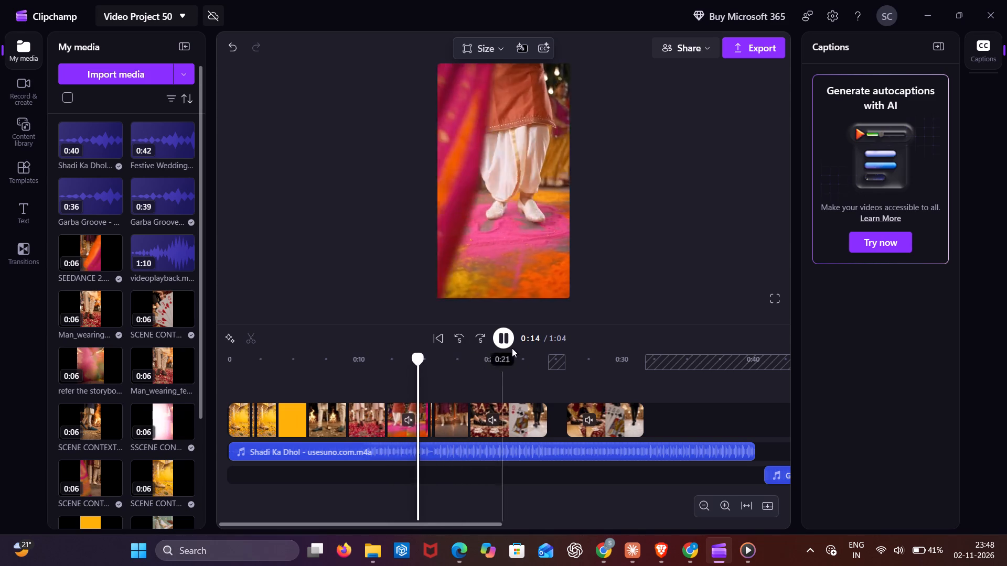
left_click(507, 342)
Split the Shadi Ka Dhol track at 0:12 and delete the part before the split.
left_click_drag(428, 360, 390, 361)
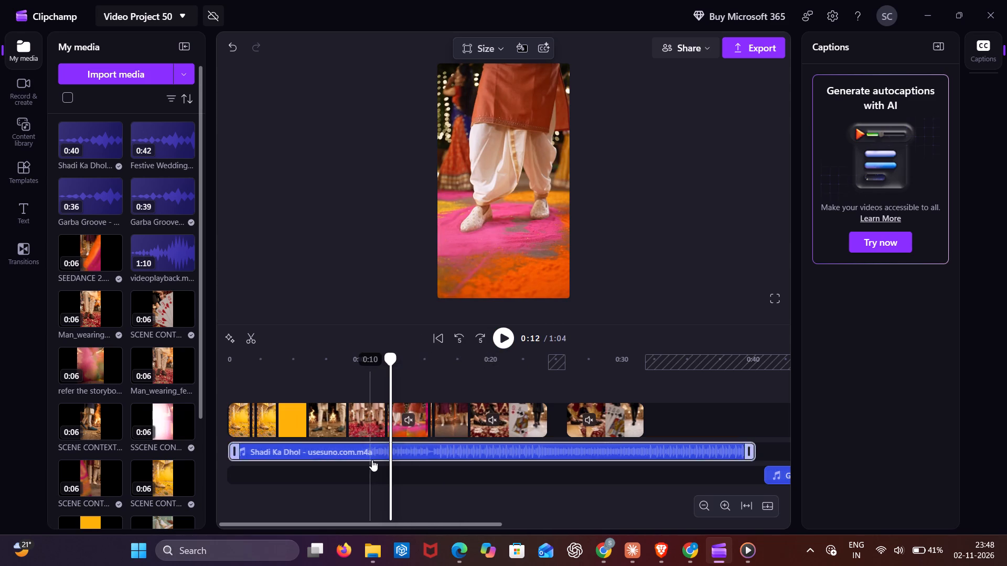
left_click(372, 460)
key("s")
left_click(364, 453)
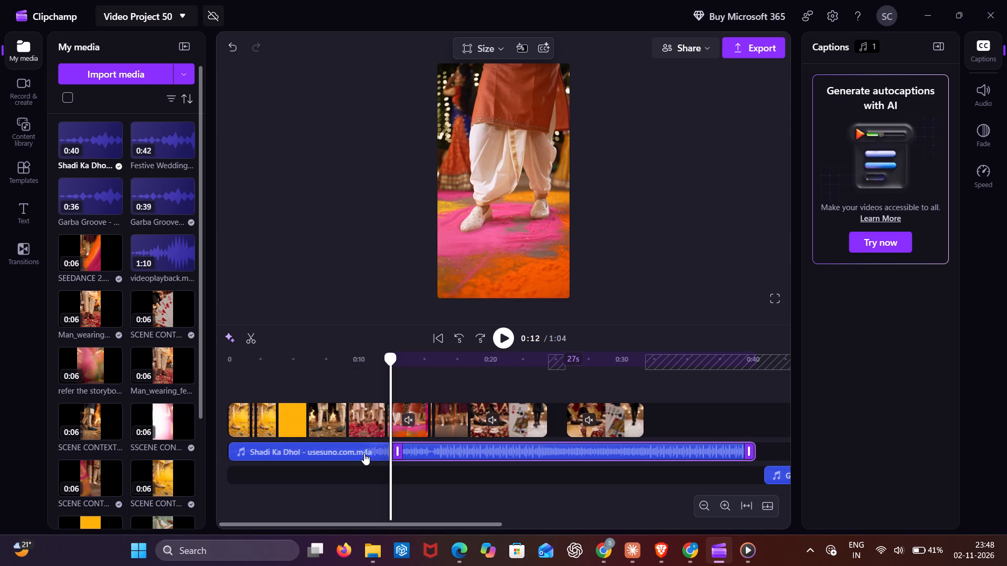
key("Delete")
Move the remaining Shadi Ka Dhol section to the start of the timeline.
left_click_drag(443, 443, 293, 448)
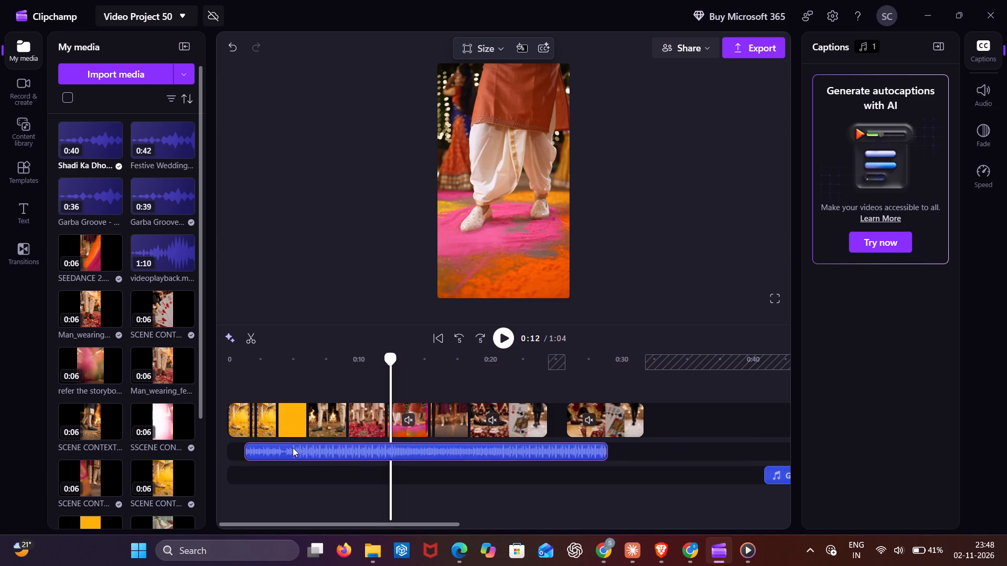
left_click_drag(293, 448, 271, 448)
Play the edit from the start to 0:29 to check the clips against the shortened music.
left_click(217, 374)
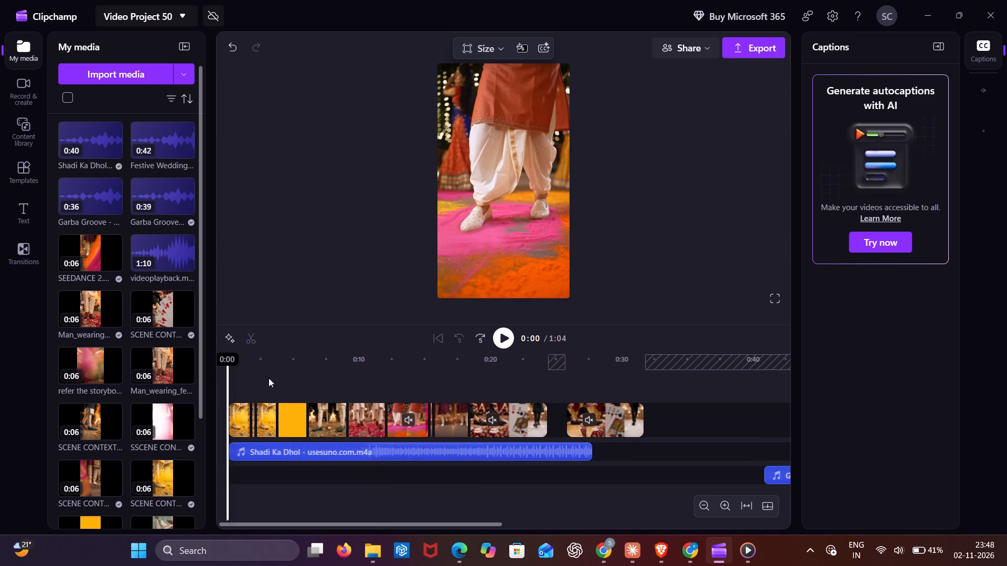
left_click(511, 339)
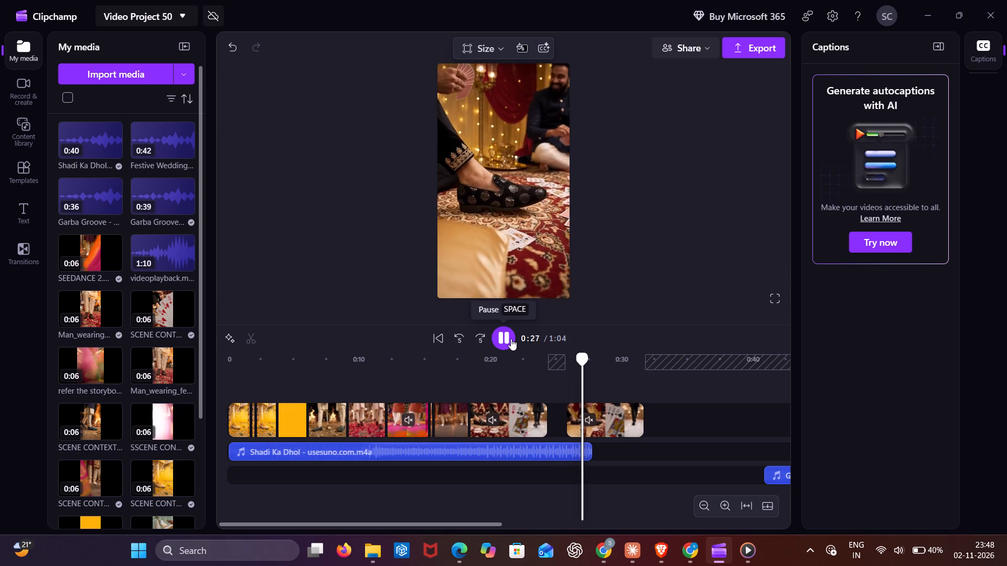
left_click(511, 339)
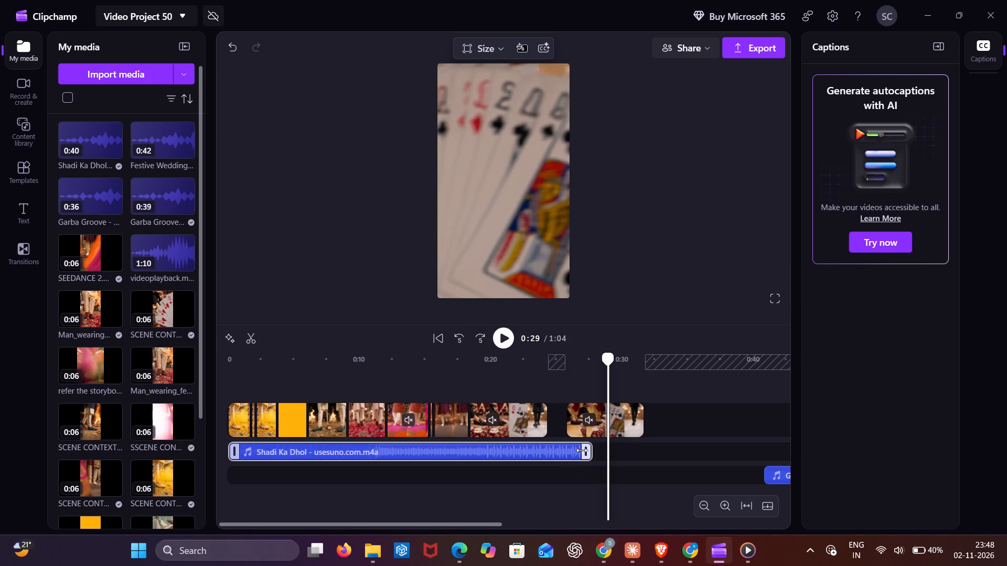
Trim the end of the Shadi Ka Dhol track to 24 s, level with the last clip before the gap.
left_click_drag(582, 450, 544, 453)
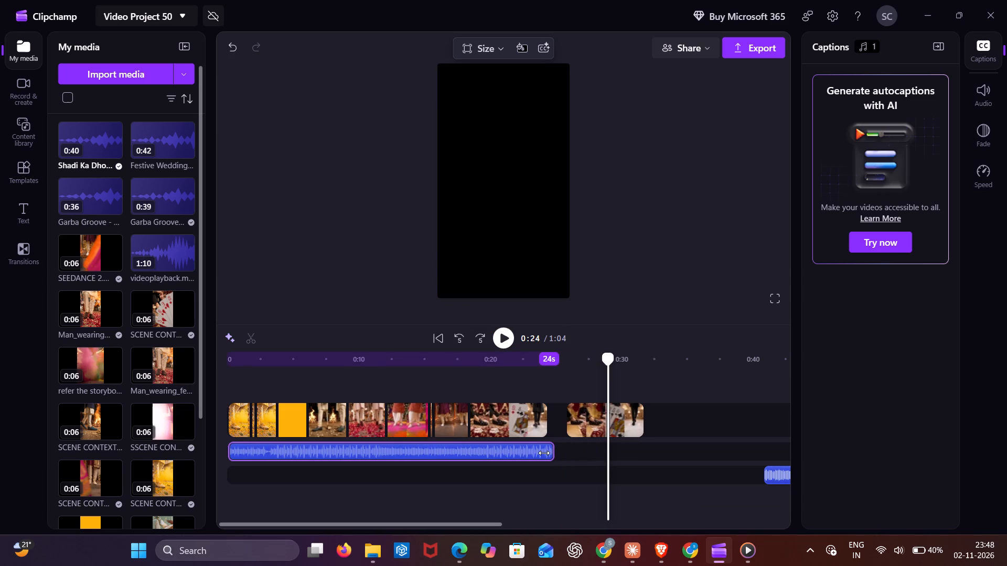
left_click_drag(544, 453, 538, 451)
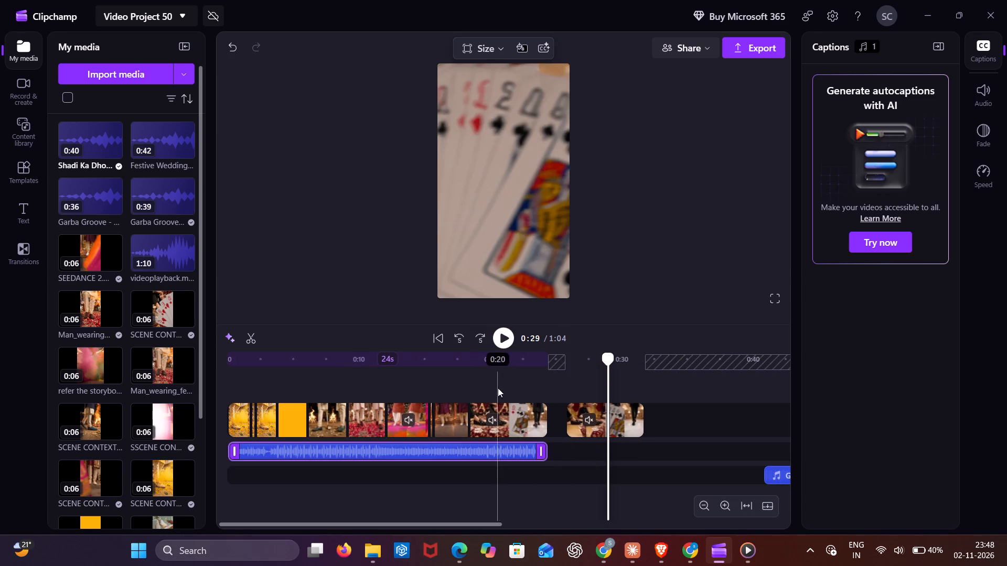
Play the edit from 0:20 to 0:25 to check how the music ends.
left_click(498, 388)
left_click(506, 340)
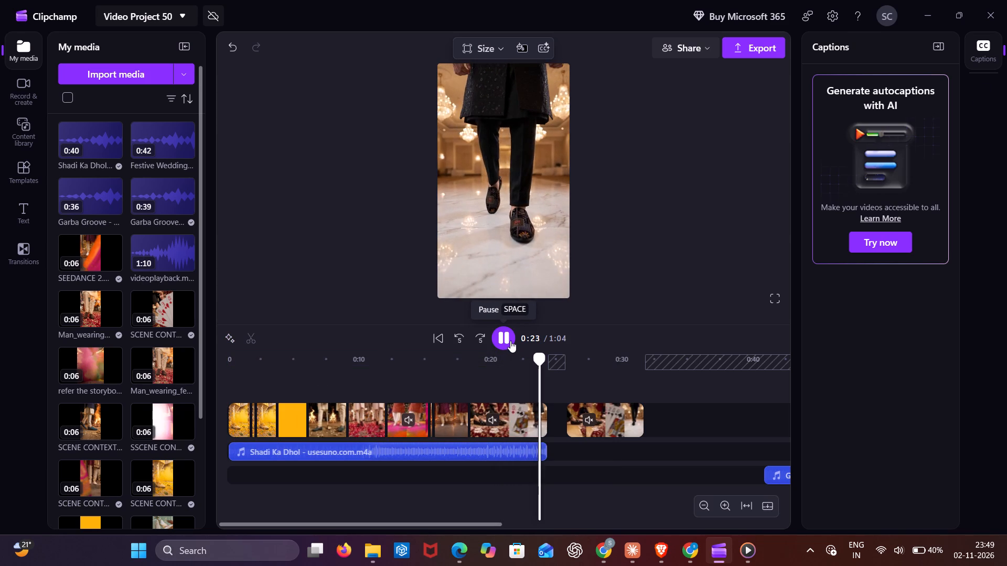
left_click(510, 341)
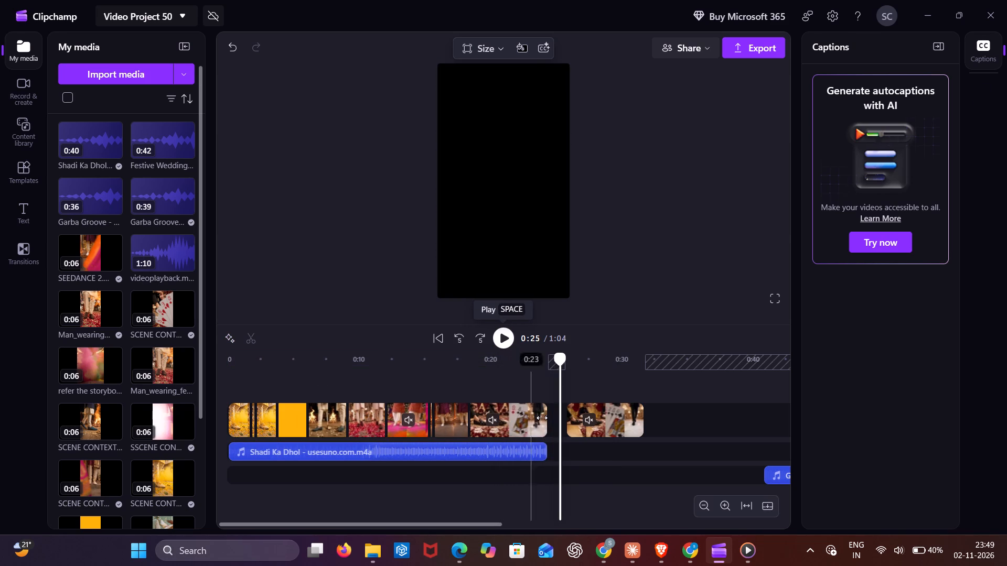
Shift the Shadi Ka Dhol music slightly later against the clips, keeping it 24 s long from the timeline start to the last clip before the gap.
left_click_drag(543, 459, 540, 460)
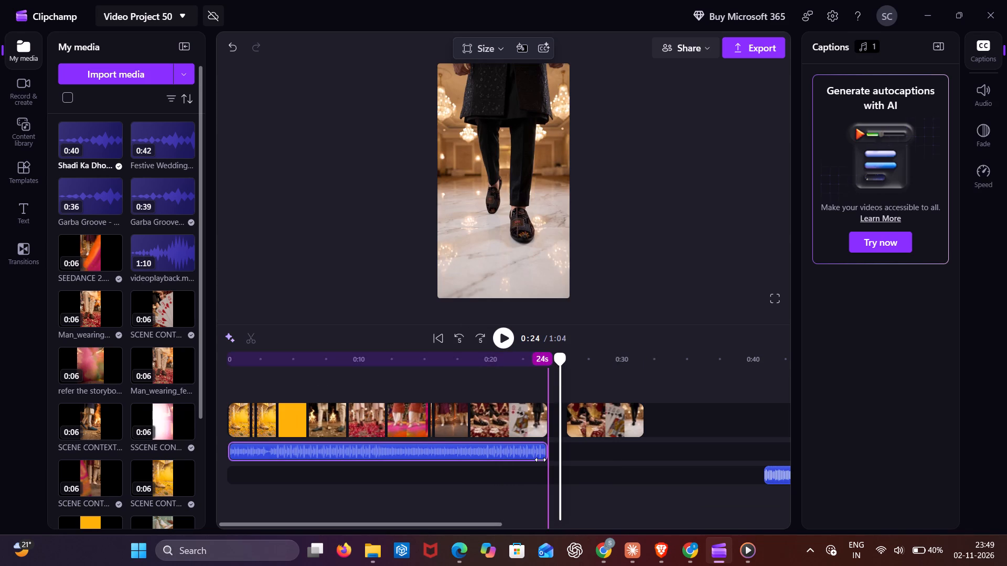
left_click_drag(540, 460, 535, 461)
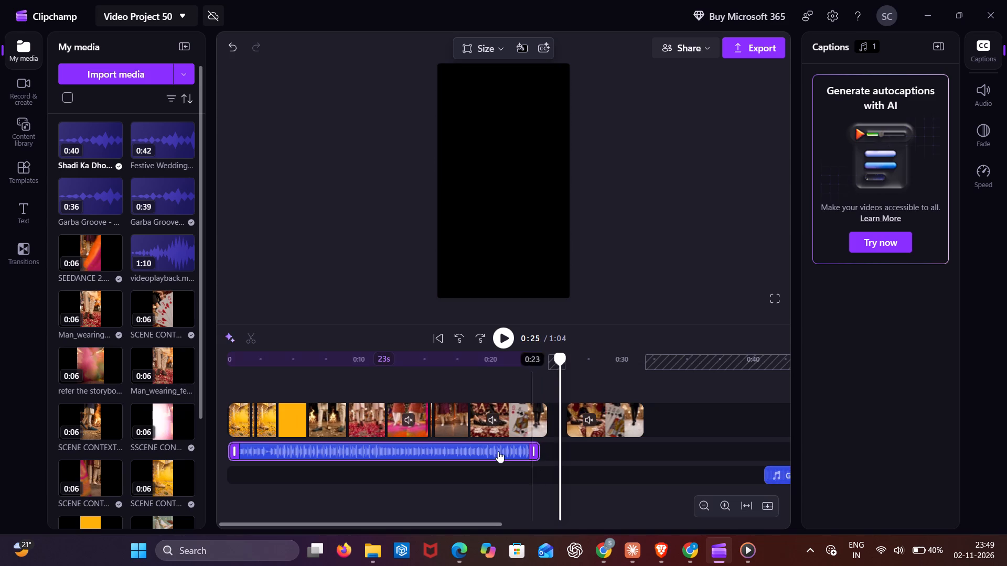
left_click_drag(489, 449, 497, 449)
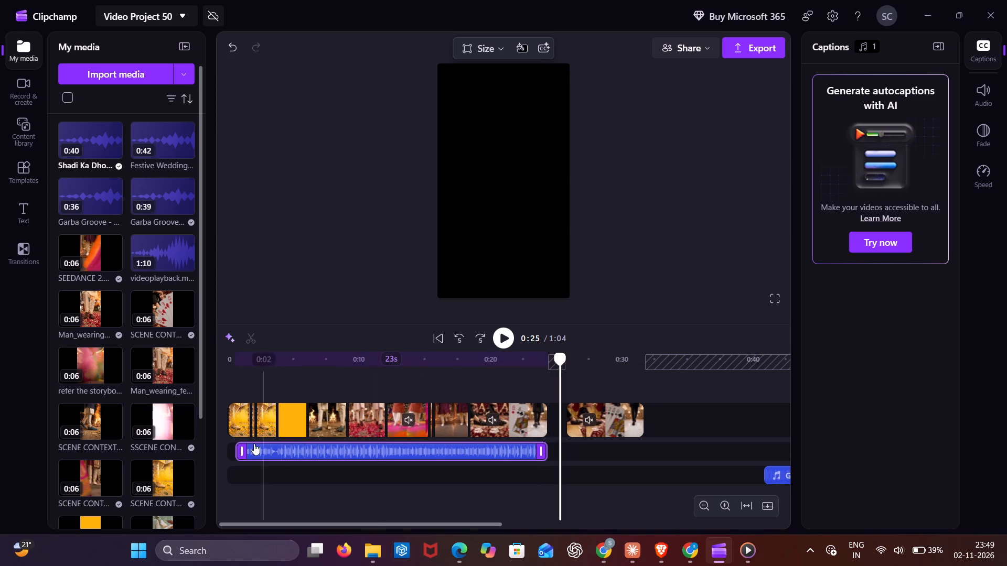
left_click_drag(238, 448, 225, 449)
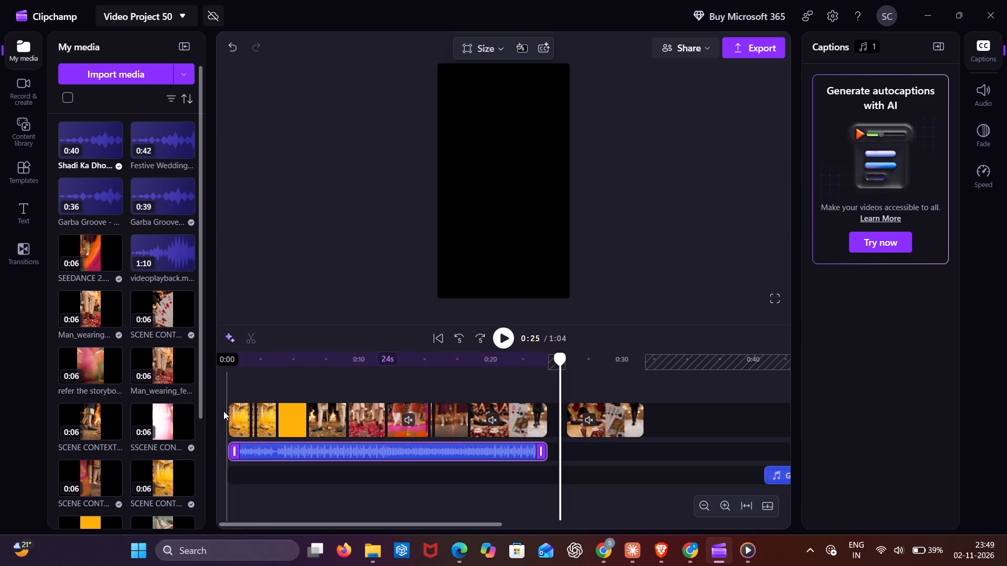
Play the edit from the start to 0:26 to check the adjusted Shadi Ka Dhol music against the clips.
left_click(223, 411)
left_click(506, 337)
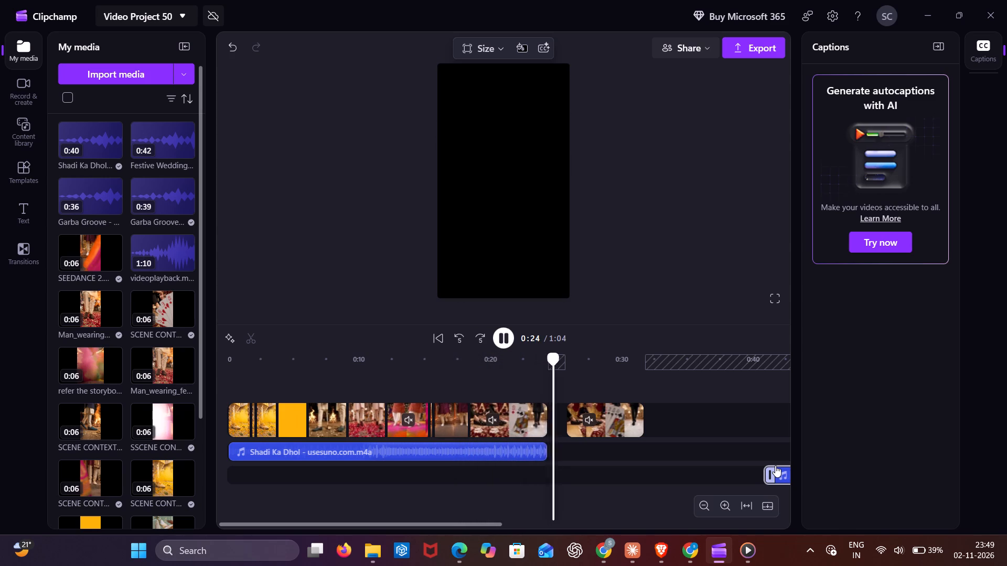
left_click(506, 336)
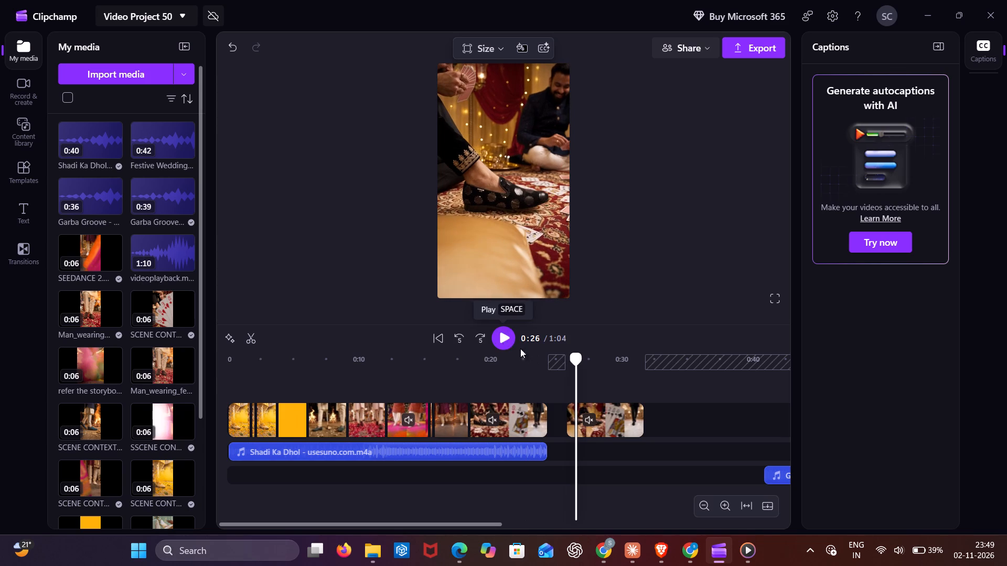
Close the gap before the last card-game clip so that it directly follows the preceding clip.
left_click(553, 362)
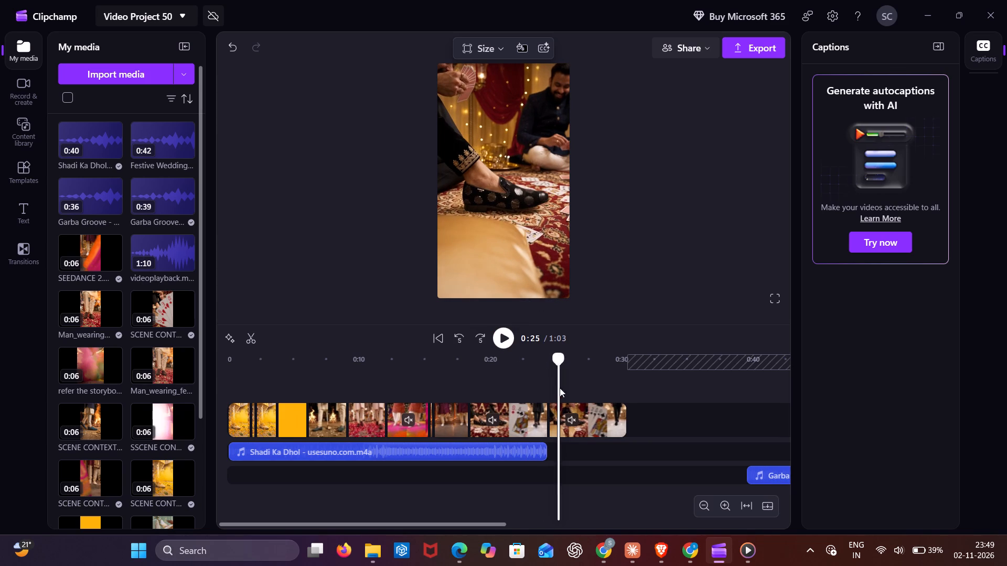
left_click_drag(599, 423, 681, 433)
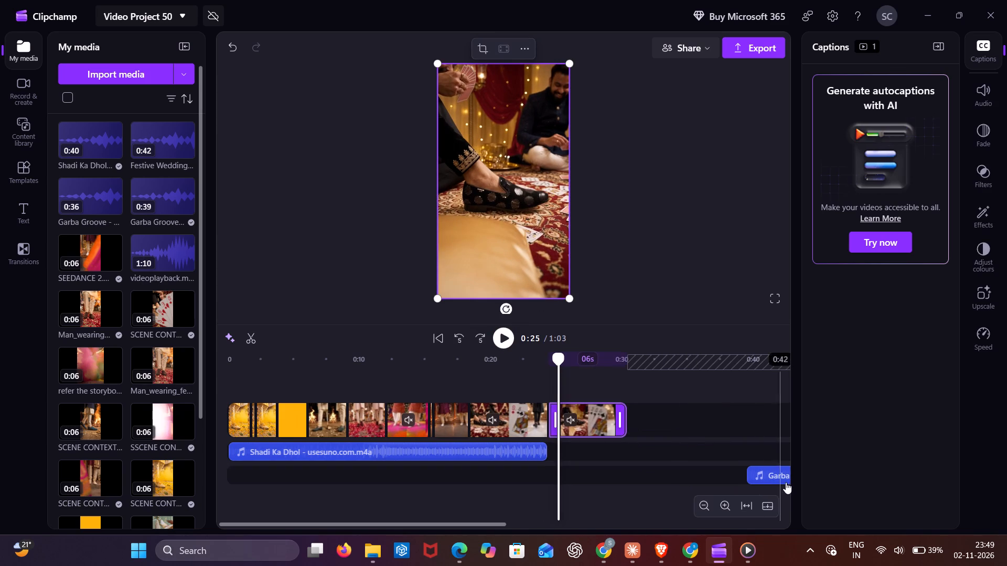
Play the edit from about 0:40 to check the Garba Groove music and the separate clip there.
left_click(748, 449)
left_click(505, 333)
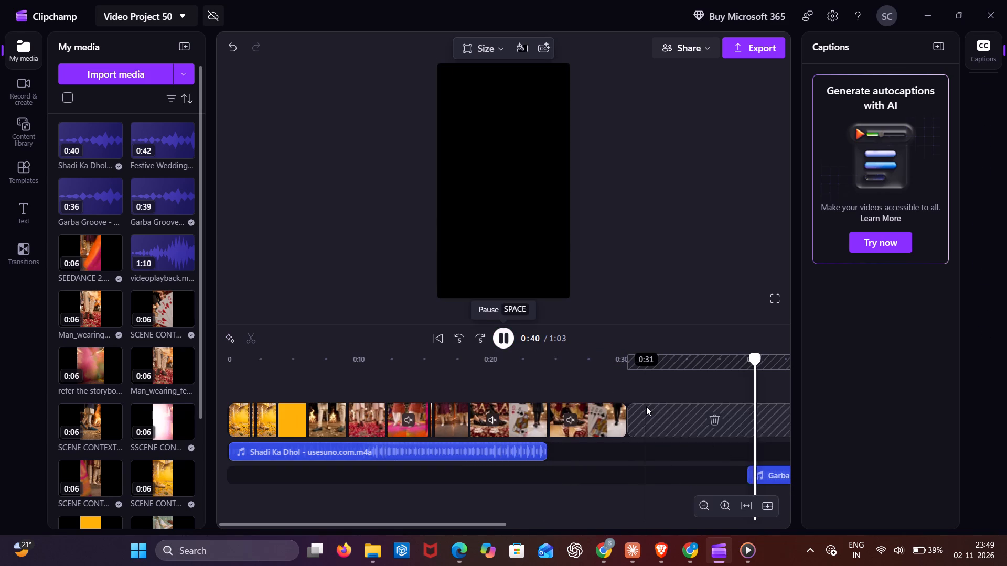
scroll(646, 406, "left", 2)
scroll(646, 406, "right", 4)
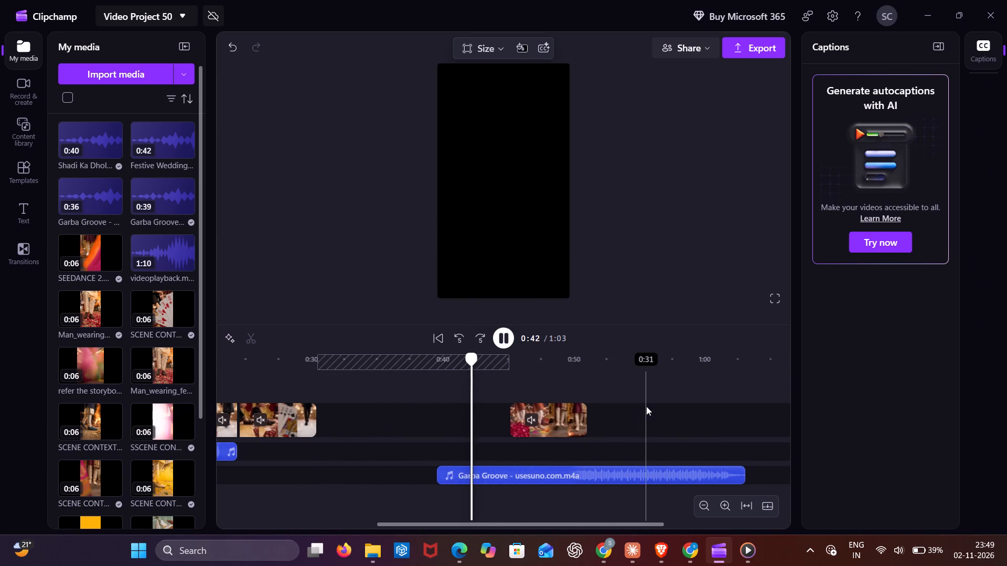
scroll(646, 406, "right", 11)
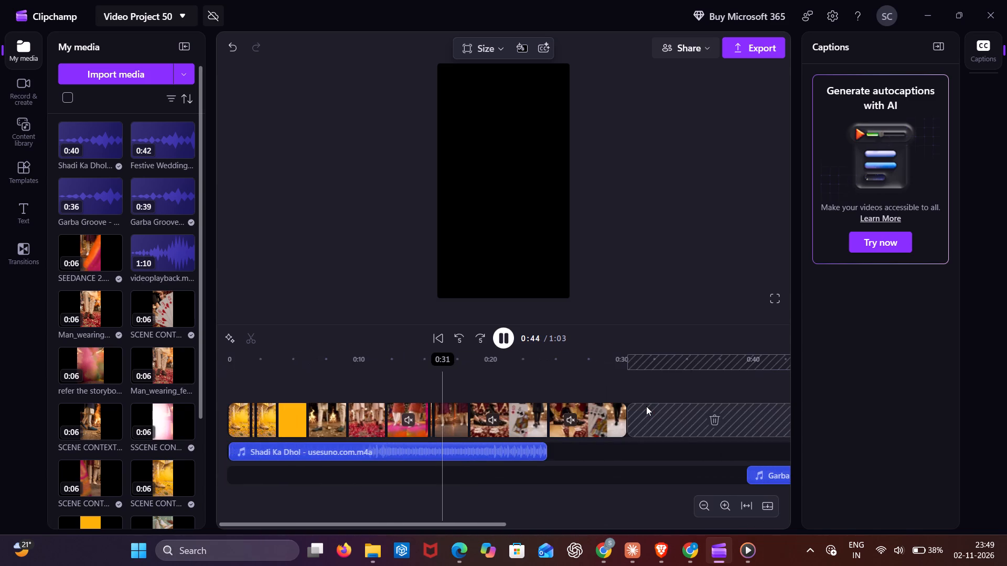
Move the Shadi Ka Dhol track to about 0:31, past the joined clips, on a track above the video.
left_click(471, 447)
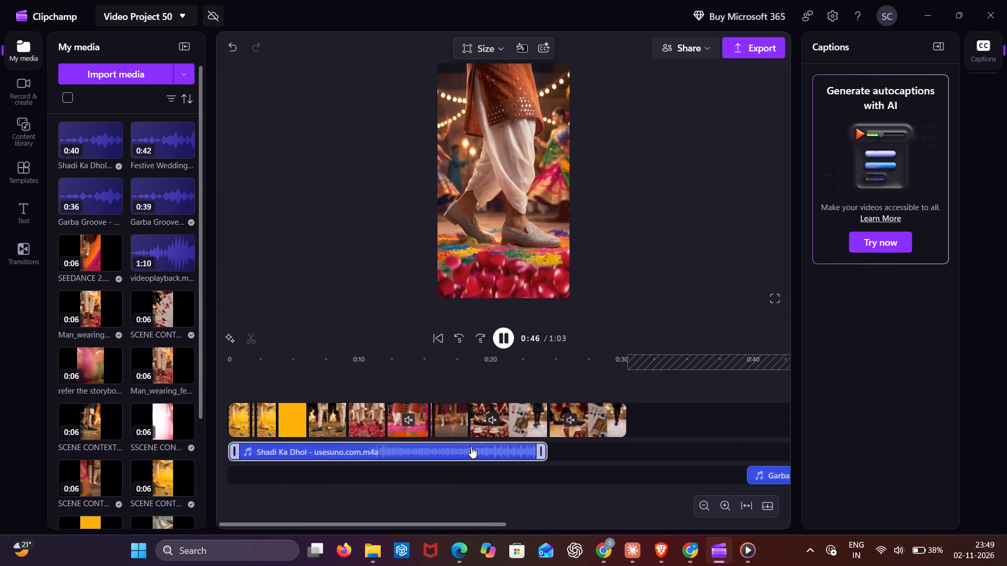
left_click_drag(471, 447, 771, 422)
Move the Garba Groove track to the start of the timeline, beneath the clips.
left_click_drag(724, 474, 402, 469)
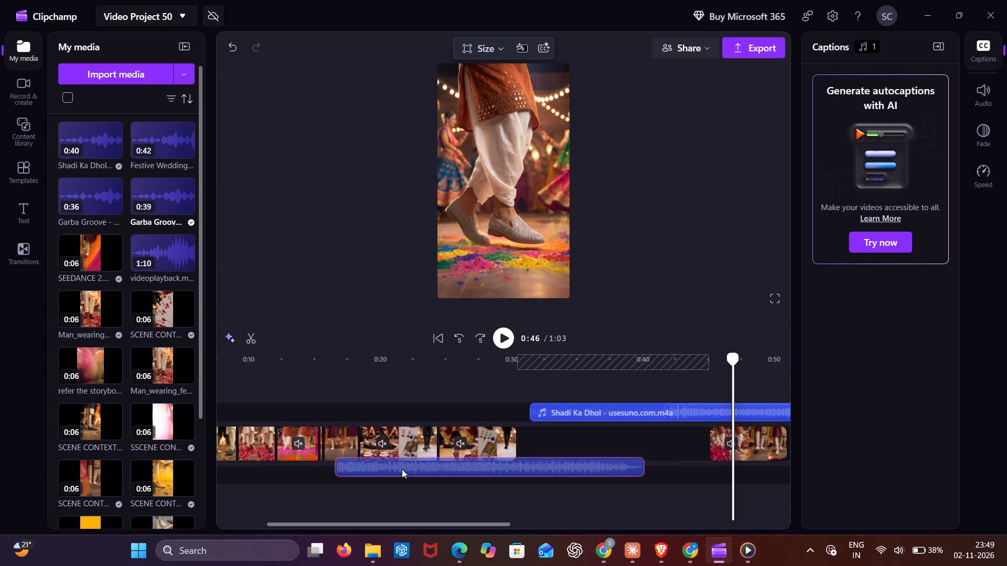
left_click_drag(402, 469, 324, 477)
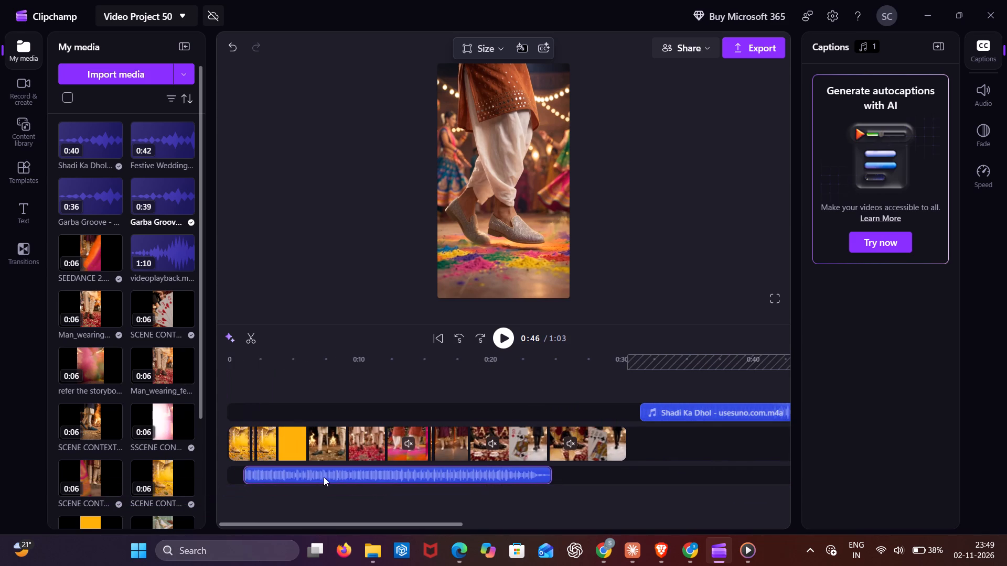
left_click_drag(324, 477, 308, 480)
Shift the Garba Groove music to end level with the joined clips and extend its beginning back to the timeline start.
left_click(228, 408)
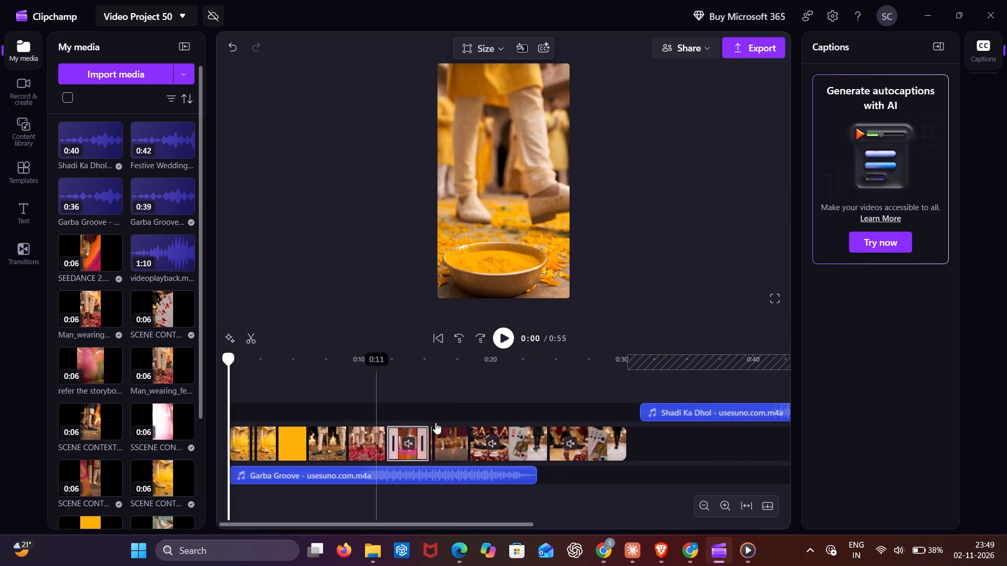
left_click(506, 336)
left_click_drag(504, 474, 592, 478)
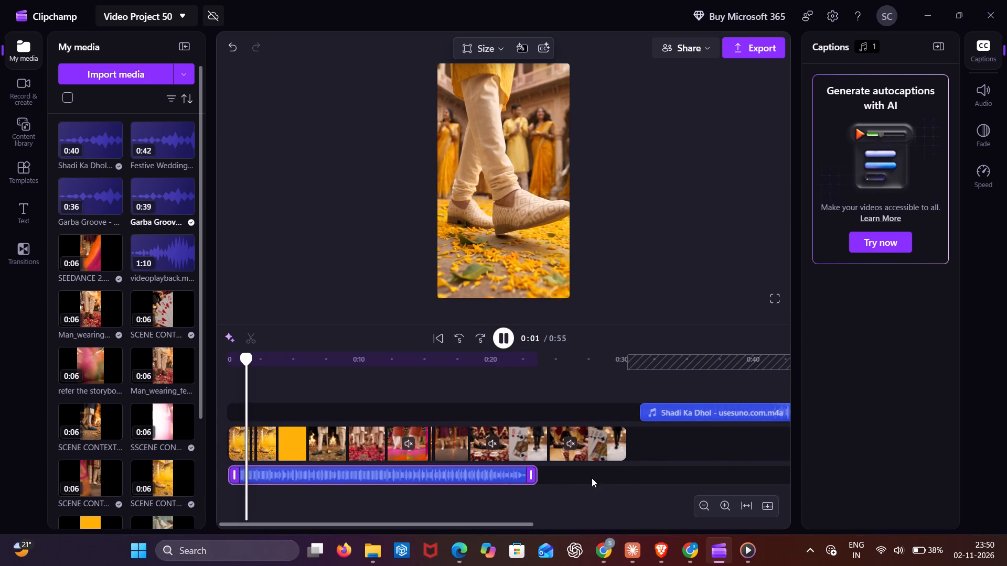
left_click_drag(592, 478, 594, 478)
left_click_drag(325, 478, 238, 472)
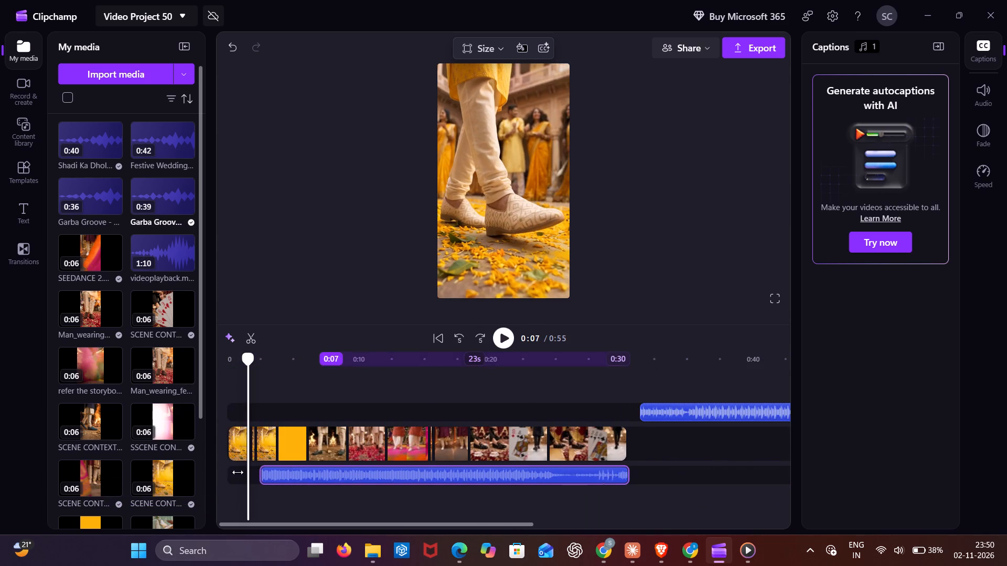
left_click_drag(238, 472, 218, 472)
Play the edit from the start to 0:24 to check the clips against the Garba Groove music.
left_click(227, 407)
left_click(509, 341)
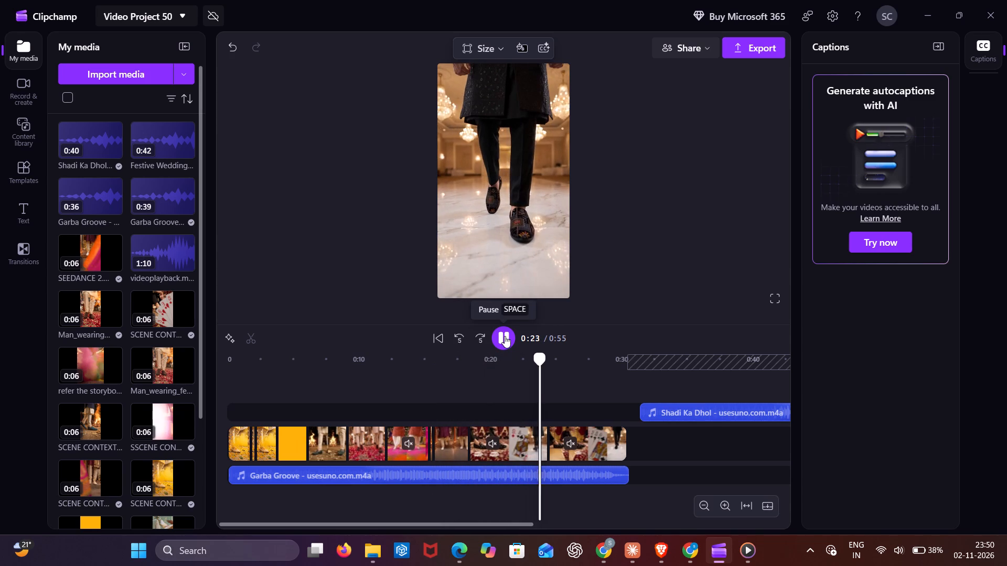
left_click(504, 336)
Move the last card-game clip to about 0:37, away from the preceding clips.
left_click(602, 434)
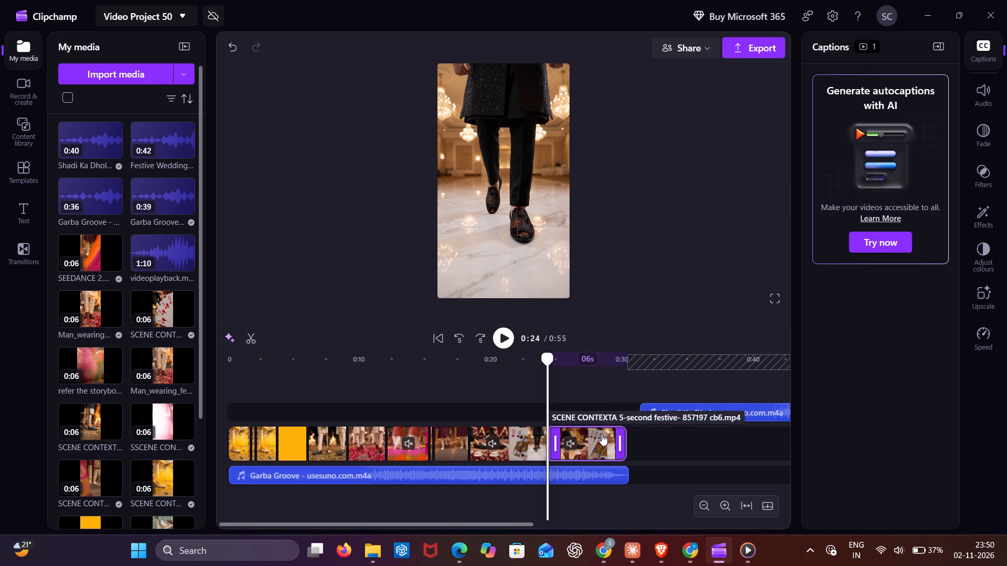
left_click_drag(587, 443, 745, 447)
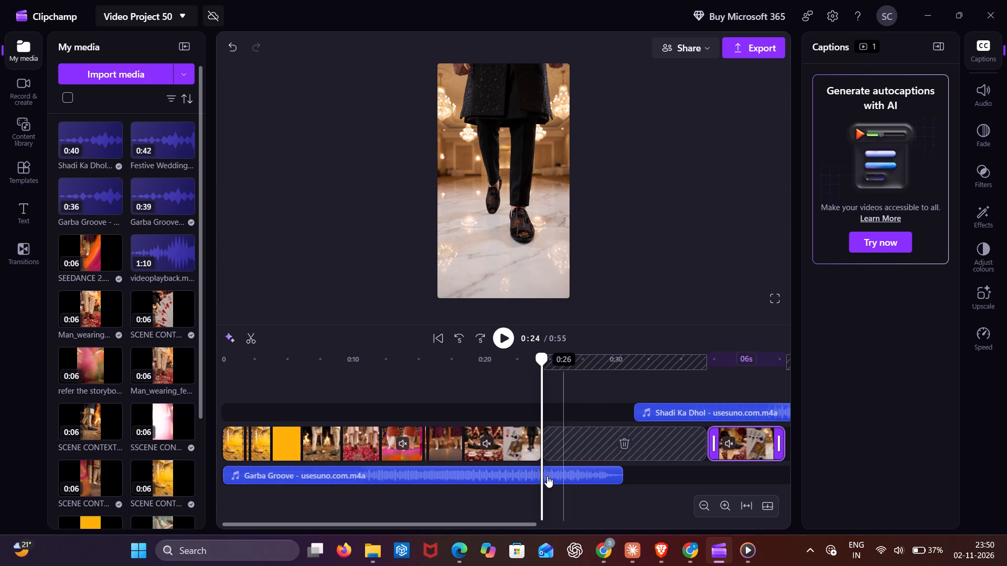
Split the Garba Groove track and the clip above it at 0:06, and delete the music before the cut.
left_click_drag(566, 470, 548, 472)
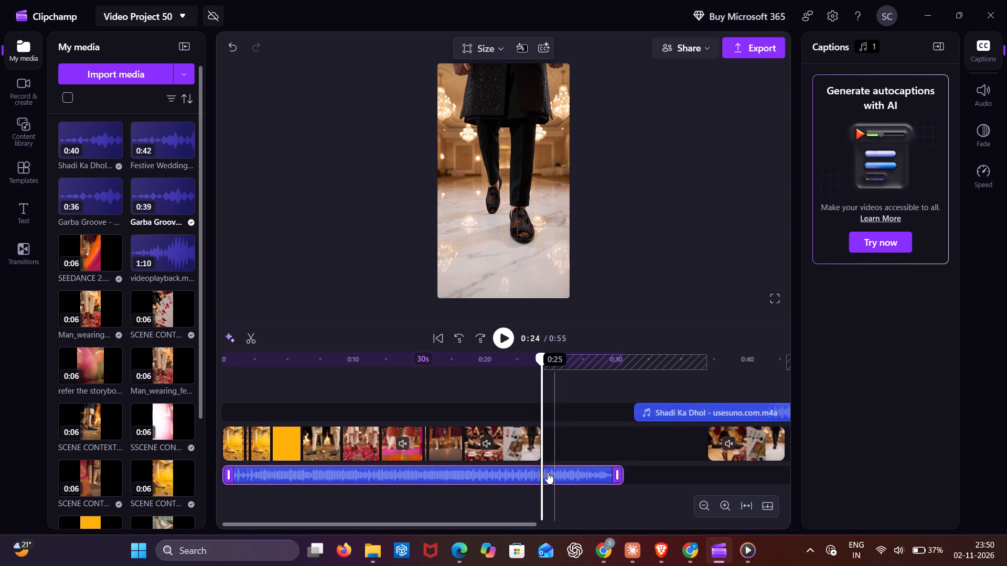
left_click(312, 404)
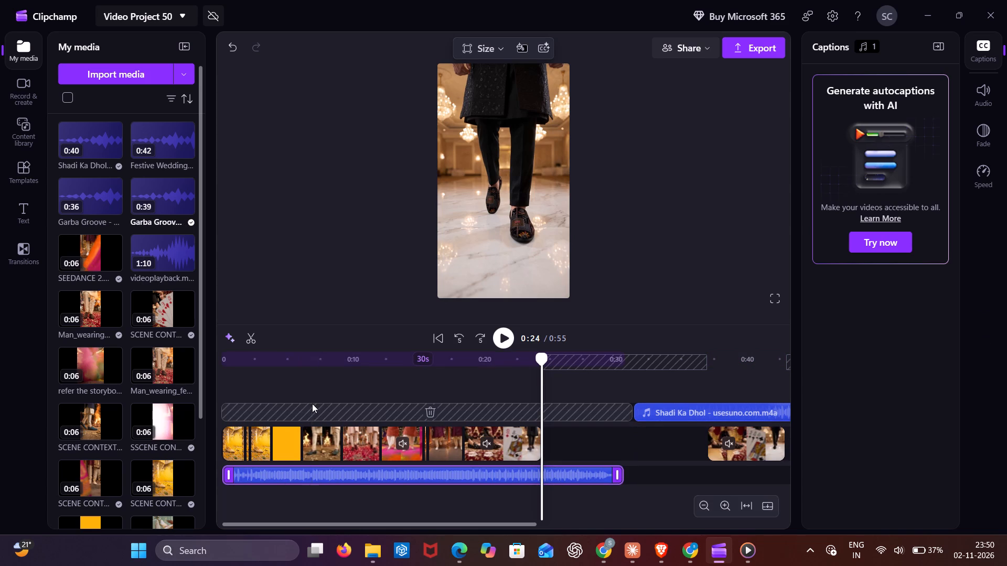
key("s")
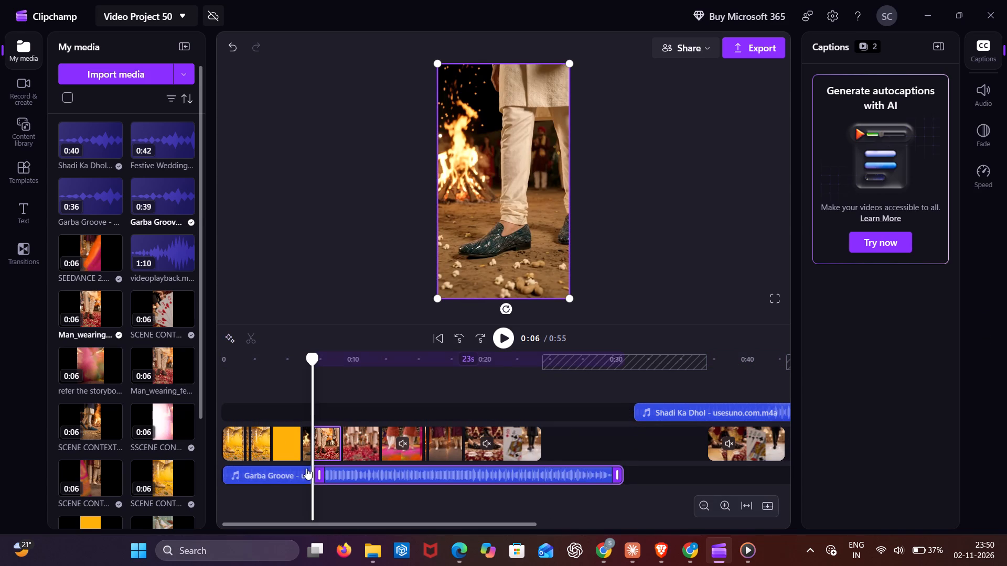
left_click(291, 478)
key("Delete")
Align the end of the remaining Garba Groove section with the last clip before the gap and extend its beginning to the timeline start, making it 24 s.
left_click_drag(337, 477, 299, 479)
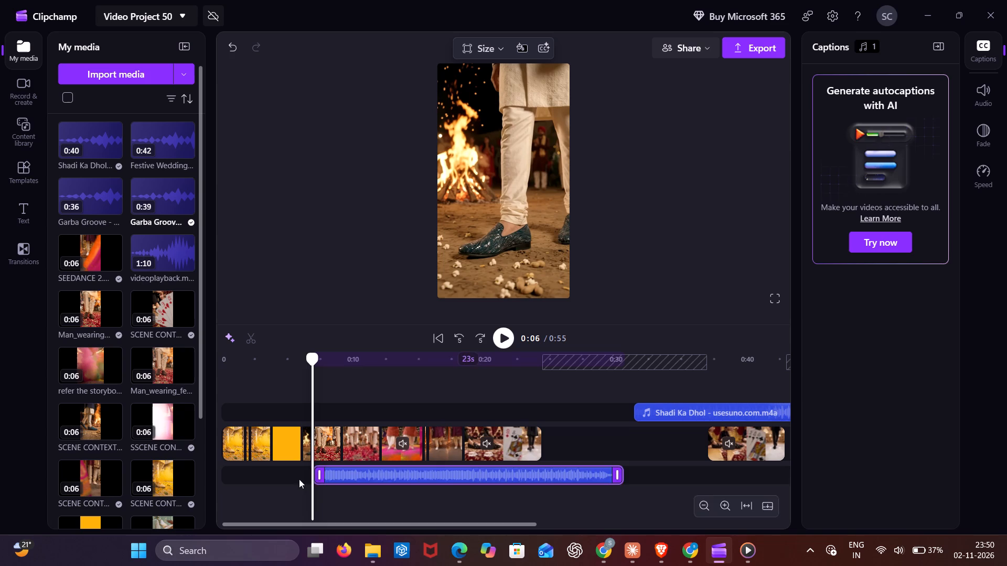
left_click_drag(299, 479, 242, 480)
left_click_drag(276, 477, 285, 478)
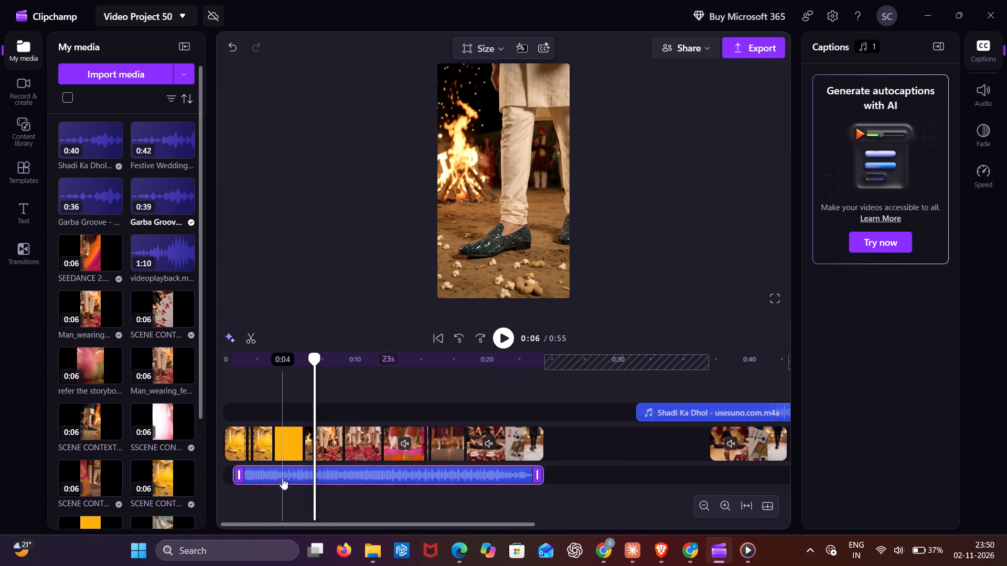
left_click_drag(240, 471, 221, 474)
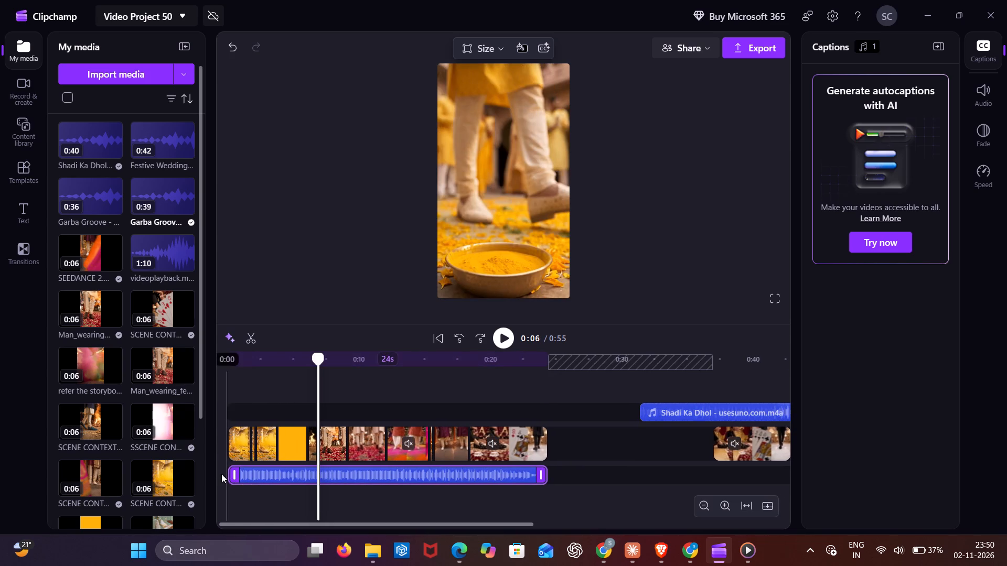
Play the edit from the start to 0:15 to check the repositioned Garba Groove music.
left_click(223, 405)
left_click(501, 335)
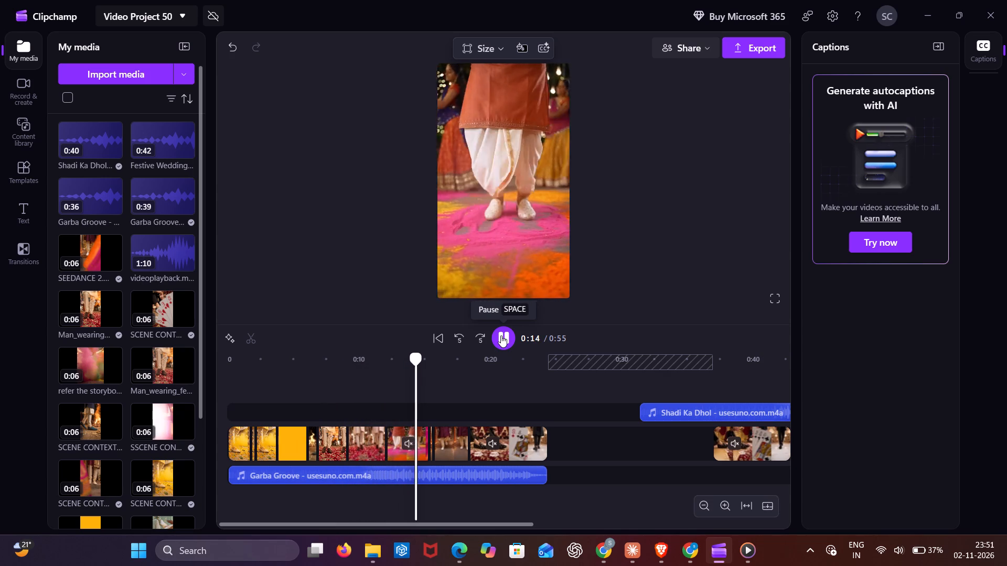
left_click(501, 335)
Delete the Garba Groove track from the timeline.
left_click(488, 480)
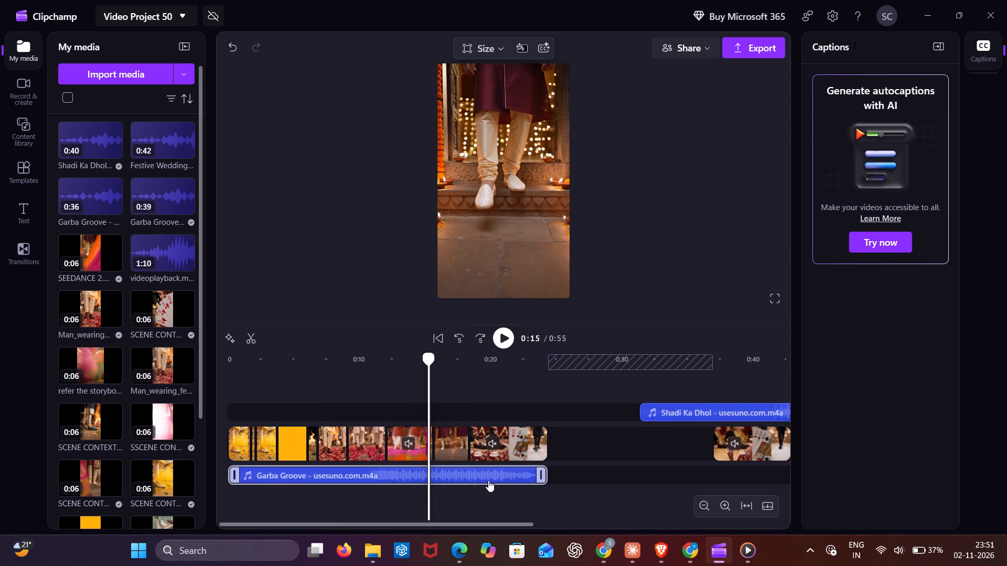
key("Delete")
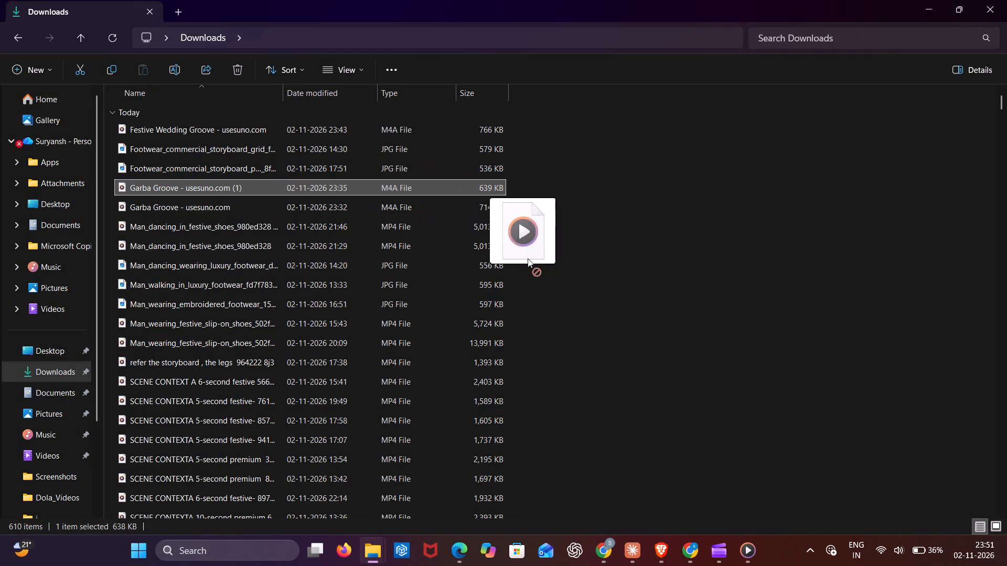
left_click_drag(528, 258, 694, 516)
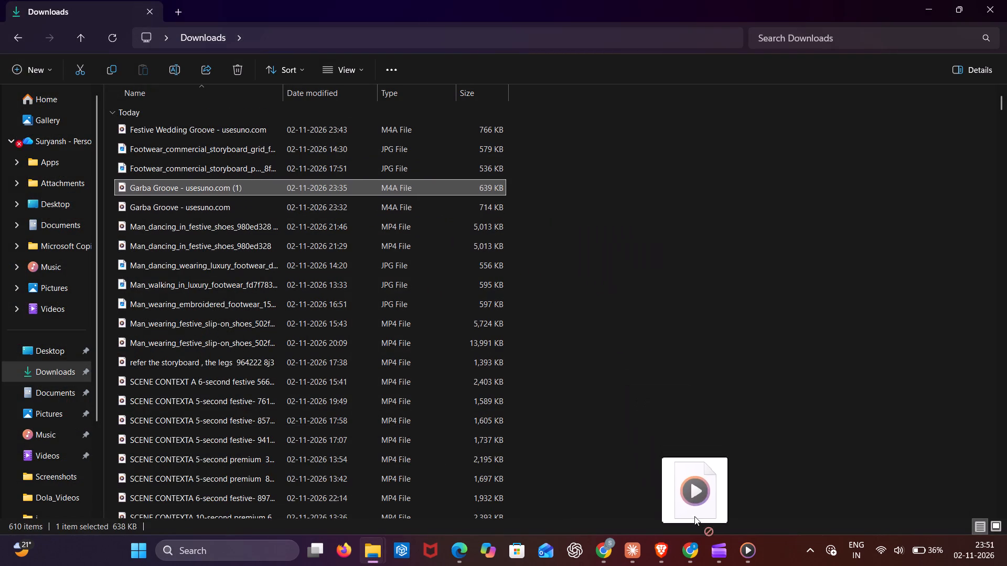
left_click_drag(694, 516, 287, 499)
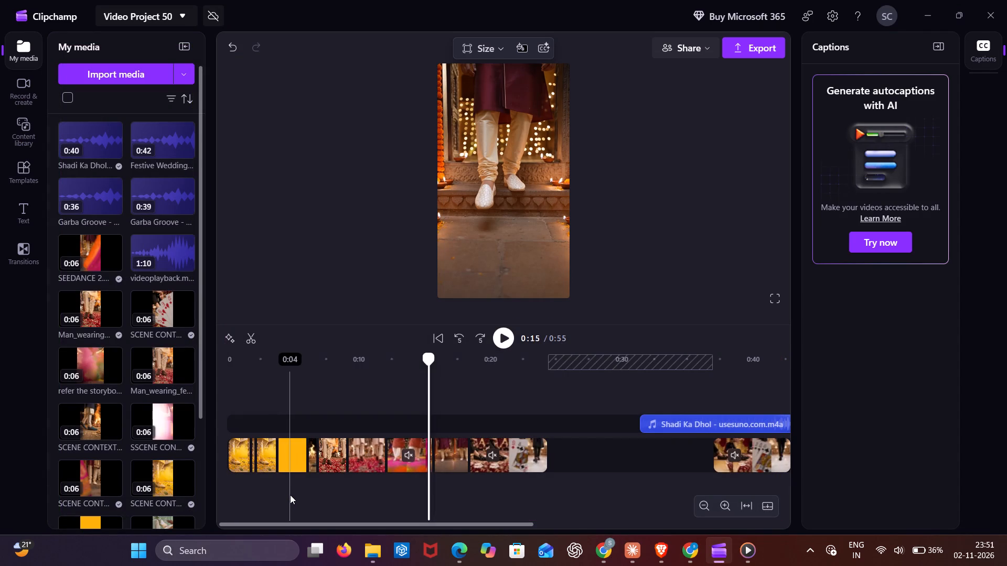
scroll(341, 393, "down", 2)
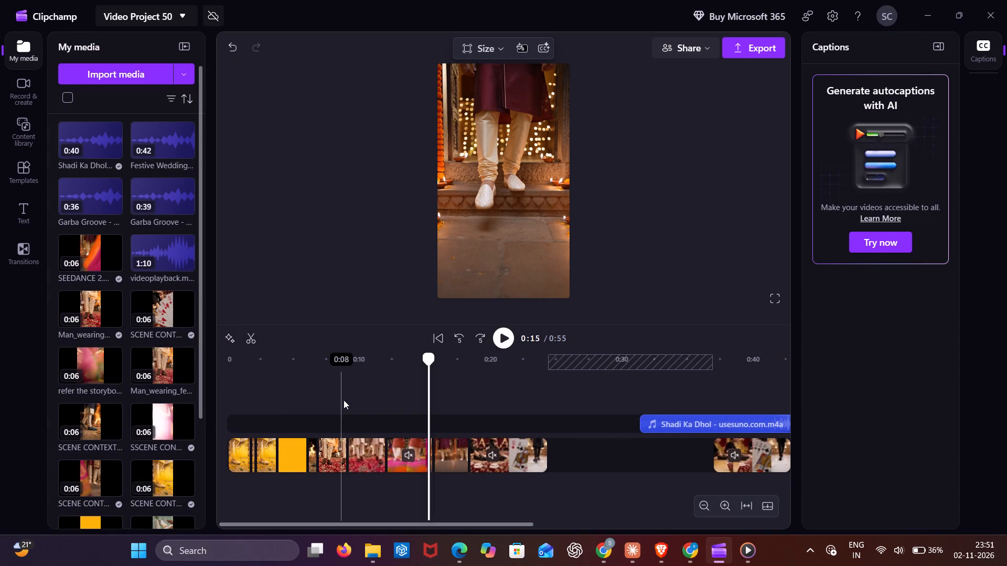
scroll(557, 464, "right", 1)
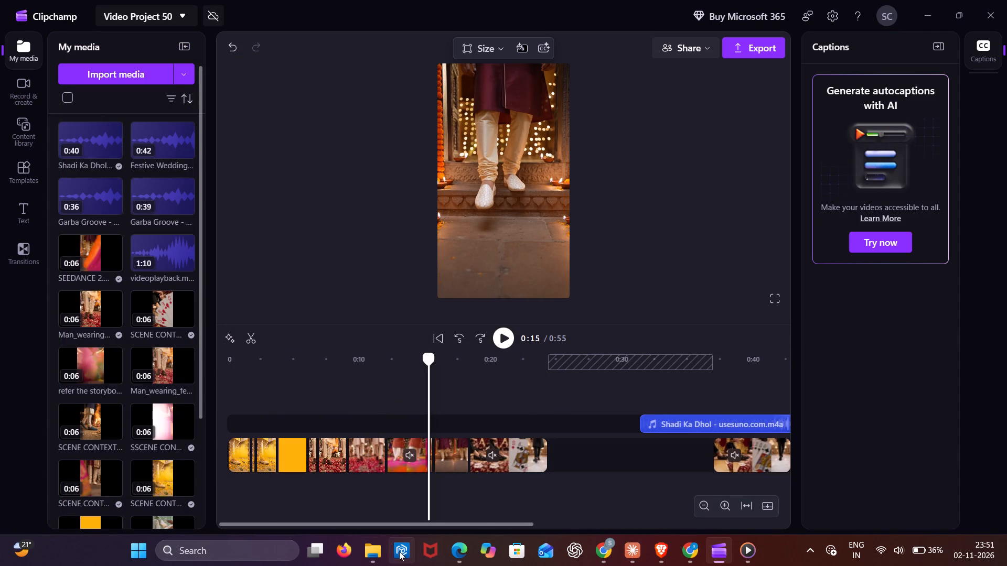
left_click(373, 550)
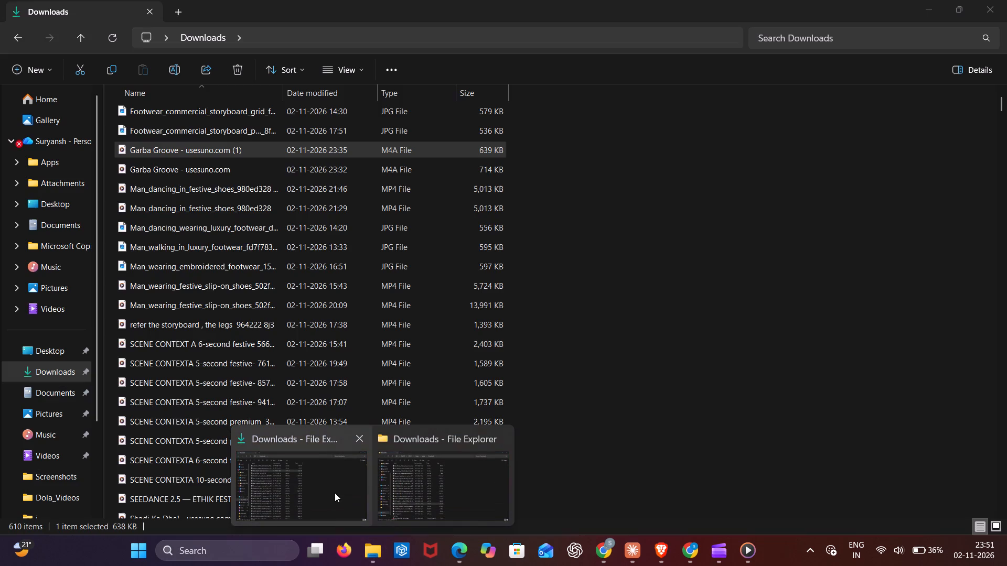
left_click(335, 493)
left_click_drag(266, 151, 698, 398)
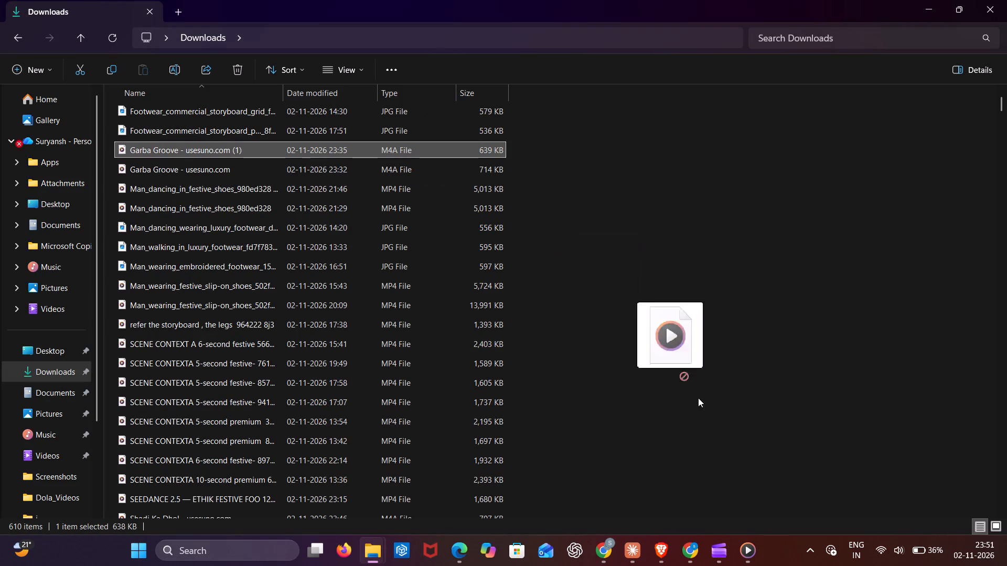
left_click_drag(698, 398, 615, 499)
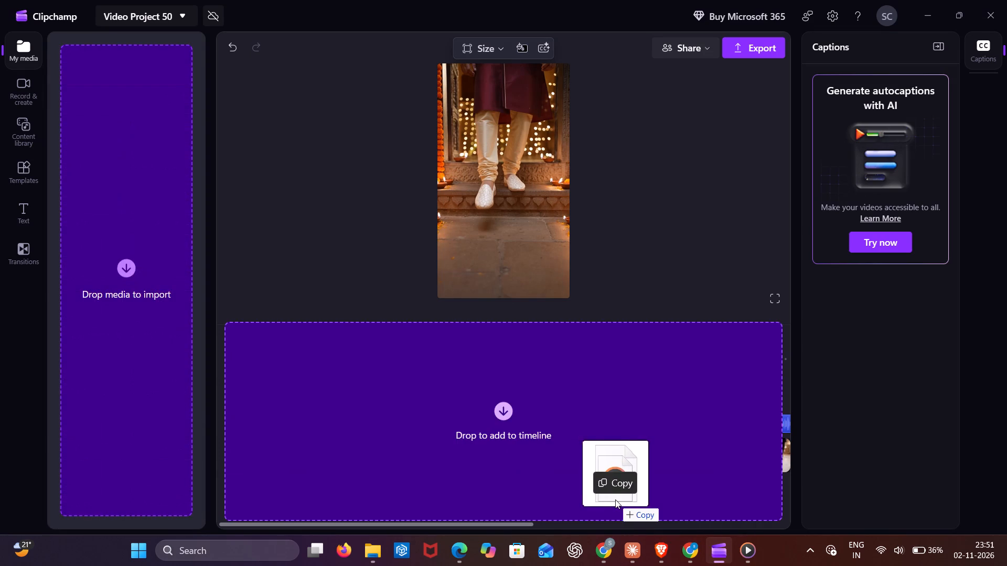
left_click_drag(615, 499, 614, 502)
Move the Shadi Ka Dhol music to a track beneath the video clips, starting at about 0:24.
left_click_drag(671, 428, 646, 473)
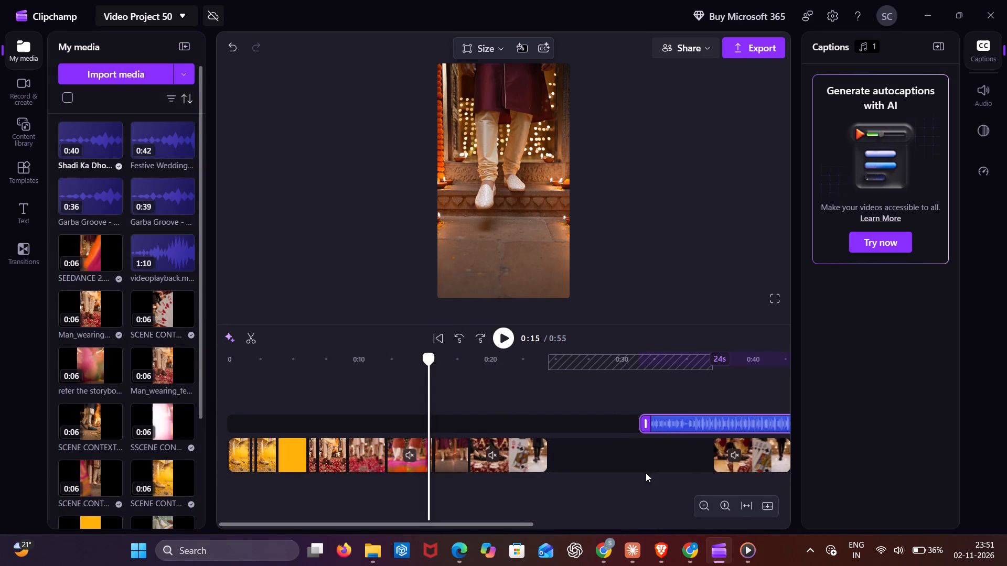
left_click_drag(646, 473, 571, 495)
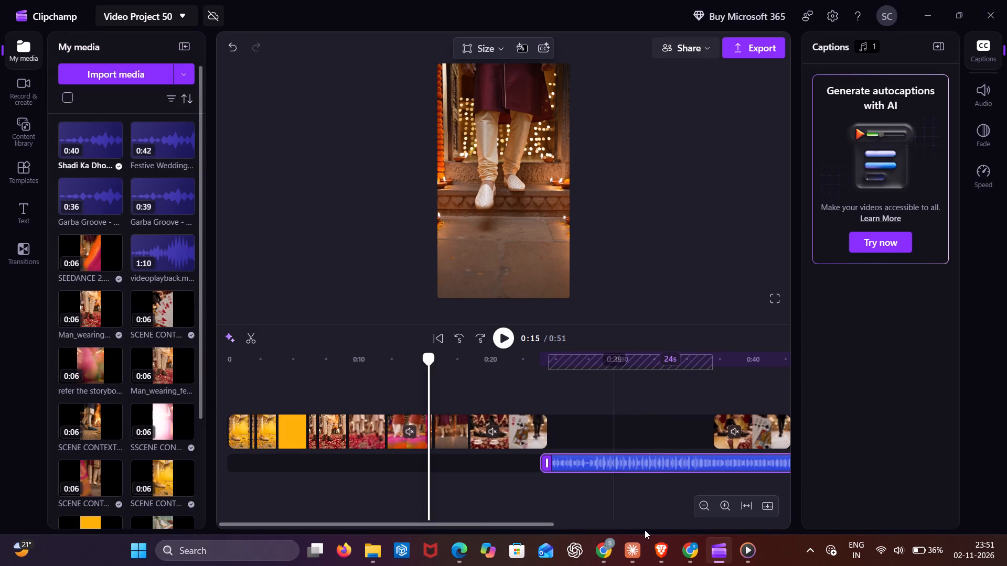
scroll(575, 456, "left", 4)
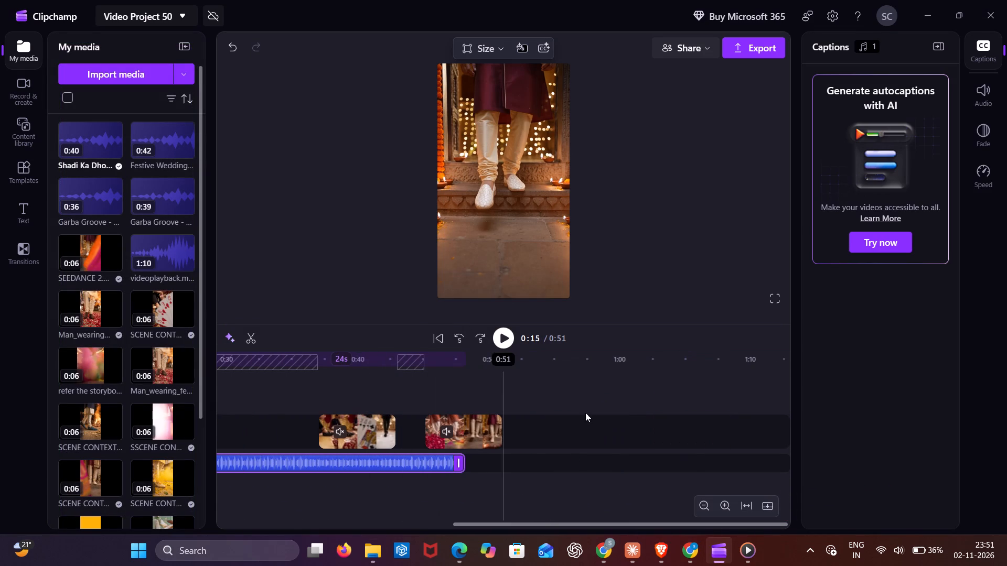
scroll(585, 412, "right", 14)
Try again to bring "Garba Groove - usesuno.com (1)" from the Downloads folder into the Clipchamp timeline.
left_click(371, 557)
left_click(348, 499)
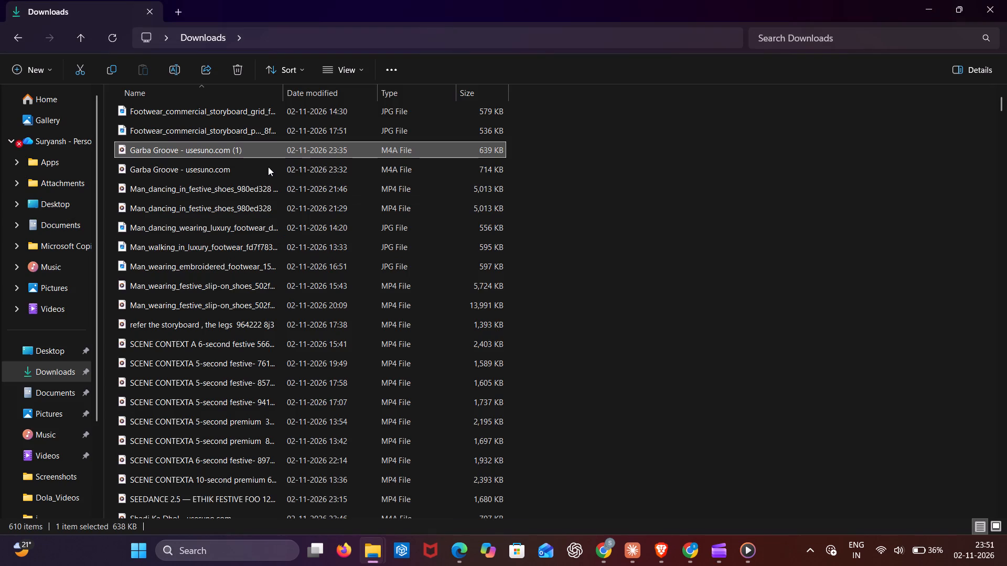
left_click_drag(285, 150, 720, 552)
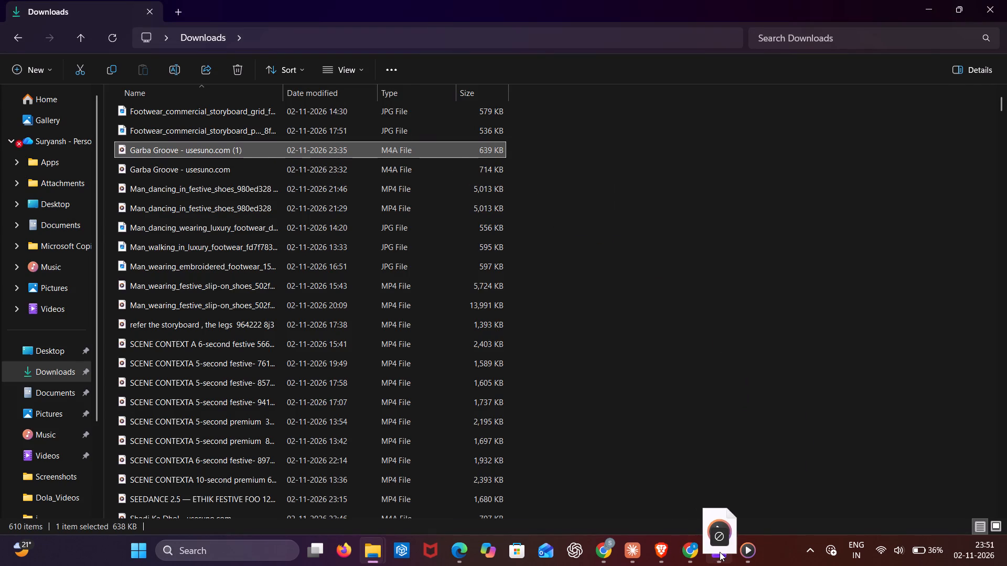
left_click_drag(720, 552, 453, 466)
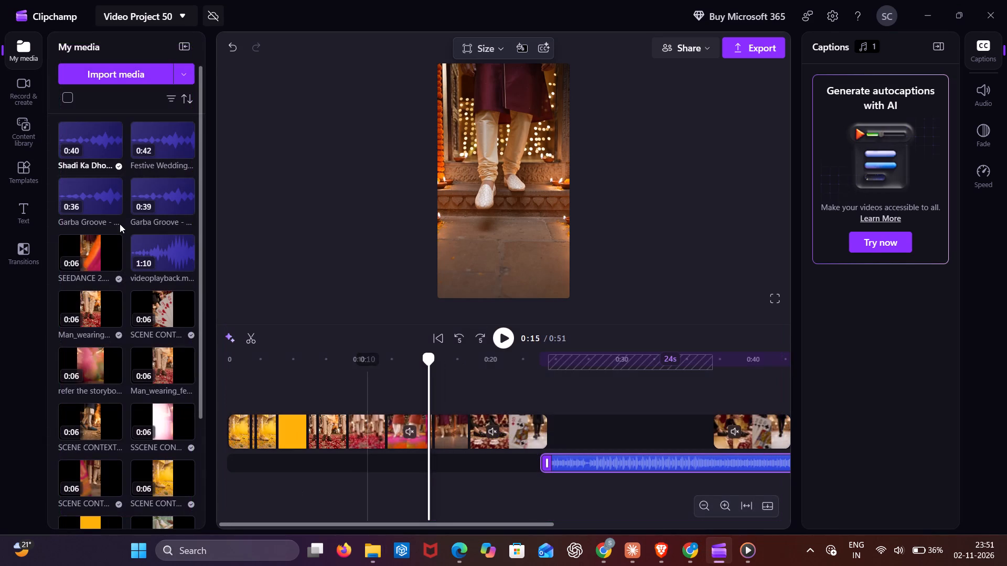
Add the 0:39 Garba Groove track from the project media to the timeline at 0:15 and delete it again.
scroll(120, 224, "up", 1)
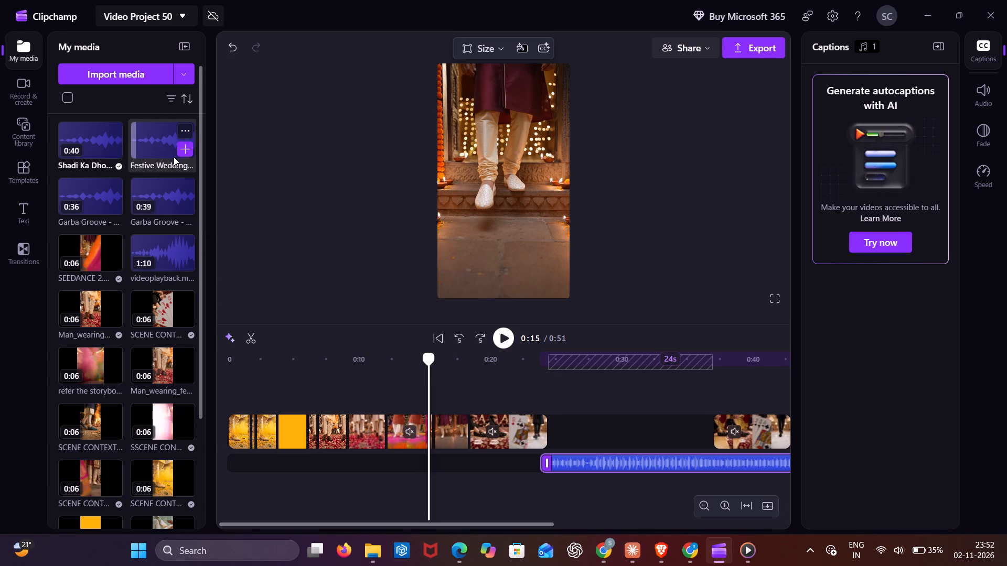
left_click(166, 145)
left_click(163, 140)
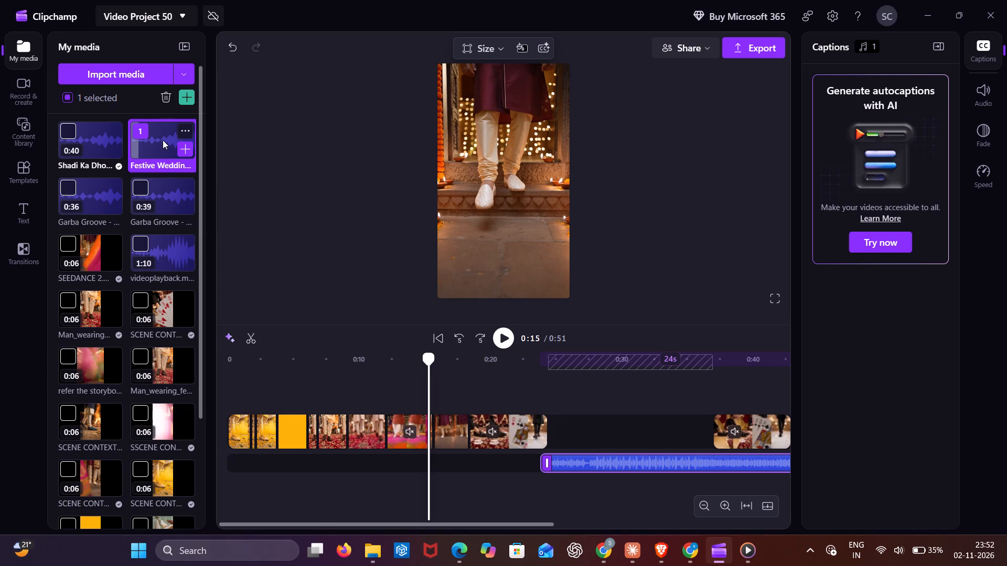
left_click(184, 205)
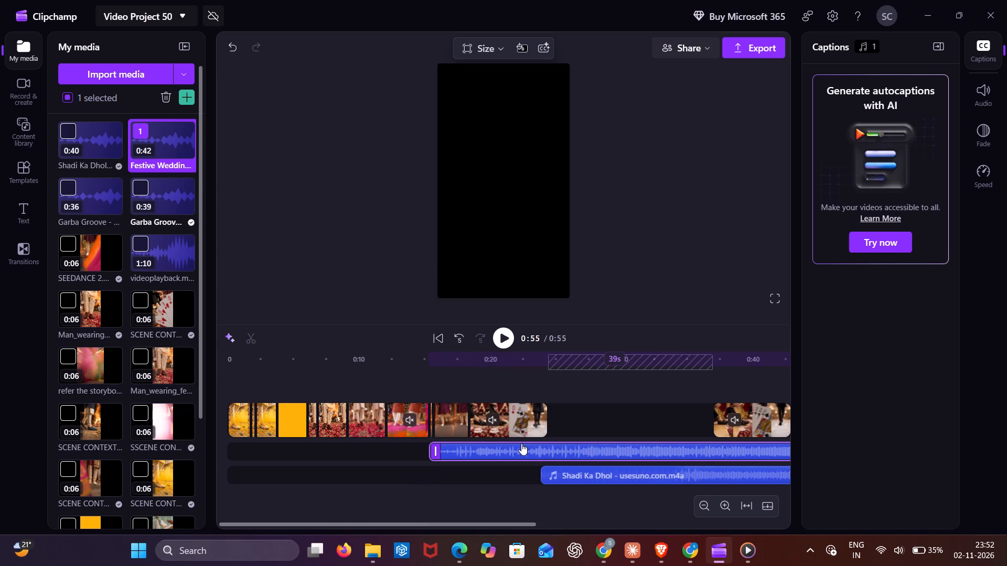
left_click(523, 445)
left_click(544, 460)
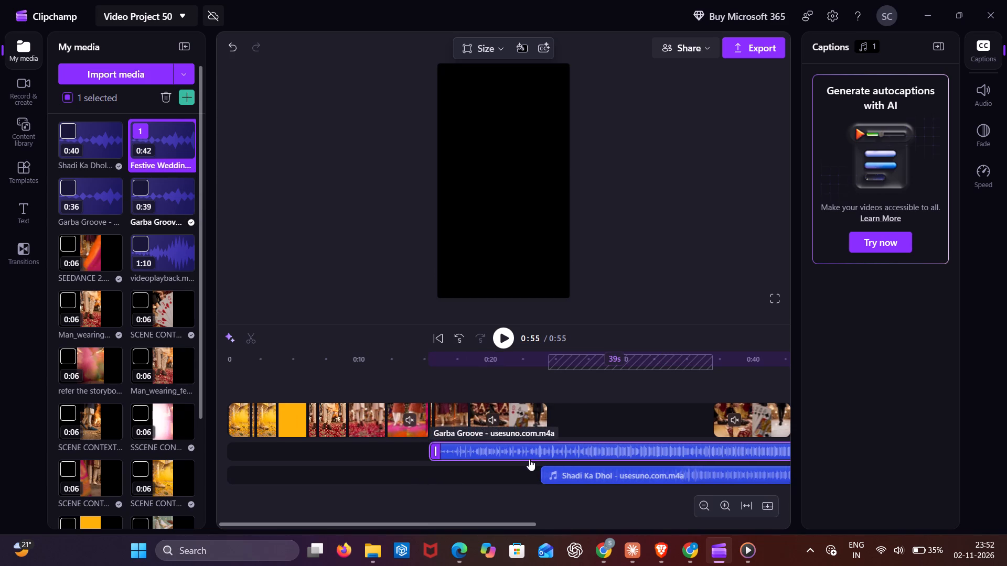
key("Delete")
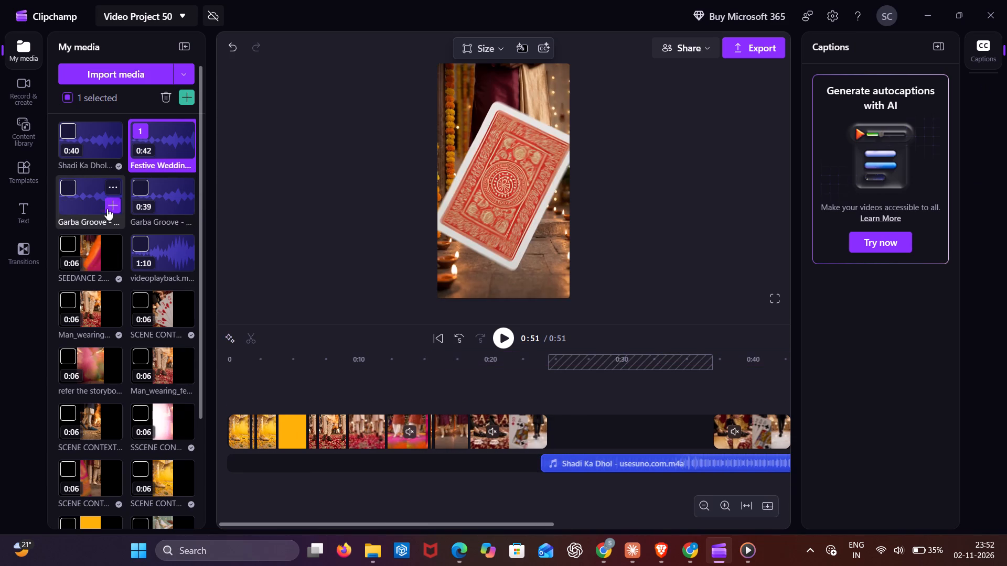
Add the 0:36 "Garba Groove - usesuno.com (1)" track and move it to the timeline start, ahead of Shadi Ka Dhol.
left_click(115, 209)
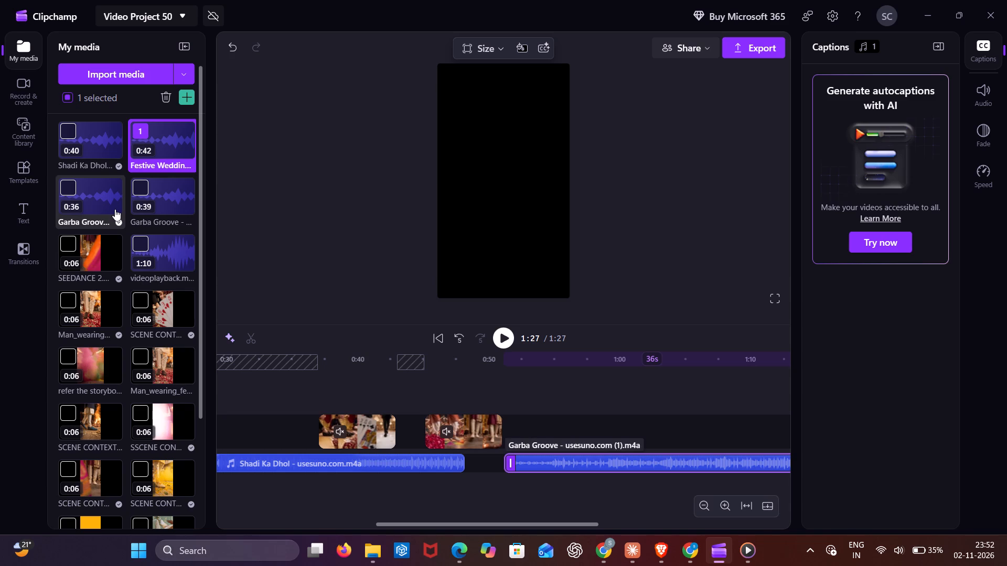
scroll(405, 455, "right", 9)
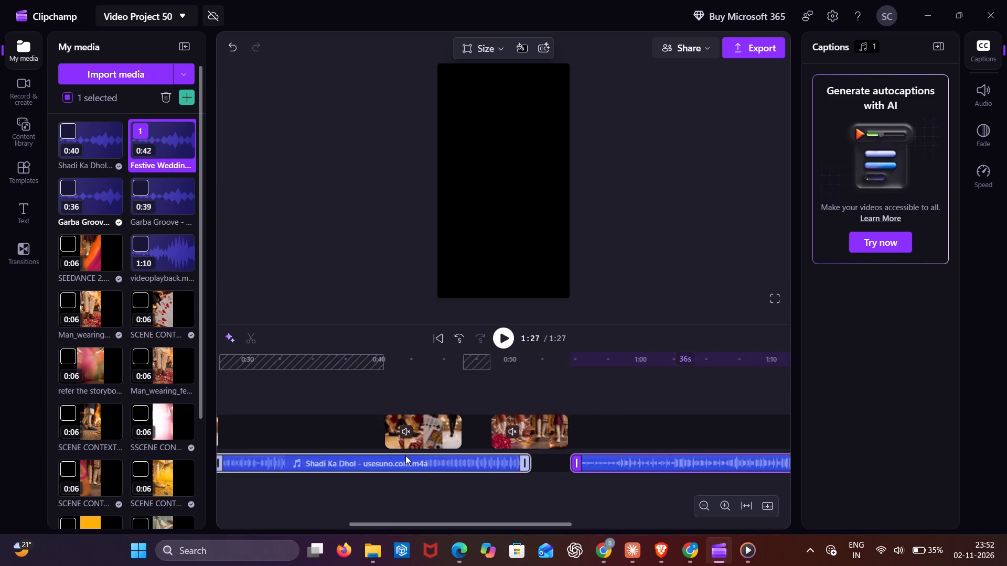
scroll(405, 455, "right", 3)
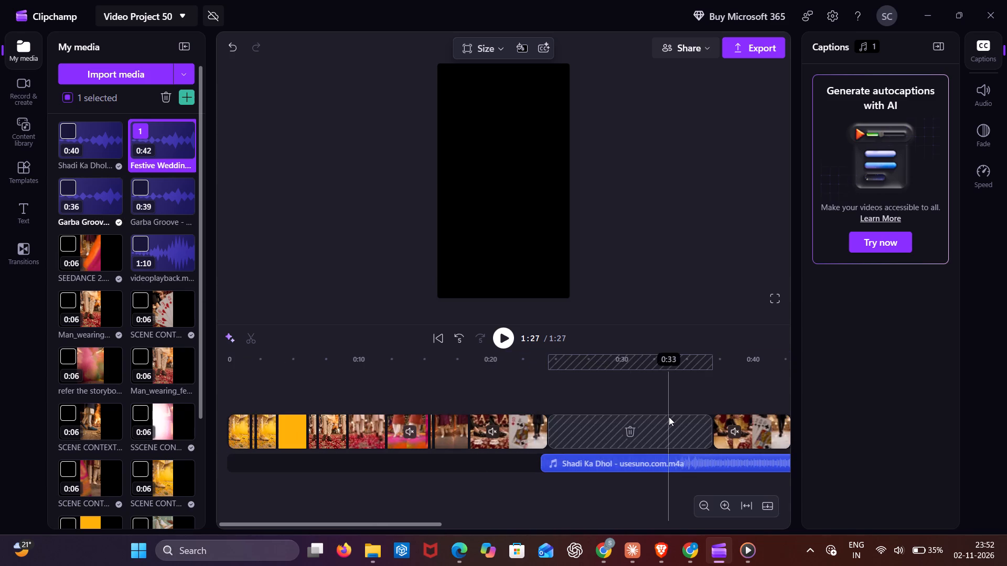
scroll(669, 417, "left", 4)
left_click_drag(437, 464, 257, 462)
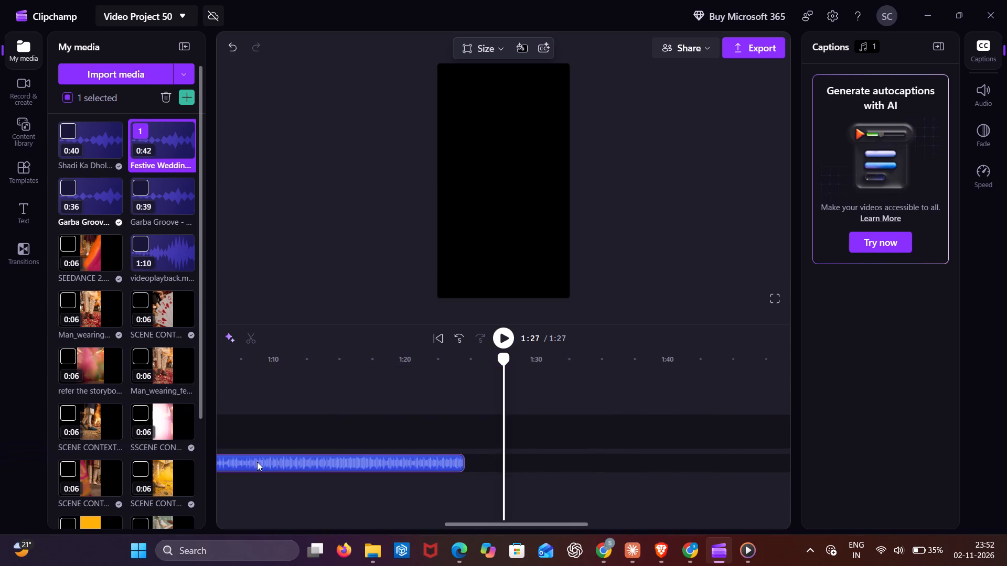
left_click_drag(257, 462, 115, 473)
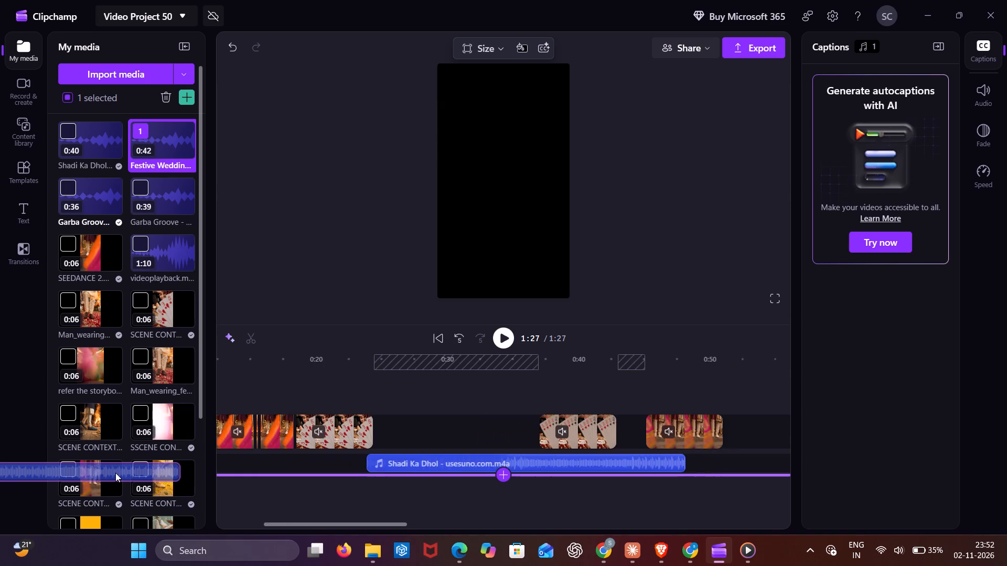
left_click_drag(115, 473, 531, 463)
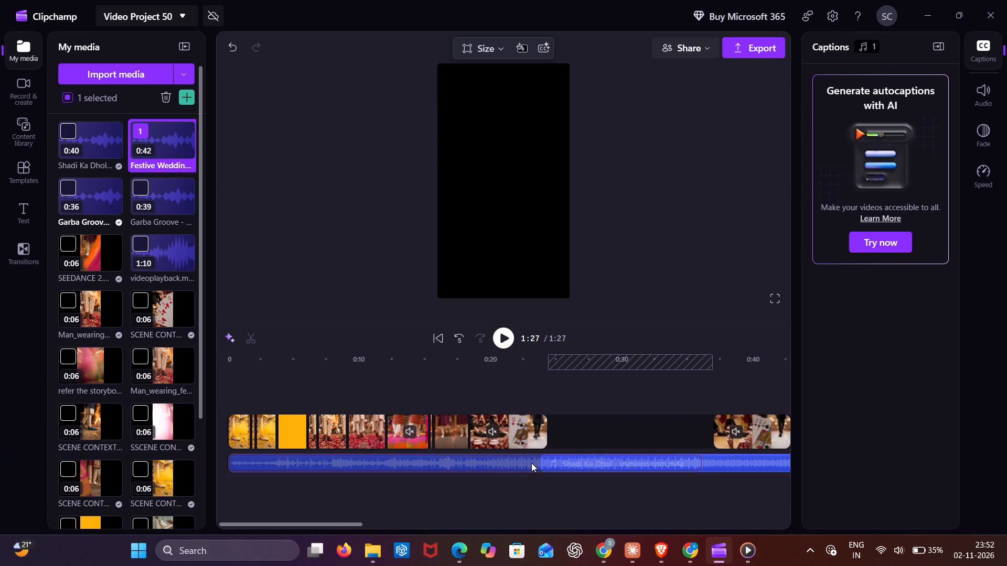
left_click_drag(531, 463, 540, 462)
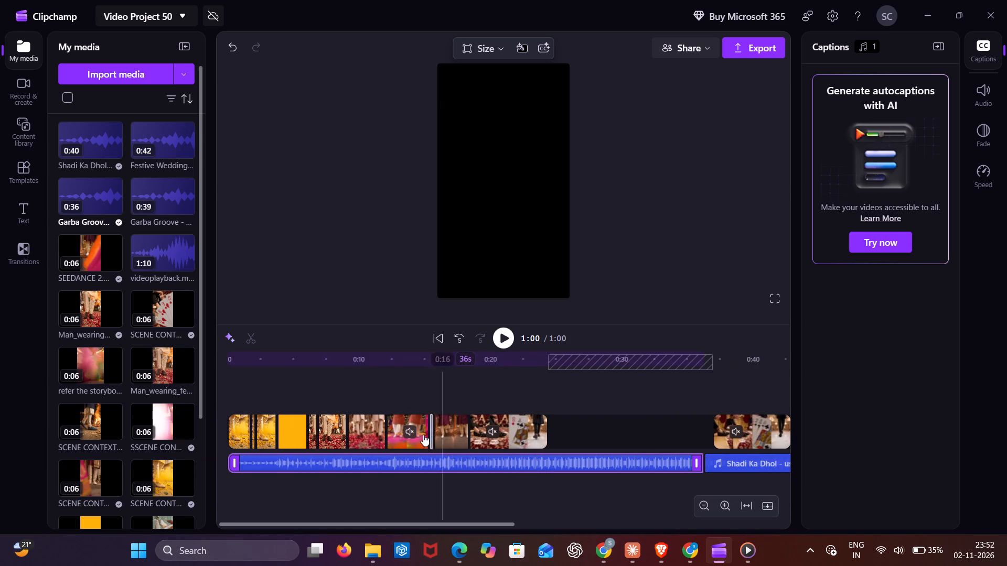
Play the edit from the start to about 0:17, skipping ahead at 0:08, to check the Garba Groove (1) music.
left_click(502, 334)
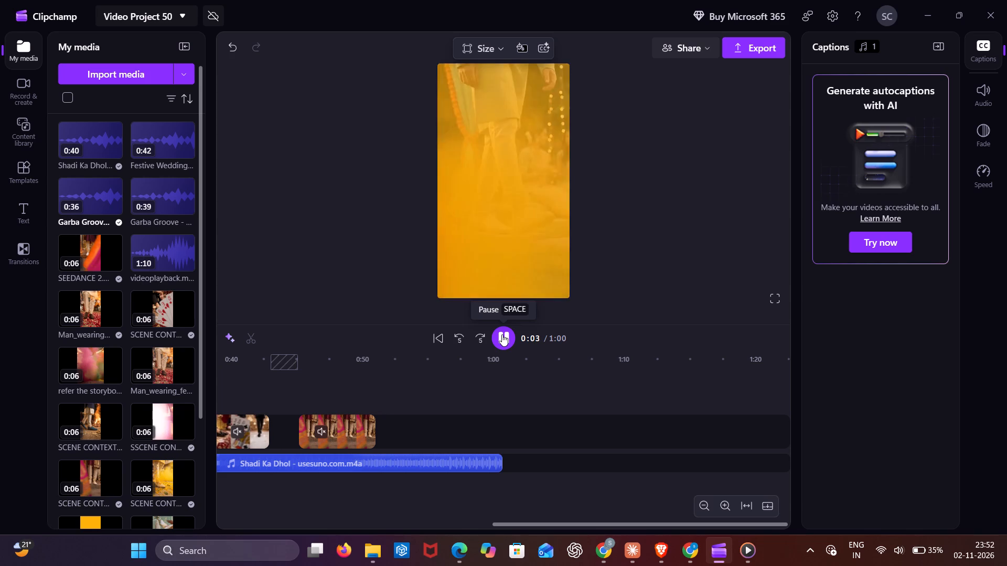
scroll(426, 410, "right", 1)
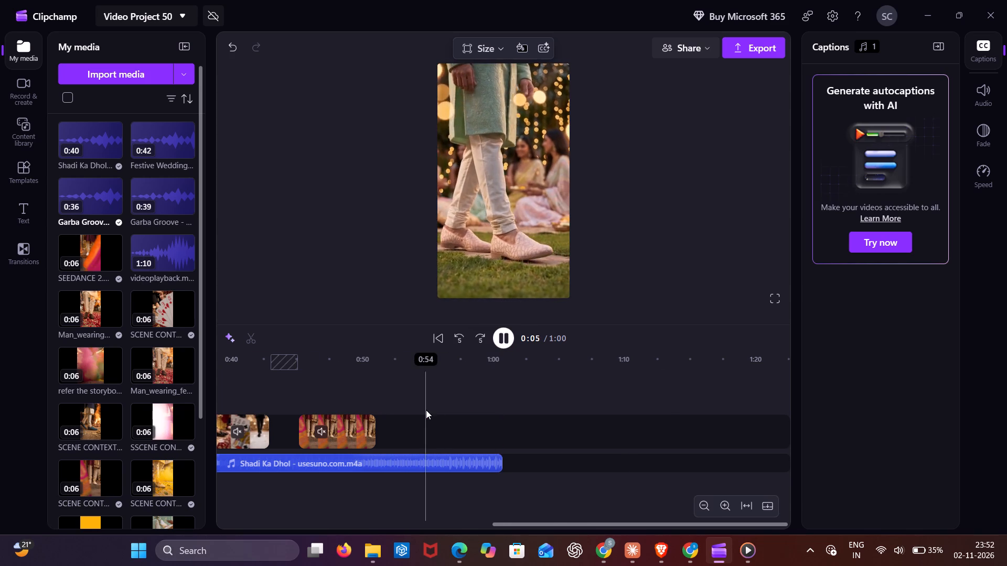
scroll(426, 410, "right", 7)
left_click(503, 349)
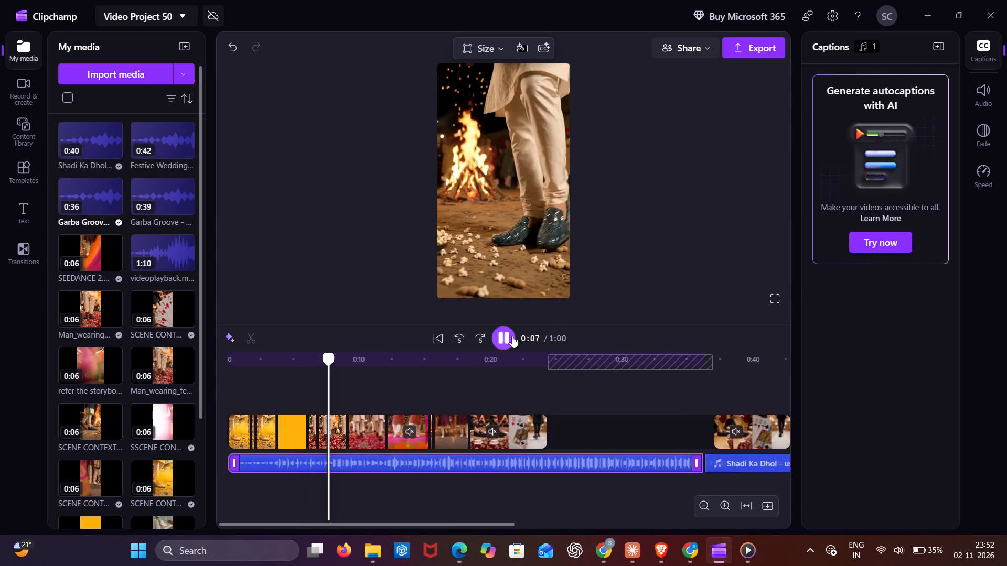
left_click(512, 336)
left_click(501, 345)
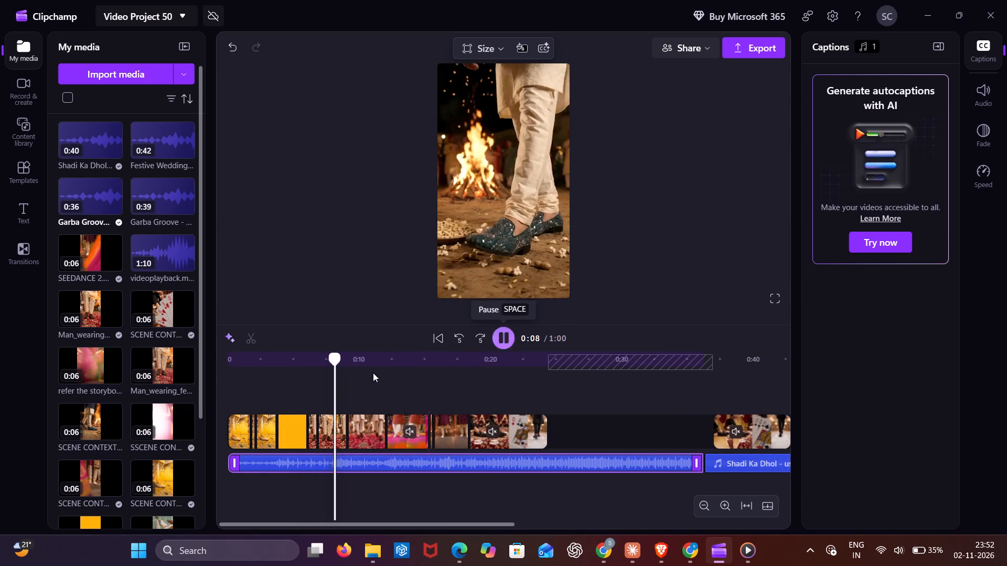
left_click_drag(337, 358, 377, 363)
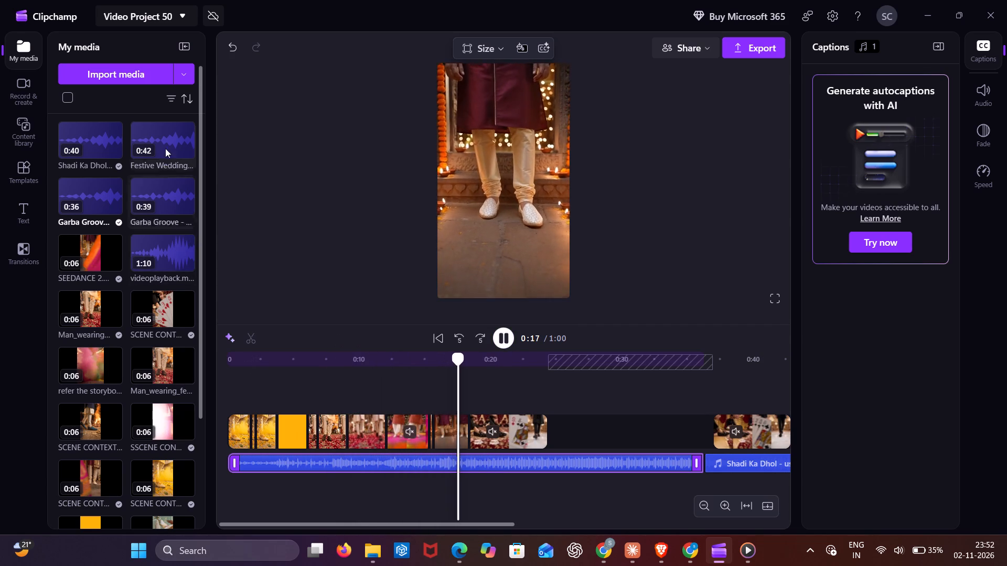
Add the 0:42 Festive Wedding Groove track from the project media to the timeline at about 0:18.
left_click(185, 151)
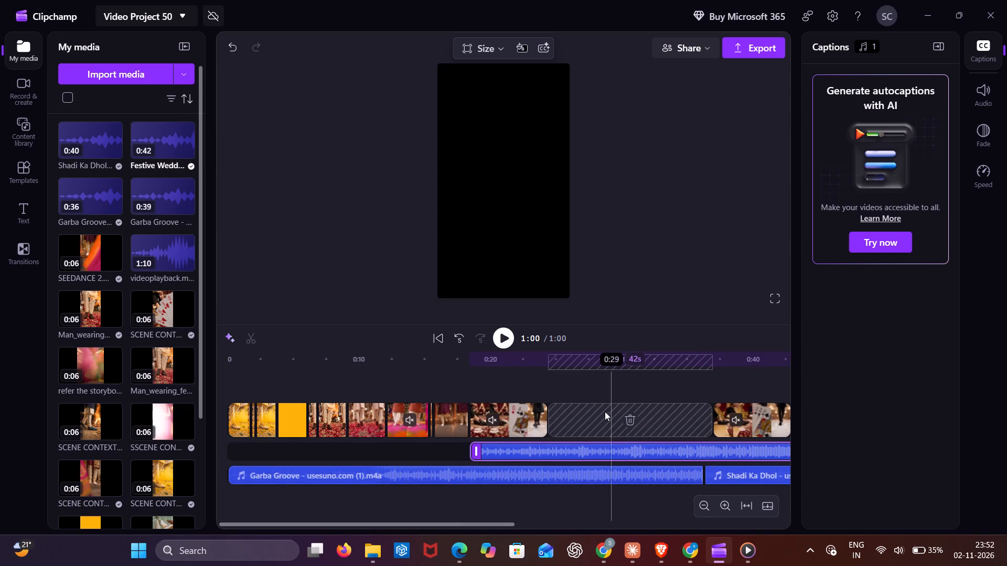
Play the edit from about 0:29 while deleting the Garba Groove (1) and Shadi Ka Dhol tracks, and stop playback at 0:47.
left_click(602, 411)
left_click(501, 339)
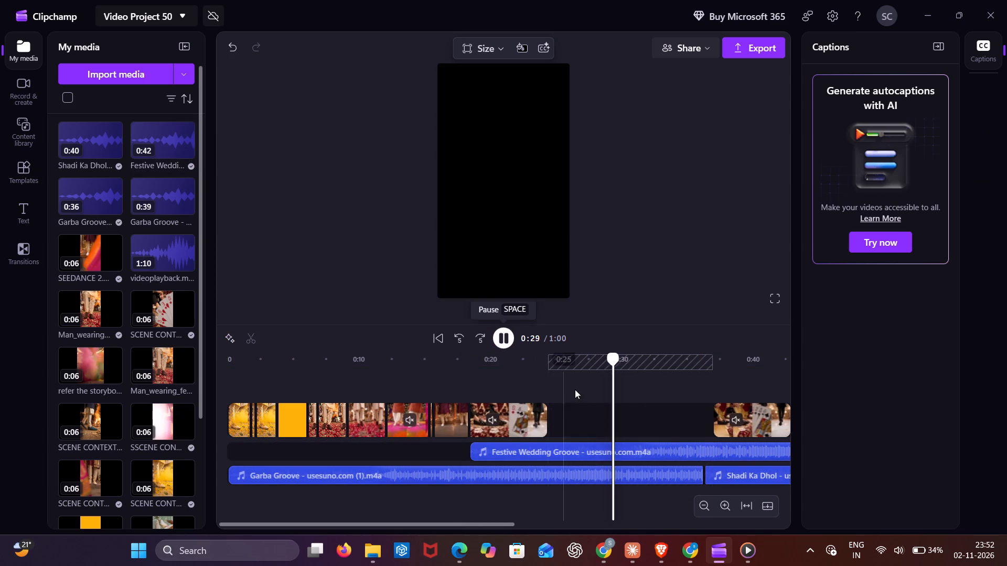
left_click(590, 474)
key("Delete")
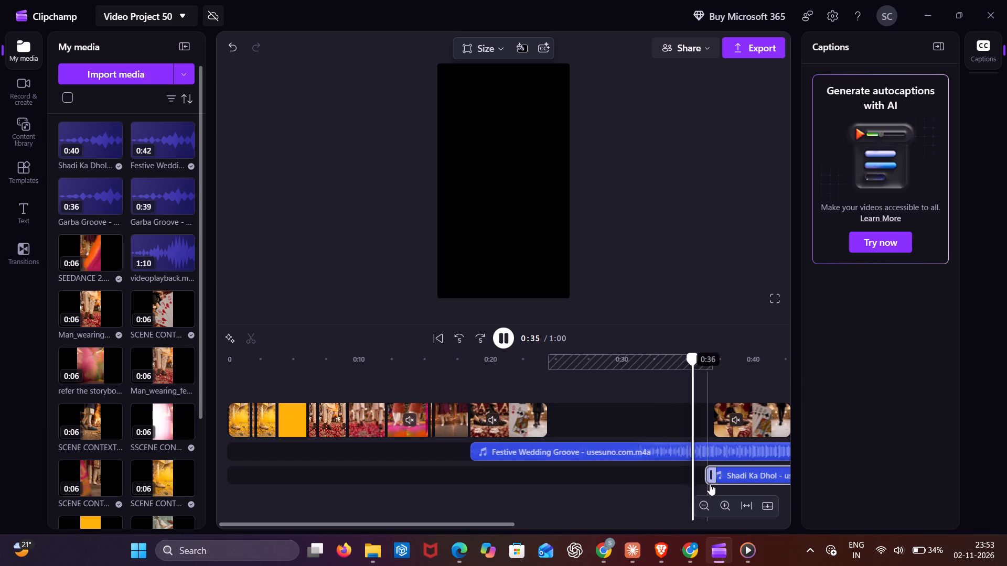
scroll(668, 443, "left", 1)
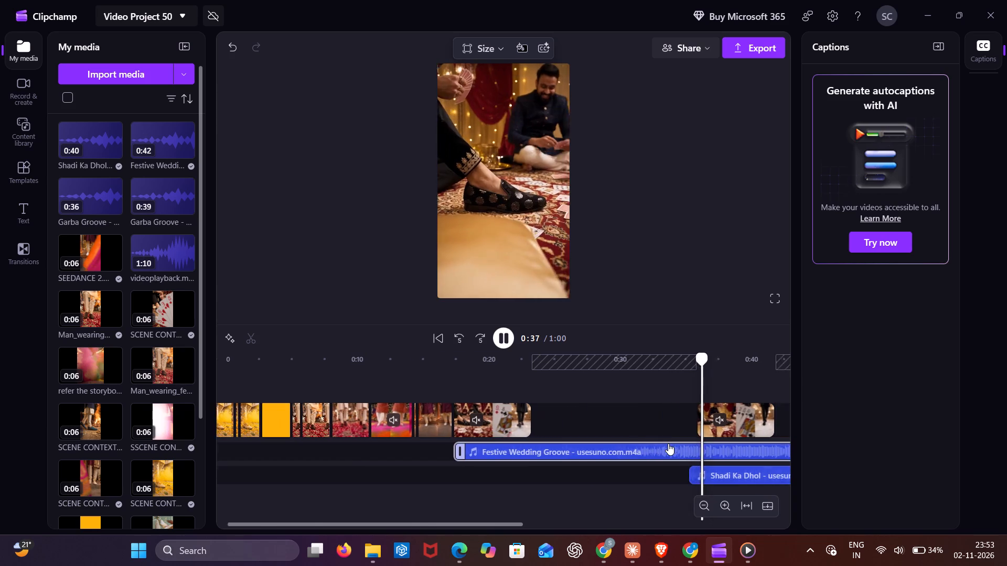
scroll(668, 443, "left", 1)
left_click(537, 470)
key("Delete")
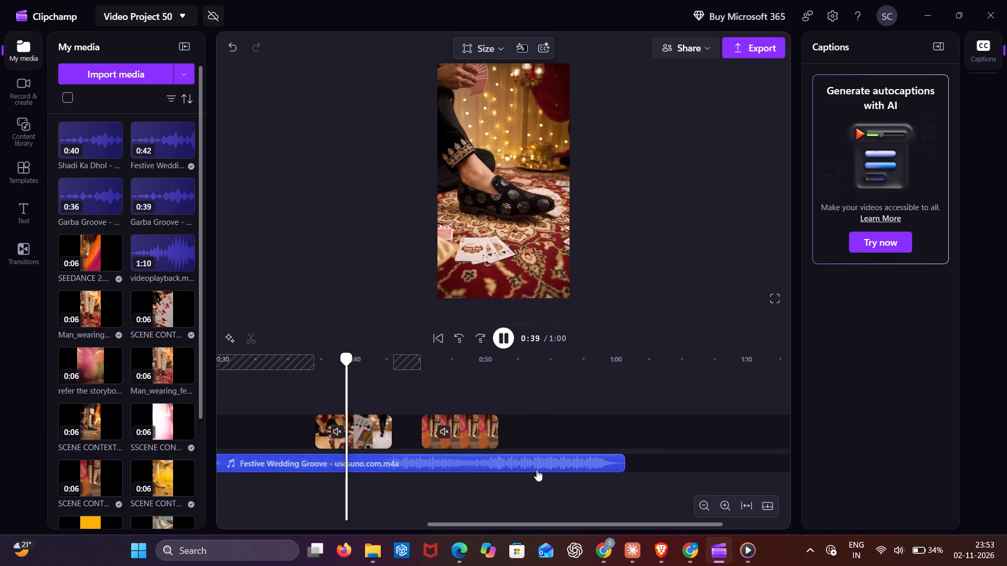
scroll(523, 449, "right", 10)
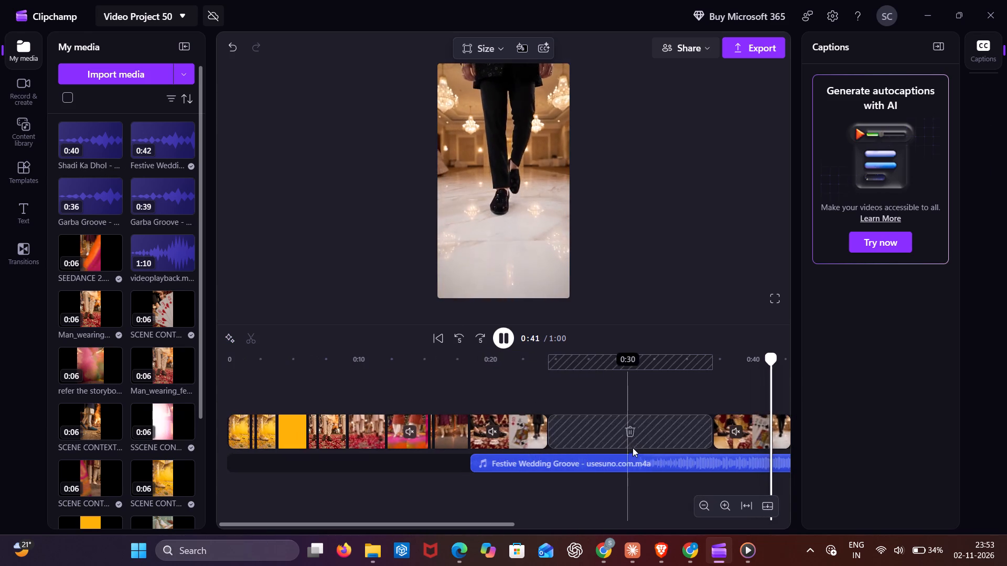
scroll(427, 447, "right", 7)
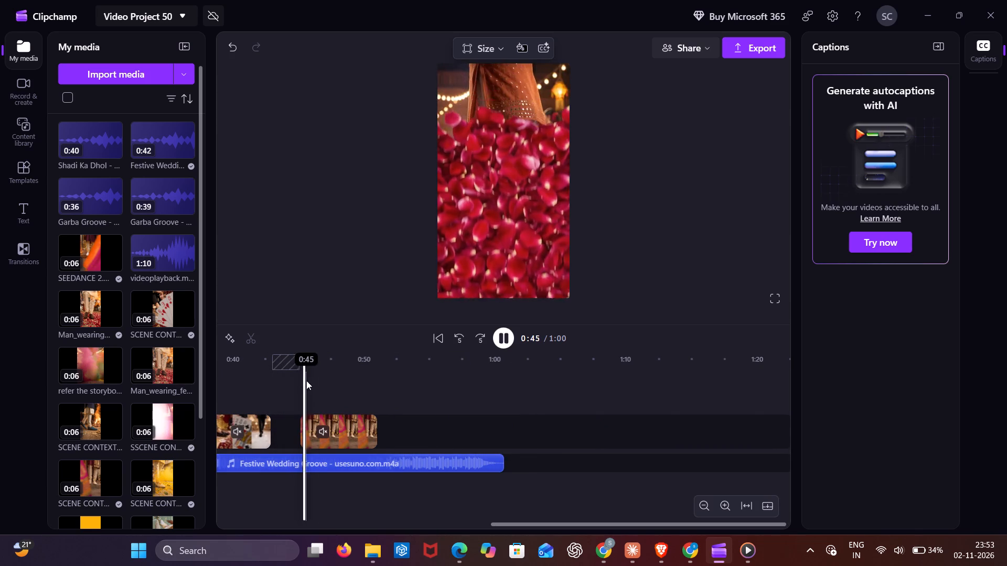
scroll(306, 380, "right", 5)
left_click(511, 331)
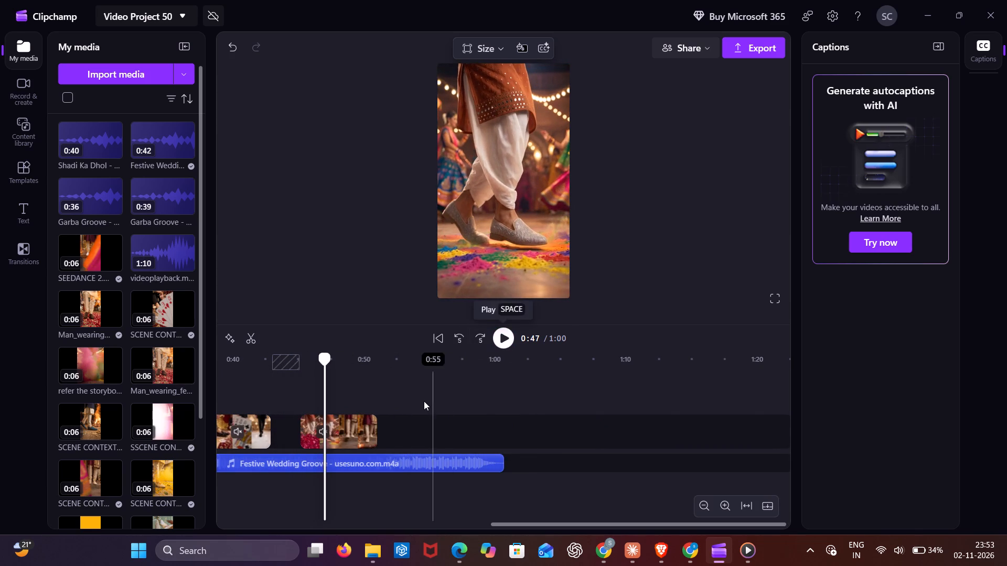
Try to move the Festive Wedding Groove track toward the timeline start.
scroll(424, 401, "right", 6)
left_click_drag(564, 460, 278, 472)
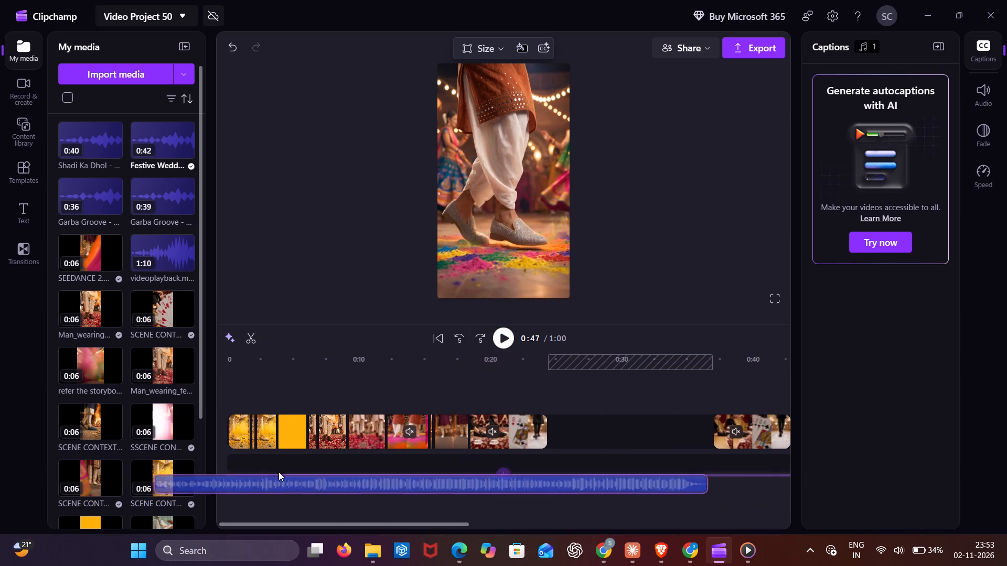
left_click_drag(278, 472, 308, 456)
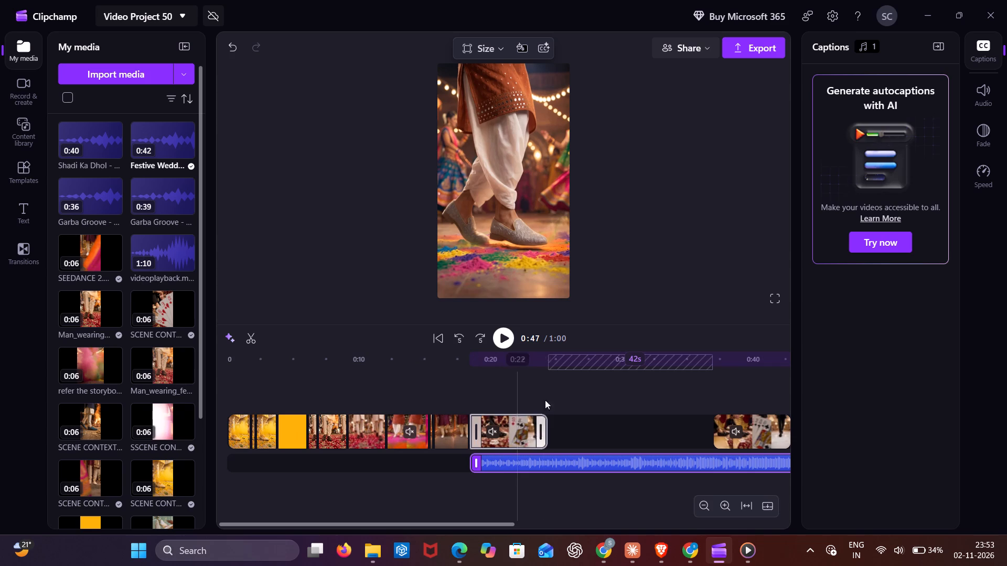
Split the Festive Wedding Groove track at 0:31 and delete the part before the cut.
left_click(634, 386)
left_click(618, 466)
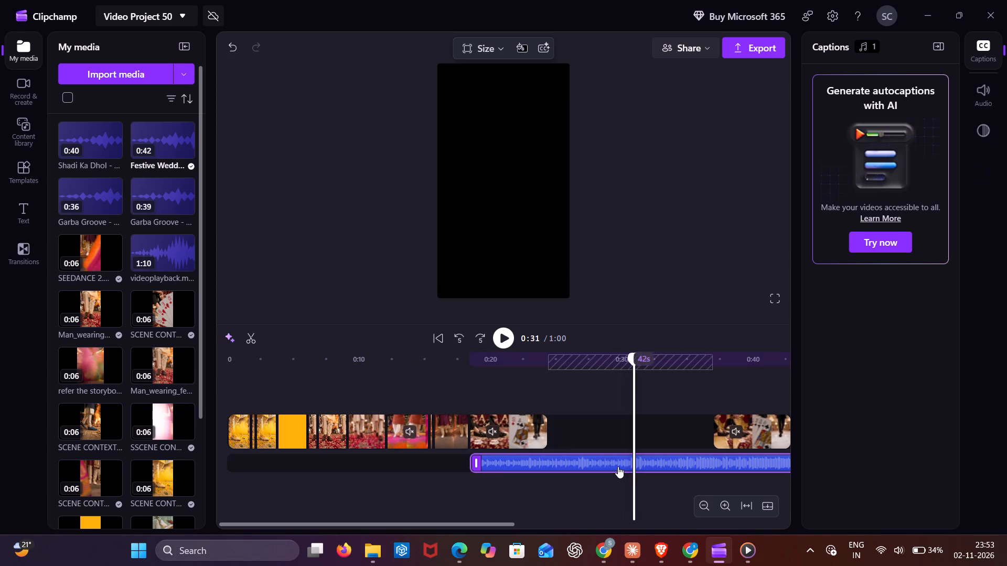
key("s")
left_click(588, 459)
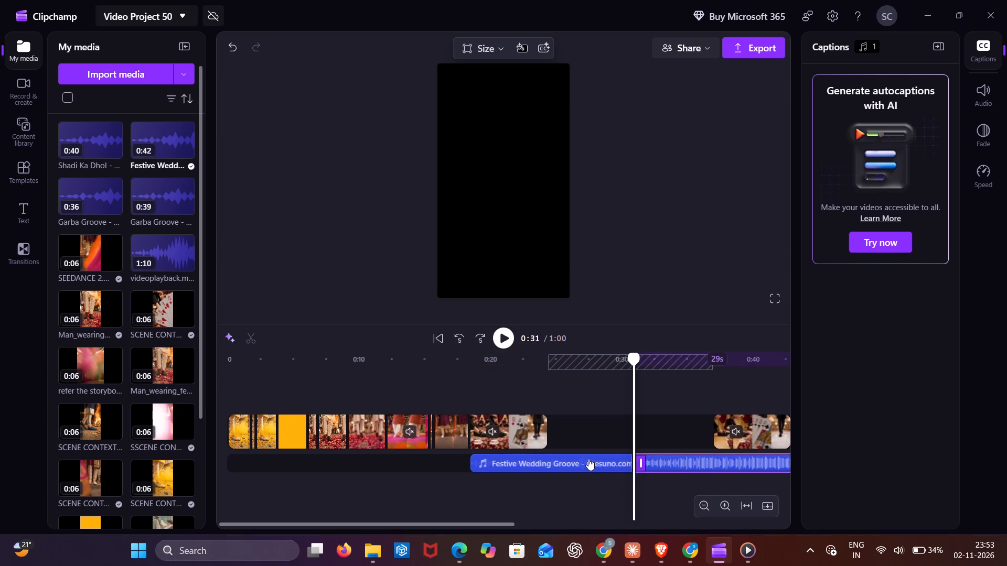
key("Delete")
Move the remaining 29-second Festive Wedding Groove section to the start of the timeline.
left_click_drag(685, 464, 332, 471)
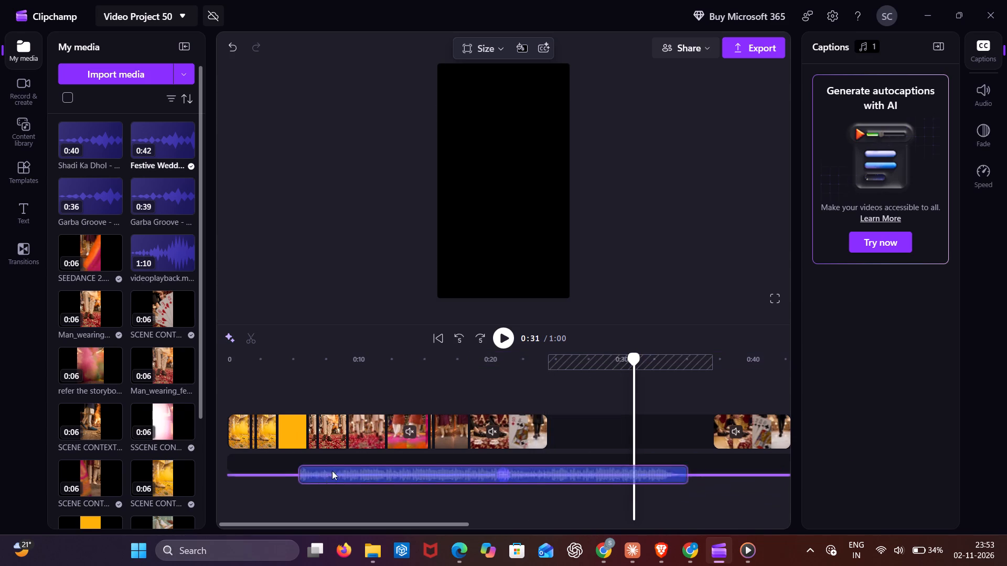
left_click_drag(332, 471, 269, 464)
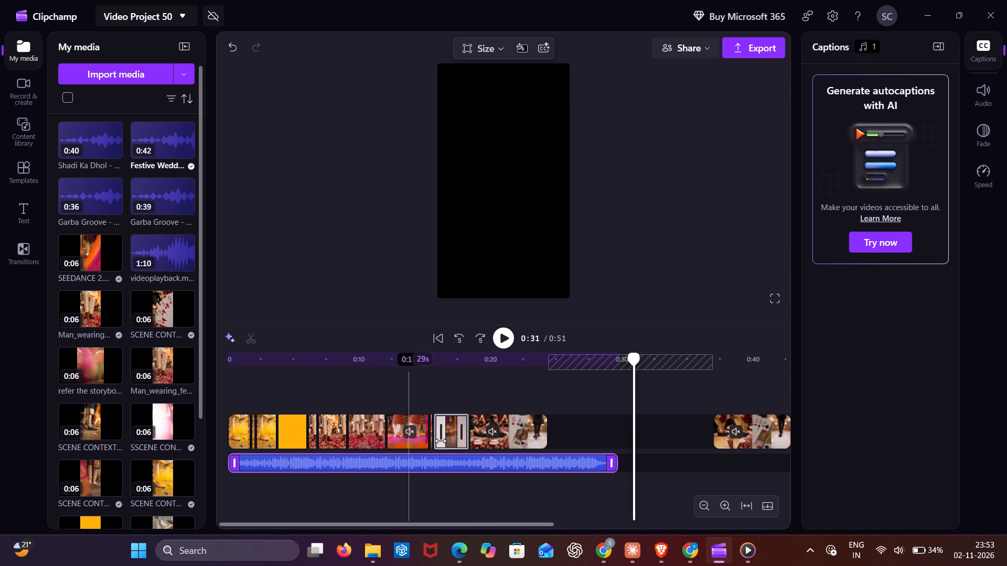
Split the Festive Wedding Groove track at 0:12 and delete the part before the cut.
left_click(388, 367)
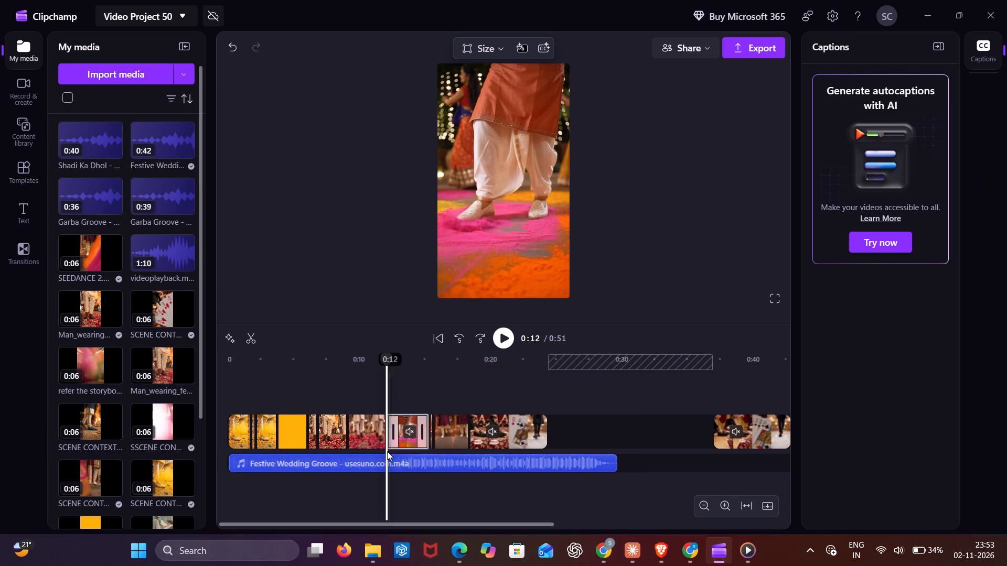
left_click(391, 461)
key("s")
left_click(367, 469)
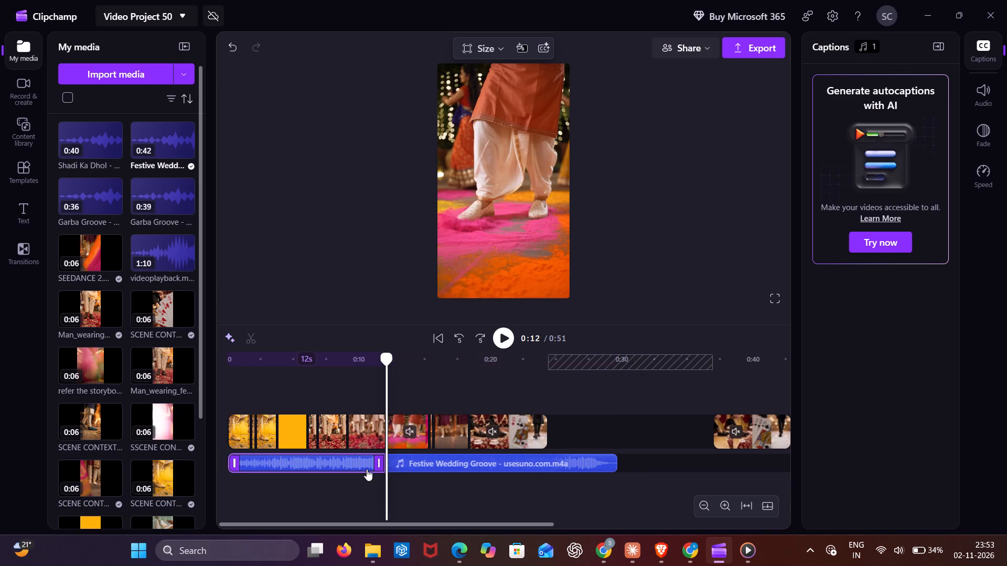
key("Delete")
Move the remaining 17-second Festive Wedding Groove section so it ends with the continuous video clips at 0:24.
left_click_drag(417, 465, 357, 469)
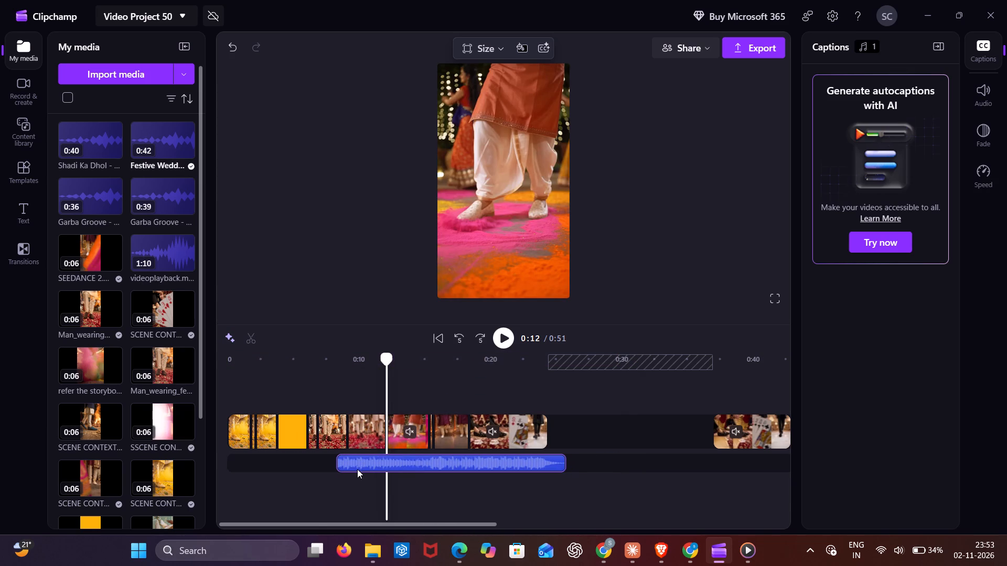
left_click_drag(357, 469, 344, 464)
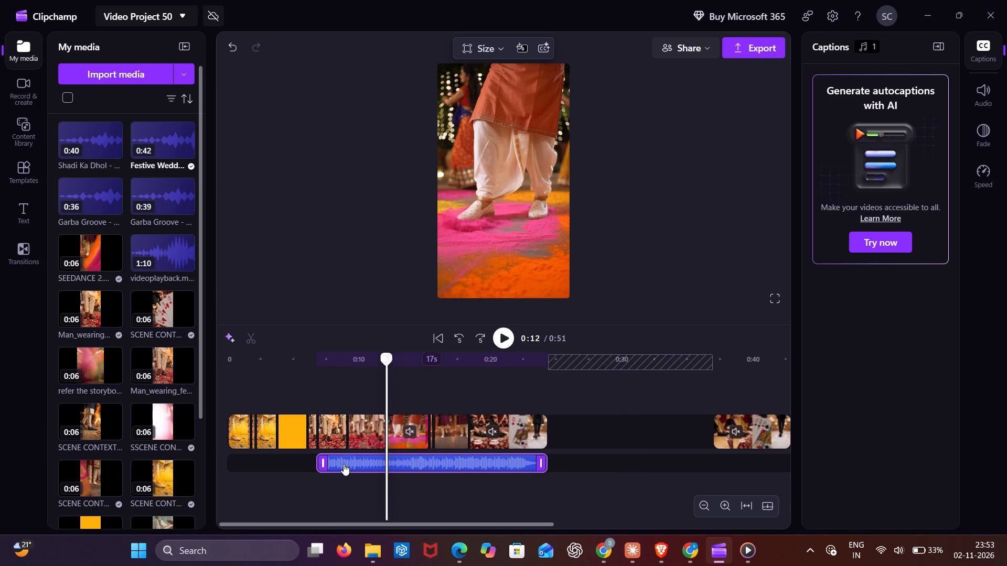
Play the edit from about 0:19 and again from about 0:18 to check the music's ending.
left_click(481, 371)
left_click(502, 339)
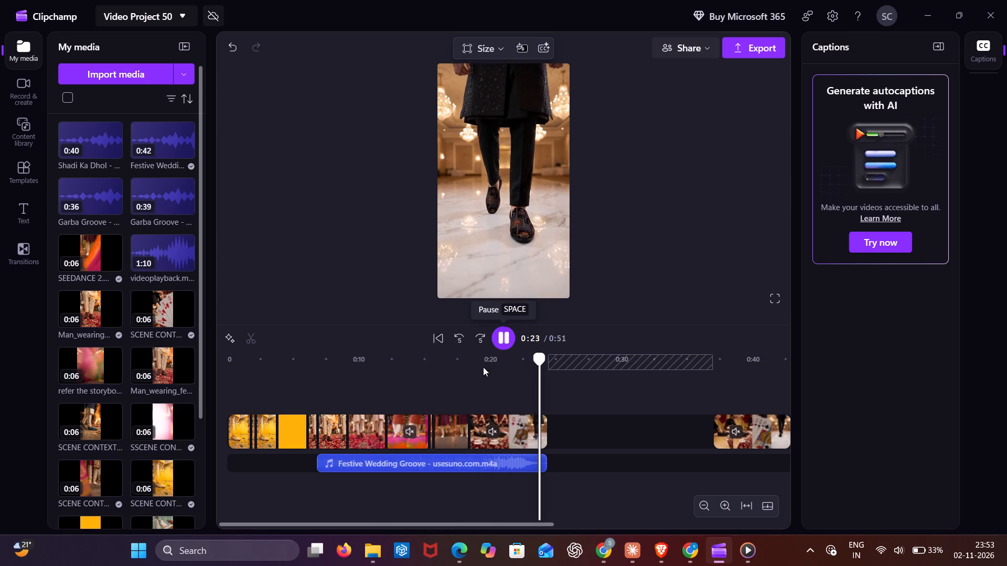
left_click(470, 358)
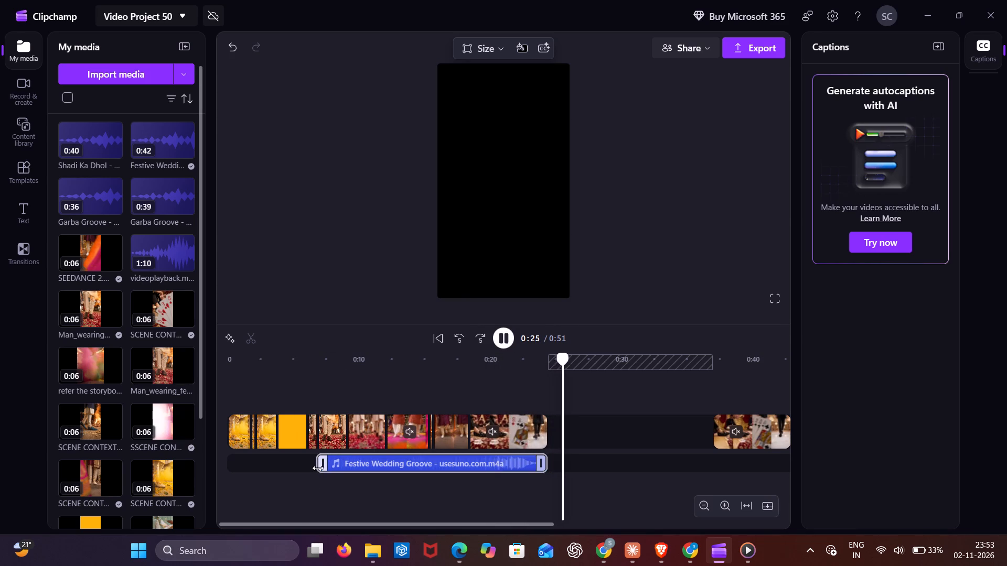
Extend the start of the Festive Wedding Groove track back to 0:00.
left_click_drag(322, 461, 210, 462)
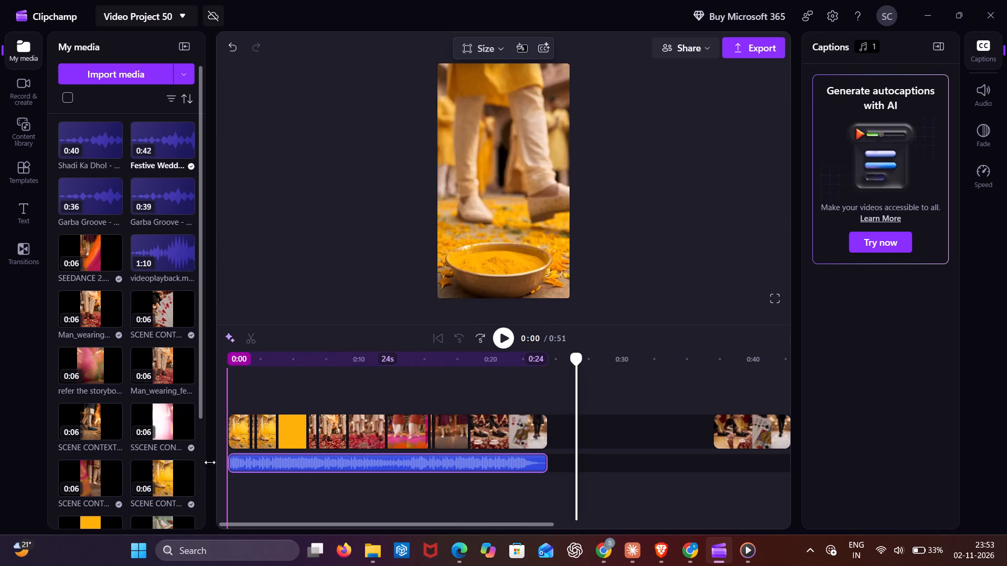
Play the edit from the start to about 0:05 to check the opening music.
left_click(229, 385)
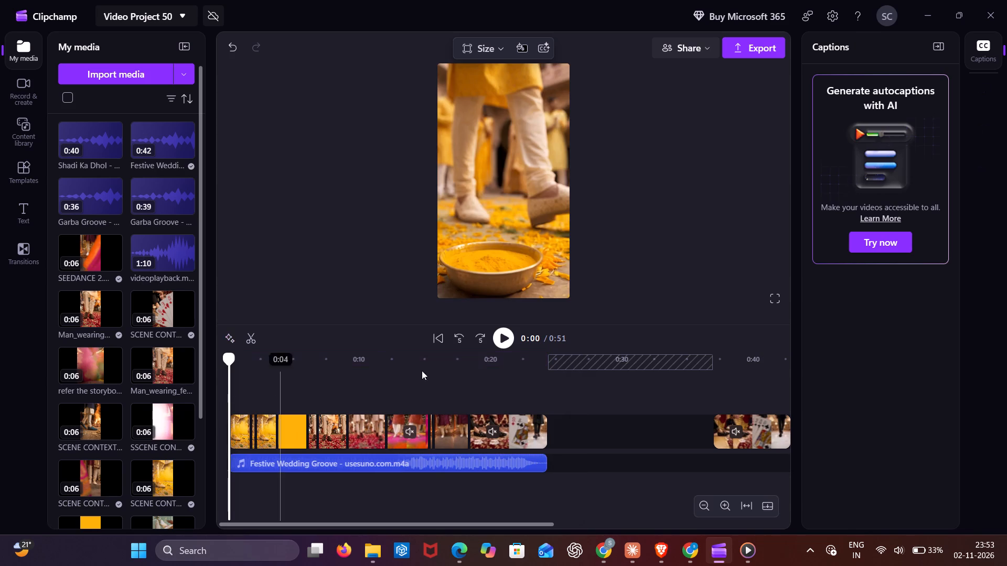
left_click(506, 342)
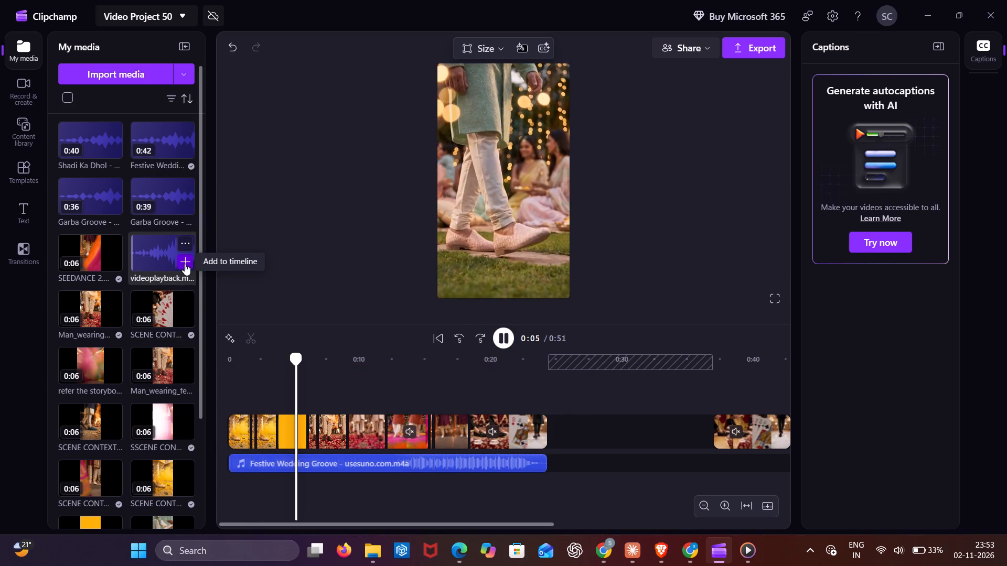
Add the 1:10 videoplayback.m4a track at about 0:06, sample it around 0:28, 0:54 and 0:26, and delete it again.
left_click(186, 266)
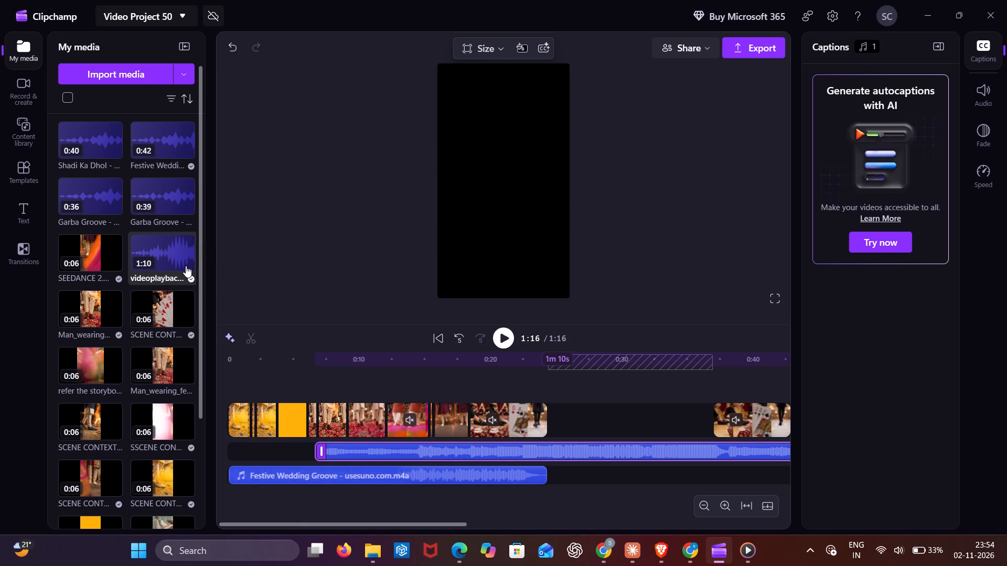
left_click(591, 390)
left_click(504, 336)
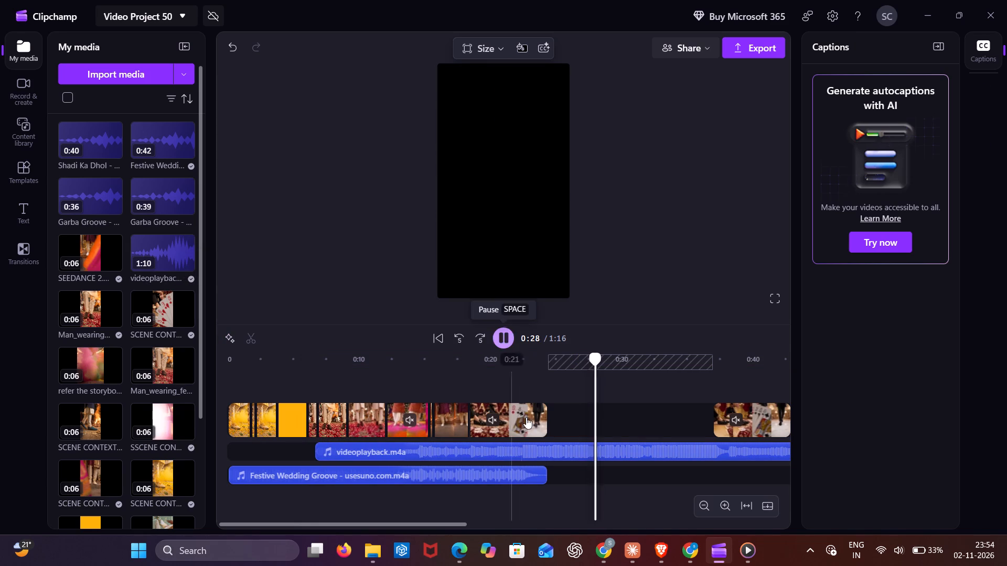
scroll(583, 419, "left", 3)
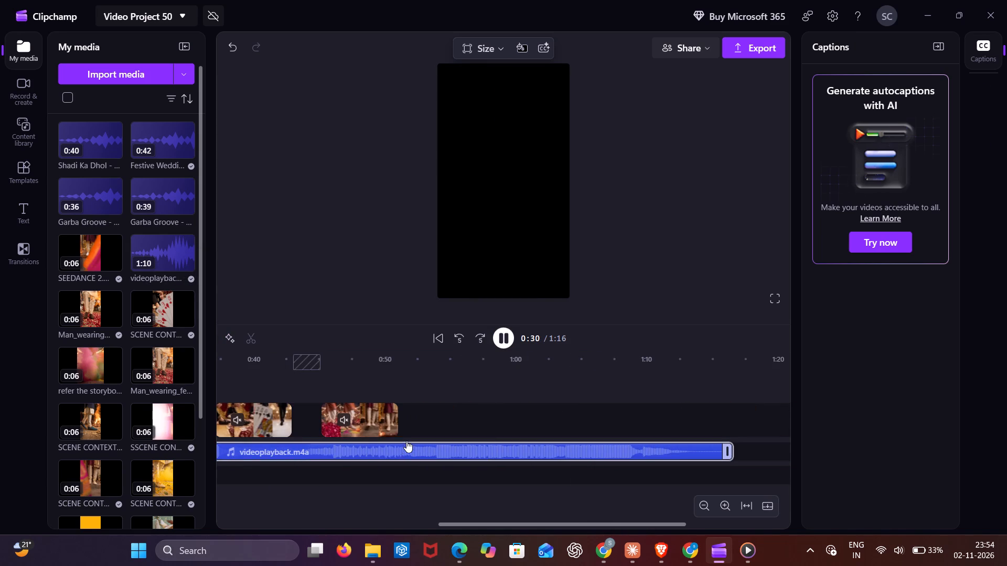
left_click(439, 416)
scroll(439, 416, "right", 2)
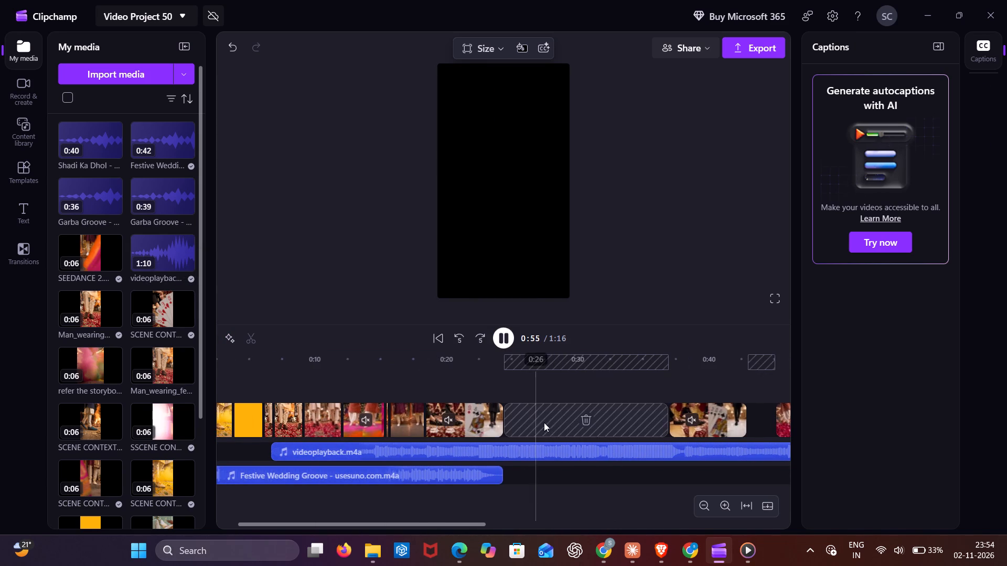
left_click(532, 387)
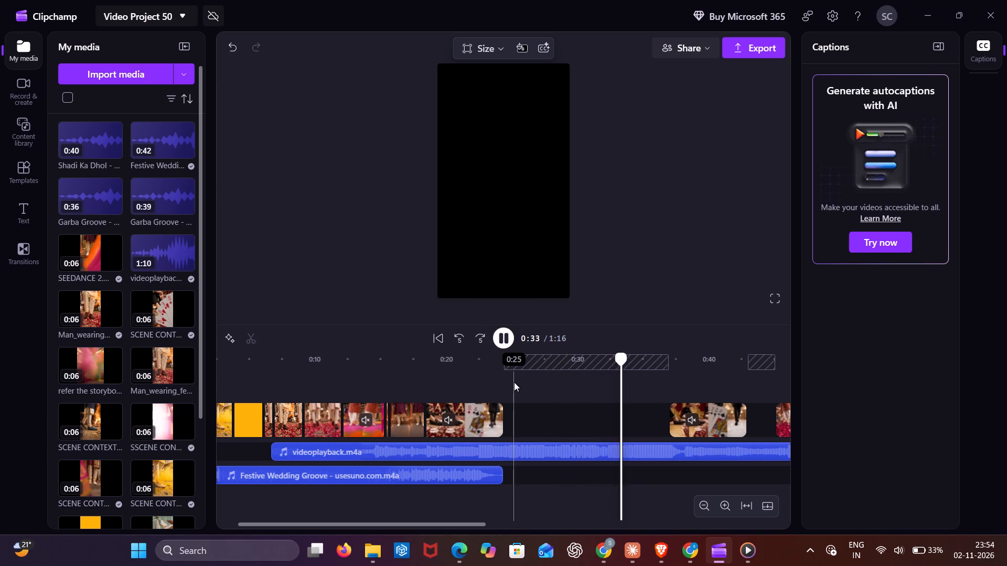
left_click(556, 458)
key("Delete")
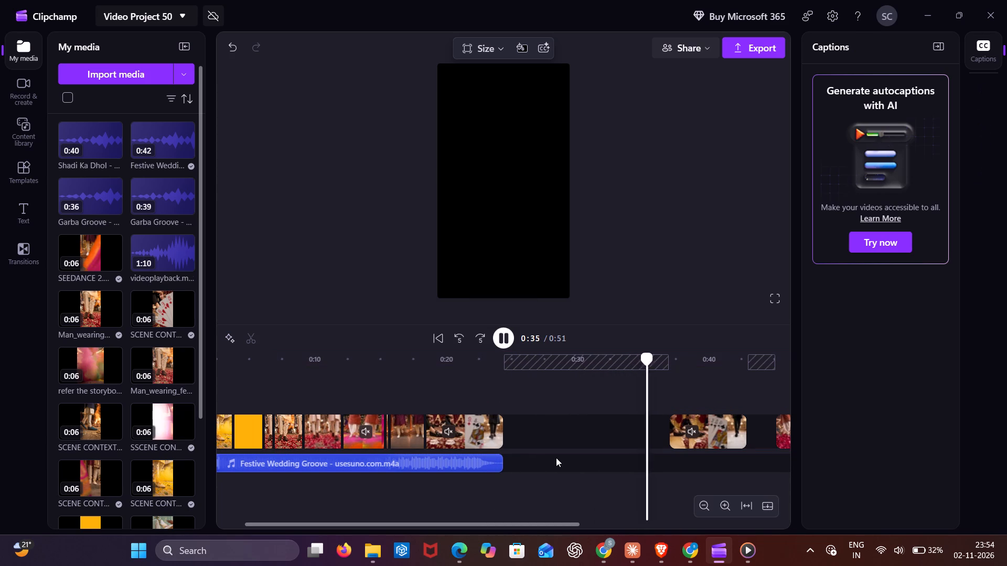
Play the edit from near the start to about 0:25 to review the Festive Wedding Groove music against the clips.
scroll(511, 442, "right", 14)
scroll(511, 442, "right", 12)
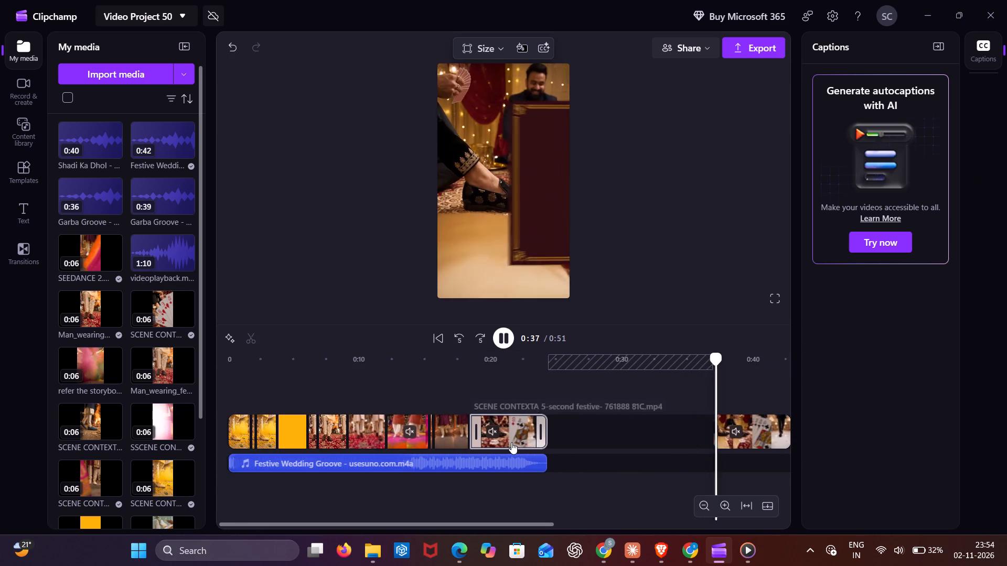
left_click(239, 384)
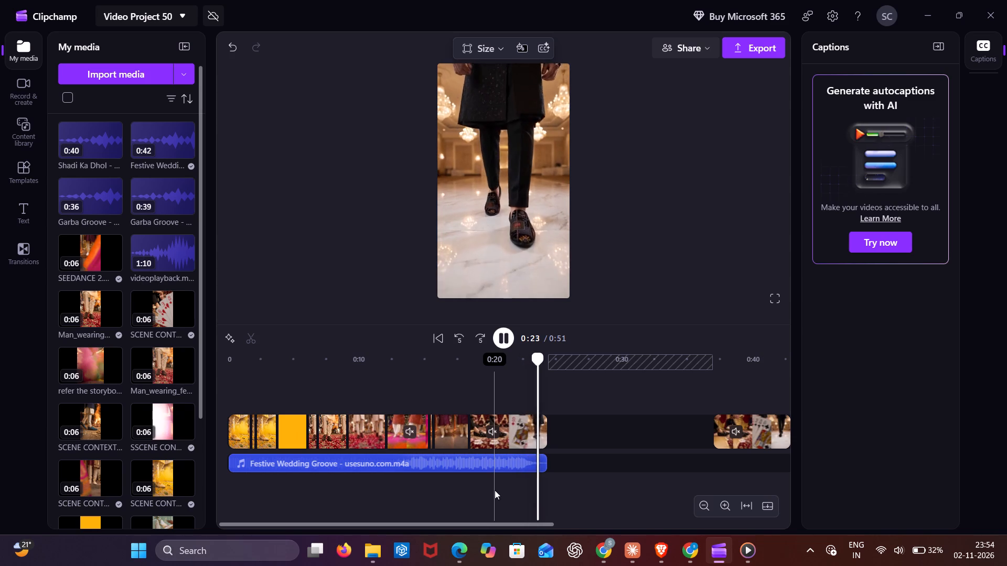
Delete the two leftover video clips beyond the 0:24 end of the edit, at about 0:37 and 0:45.
left_click(727, 423)
key("Delete")
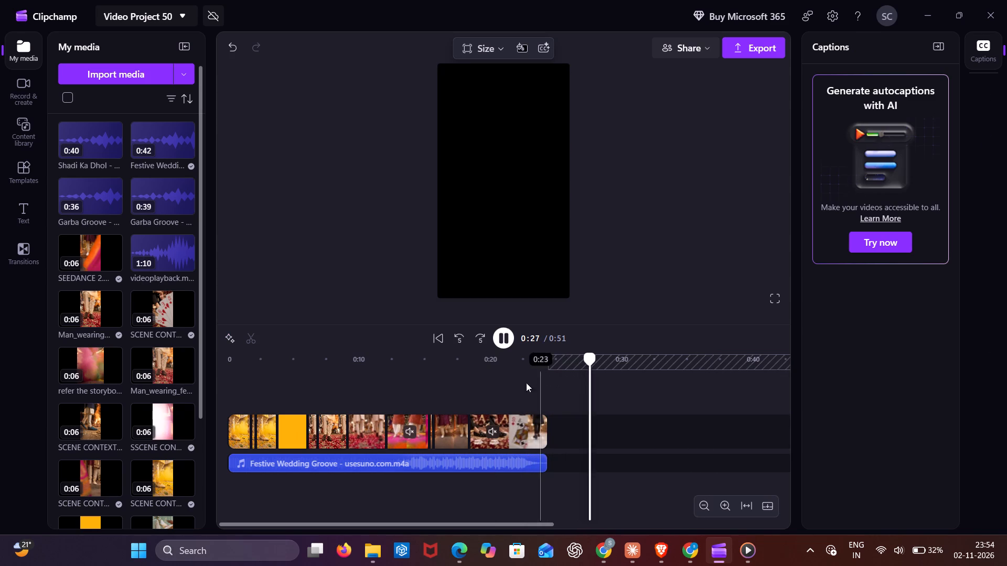
left_click(519, 388)
scroll(519, 388, "left", 9)
scroll(688, 357, "left", 1)
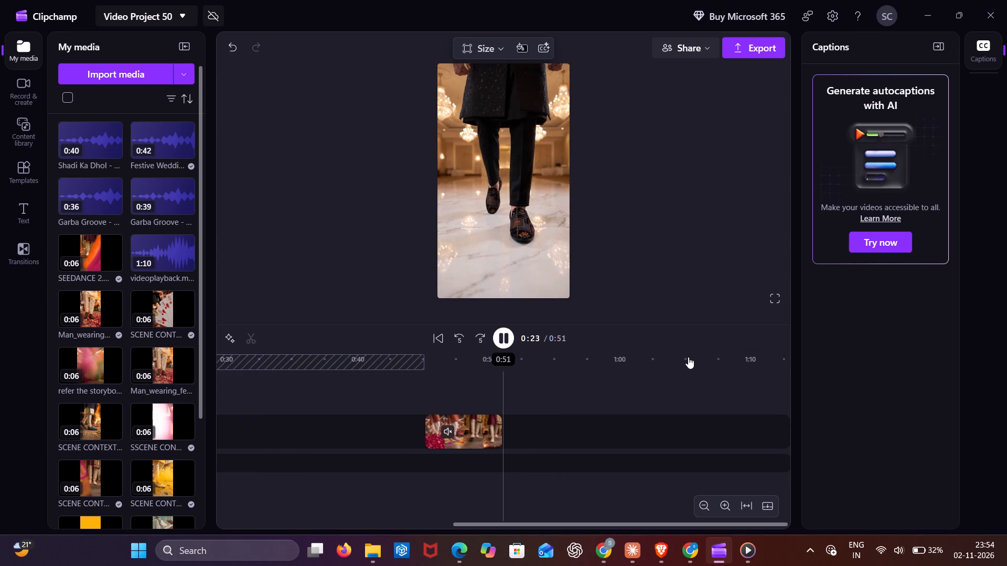
left_click(461, 433)
left_click(433, 401)
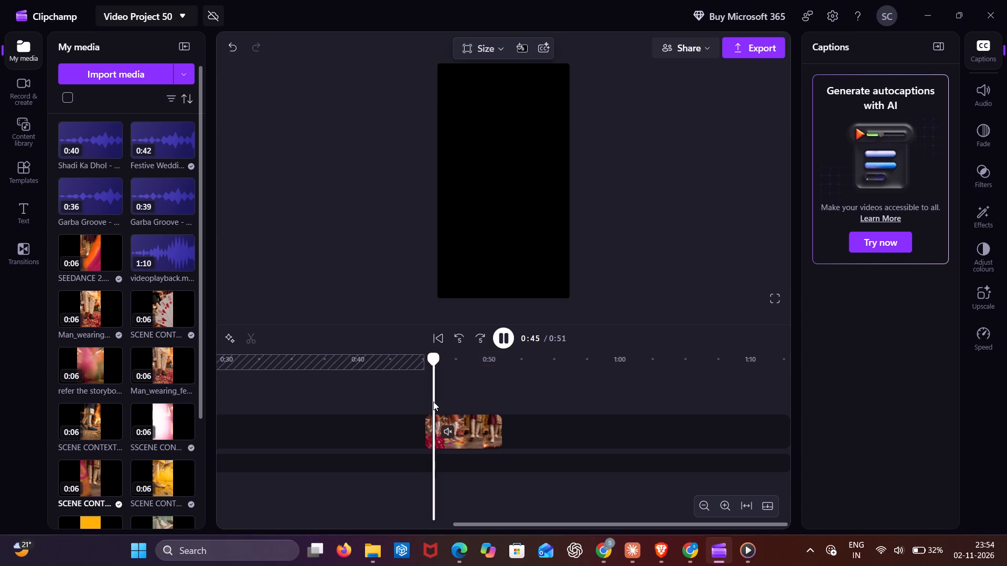
left_click(480, 418)
key("Delete")
scroll(423, 400, "right", 12)
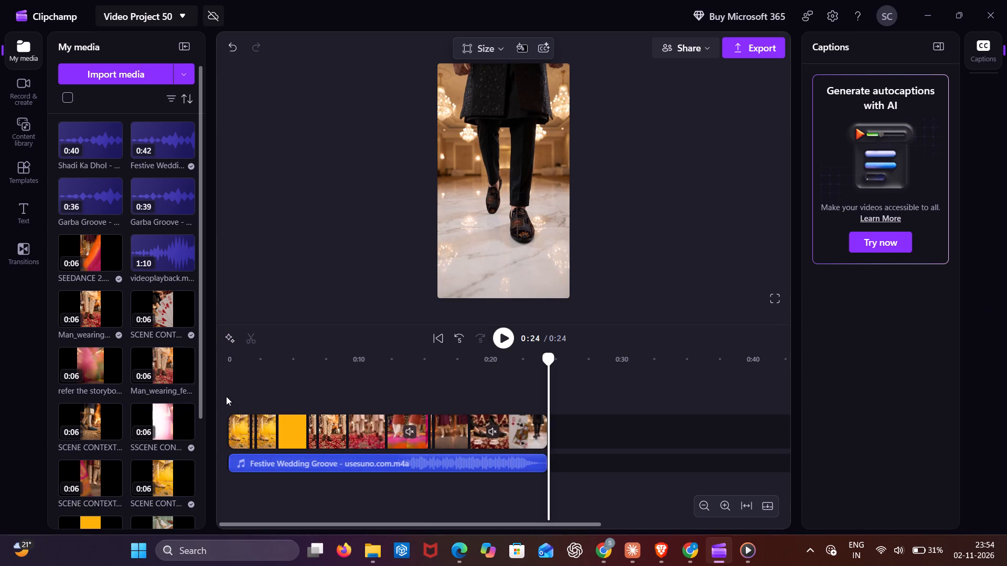
Play the edit from the start, replay the section from about 0:04, and watch through to the 0:24 end.
left_click(226, 396)
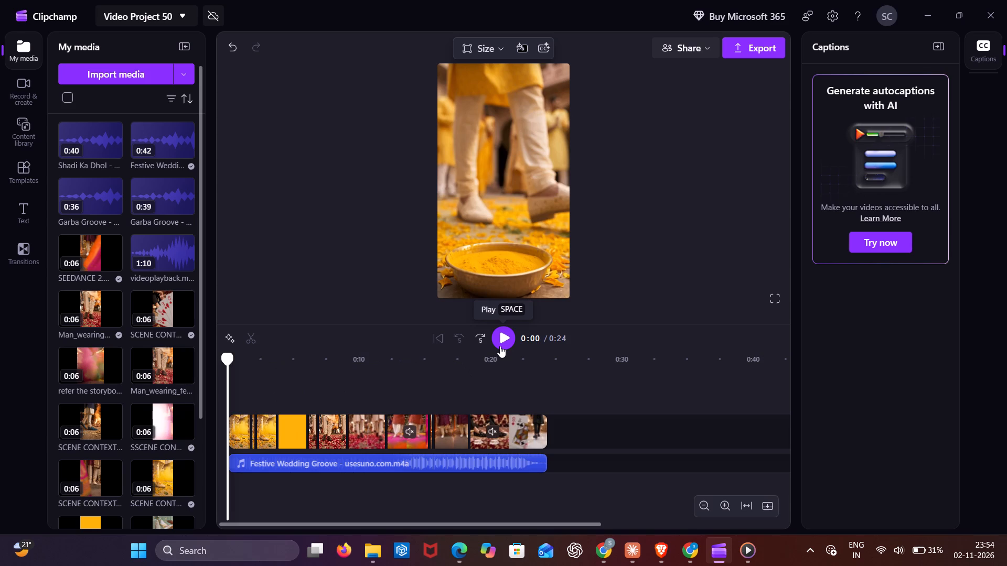
left_click(500, 346)
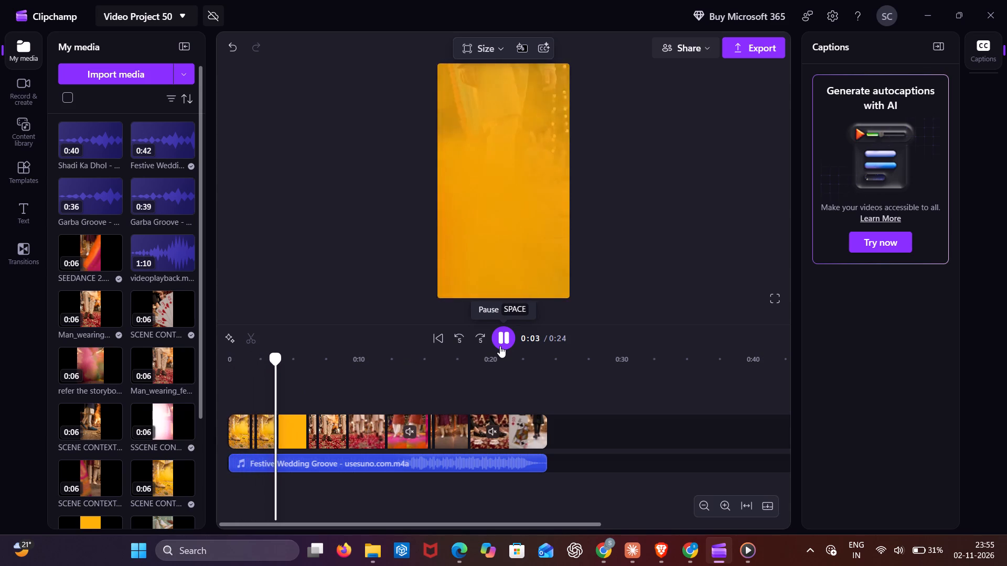
left_click(500, 346)
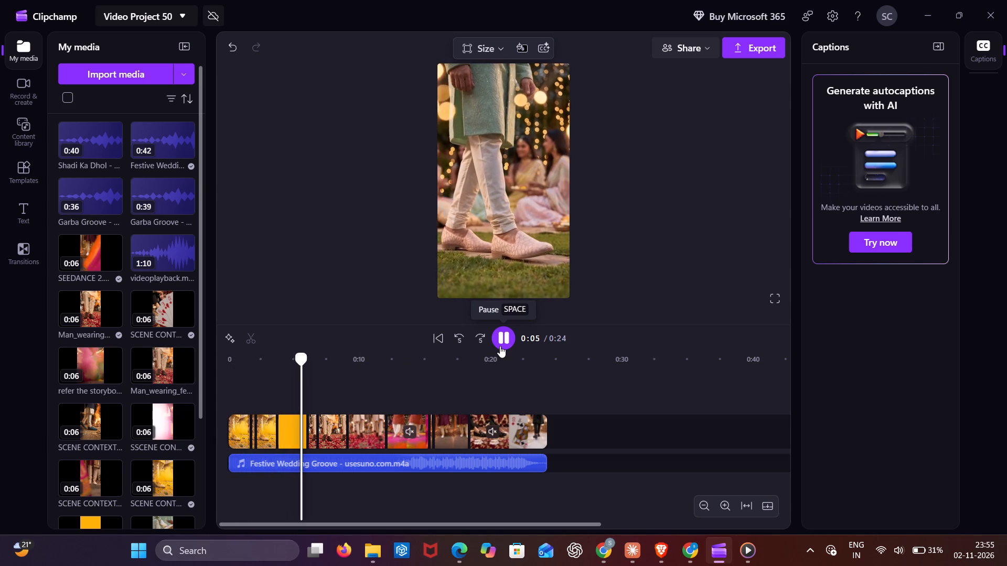
left_click(500, 346)
left_click(500, 346)
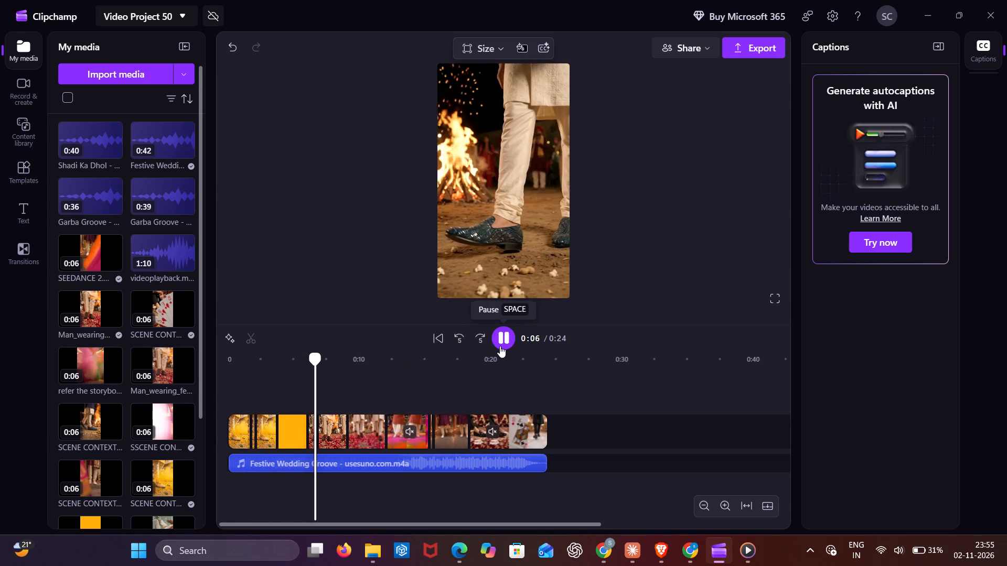
left_click(289, 426)
left_click(282, 398)
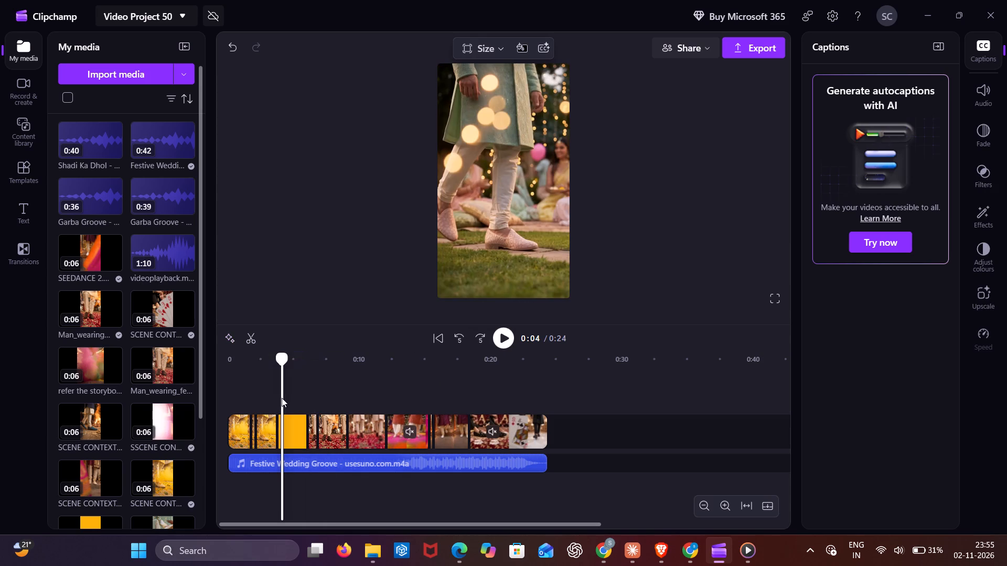
left_click(508, 342)
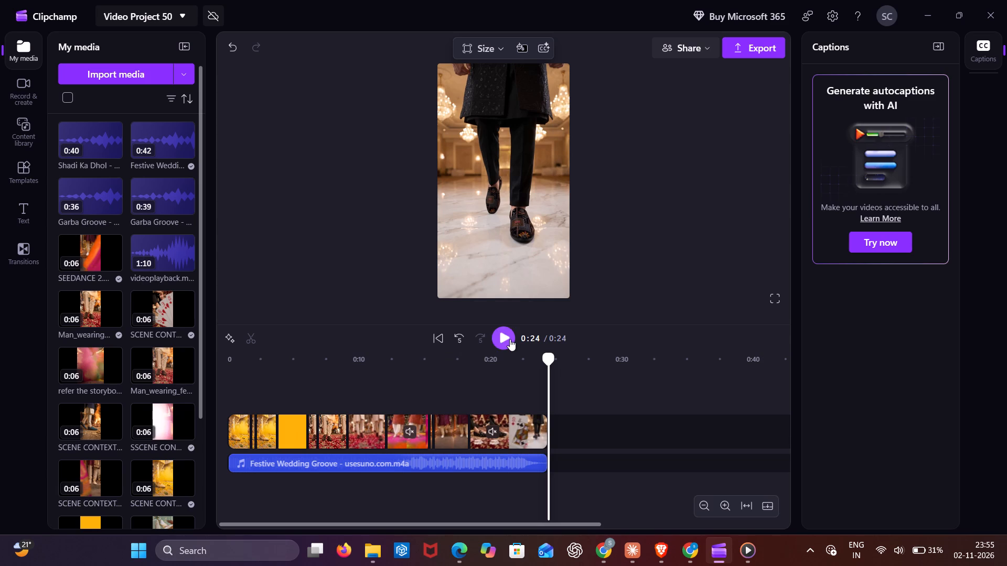
Preview the edit full screen, replay its opening from the start, and return to the editing view.
left_click(762, 292)
left_click(769, 296)
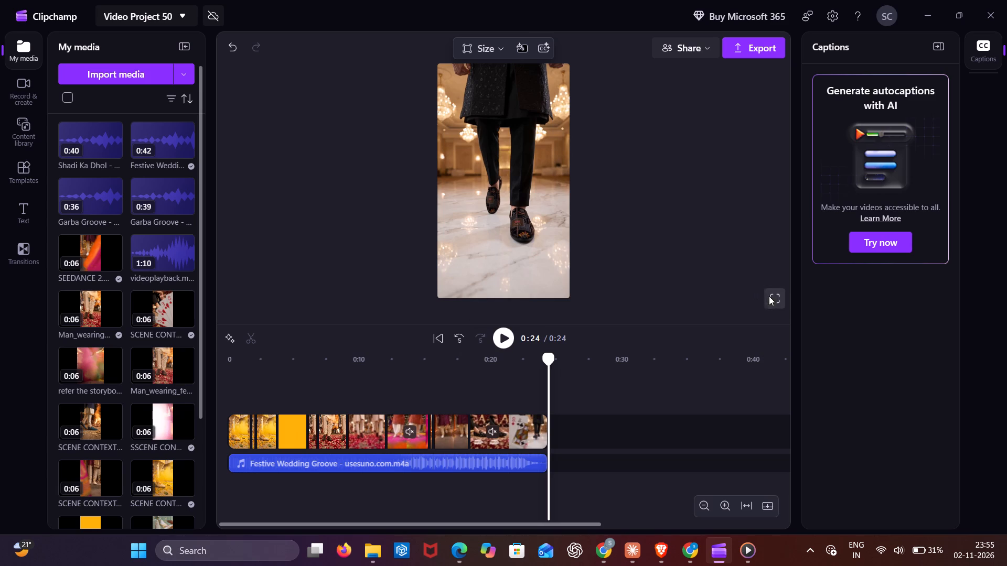
left_click(119, 508)
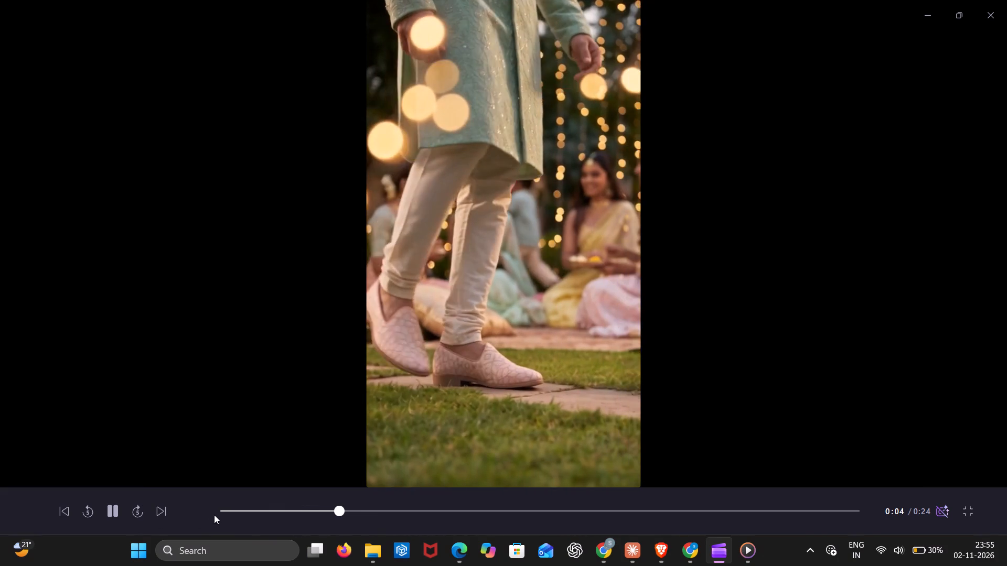
right_click(214, 515)
left_click(222, 509)
left_click(116, 515)
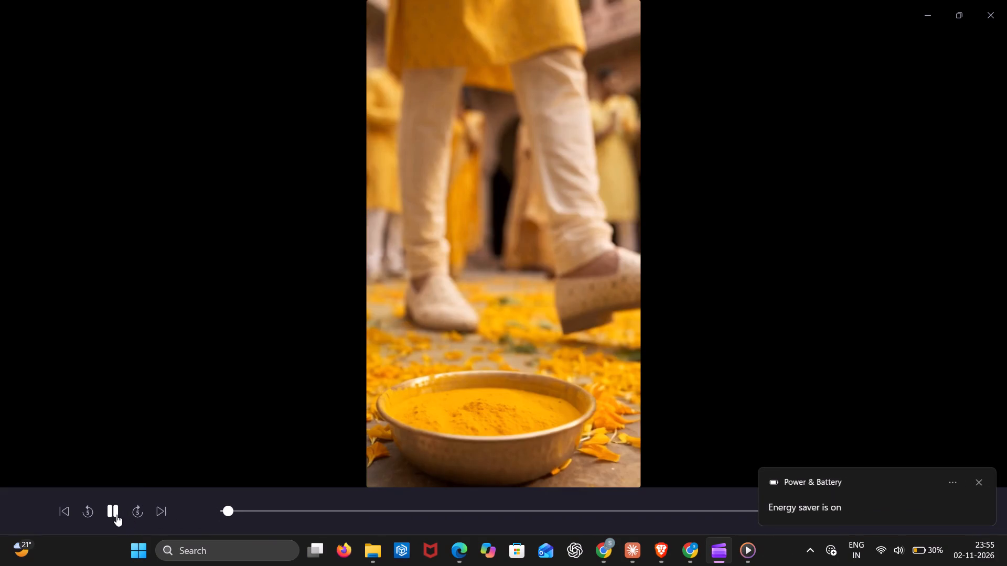
left_click(116, 515)
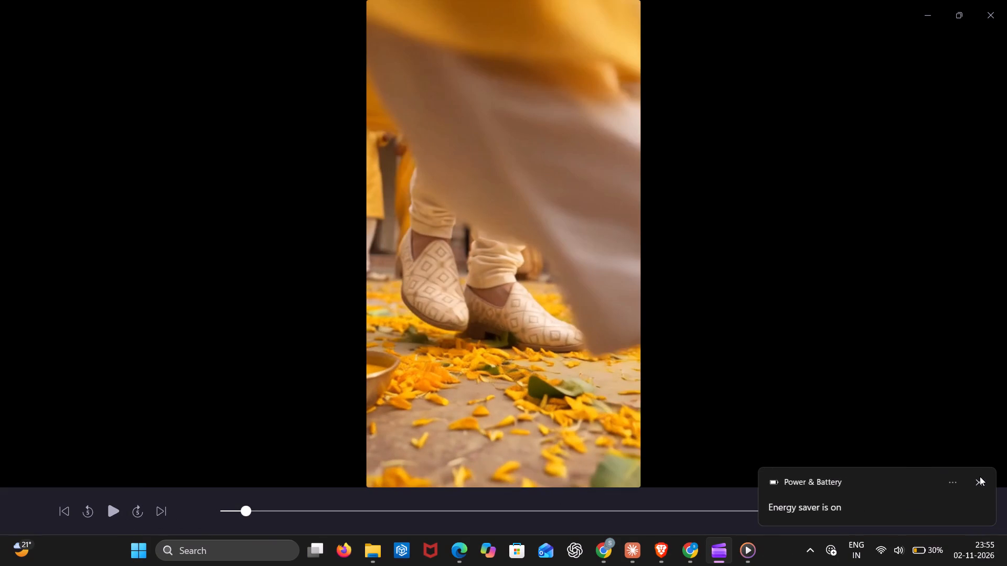
left_click(980, 476)
left_click(970, 510)
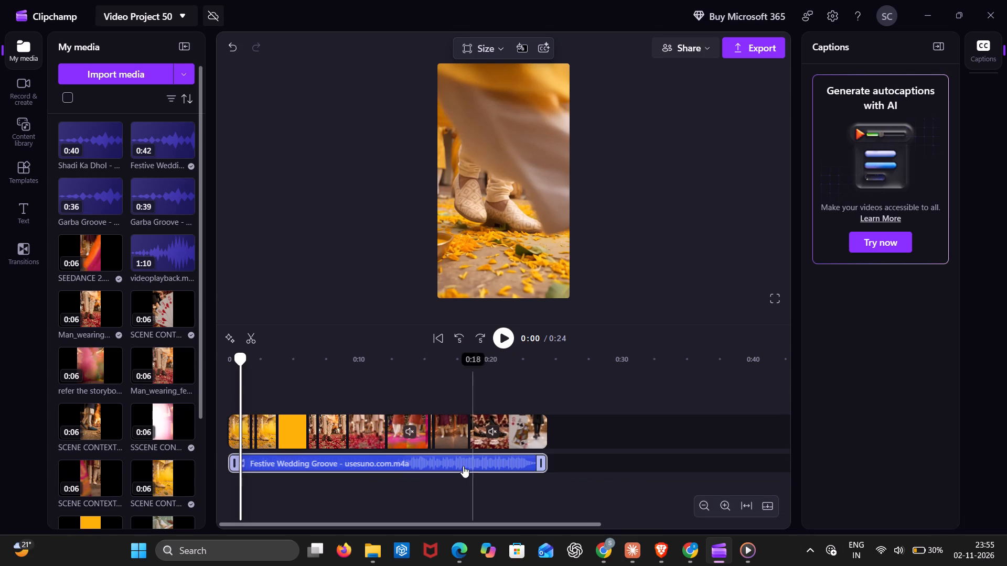
Shift the Festive Wedding Groove music slightly later and extend its start back to 0:00, so it ends at about 0:26.
left_click_drag(464, 463, 483, 465)
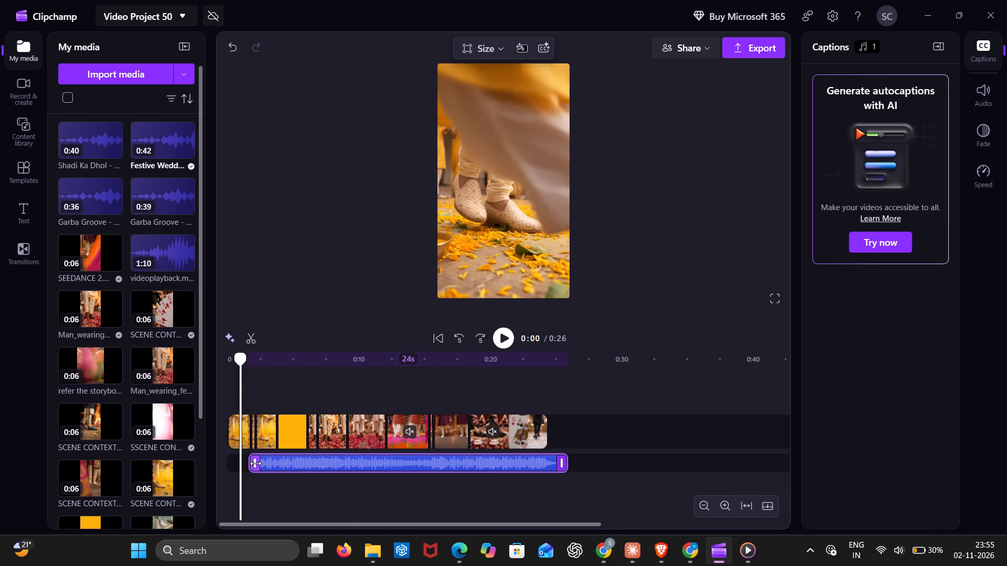
left_click_drag(255, 463, 228, 462)
Play the edit from the start to 0:26 to review the extended music.
left_click(227, 437)
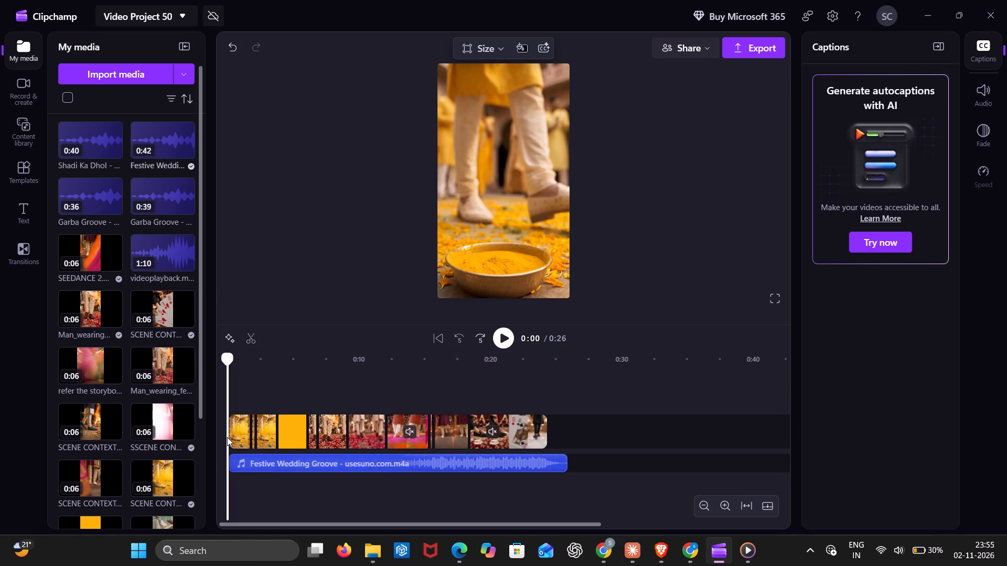
left_click(502, 339)
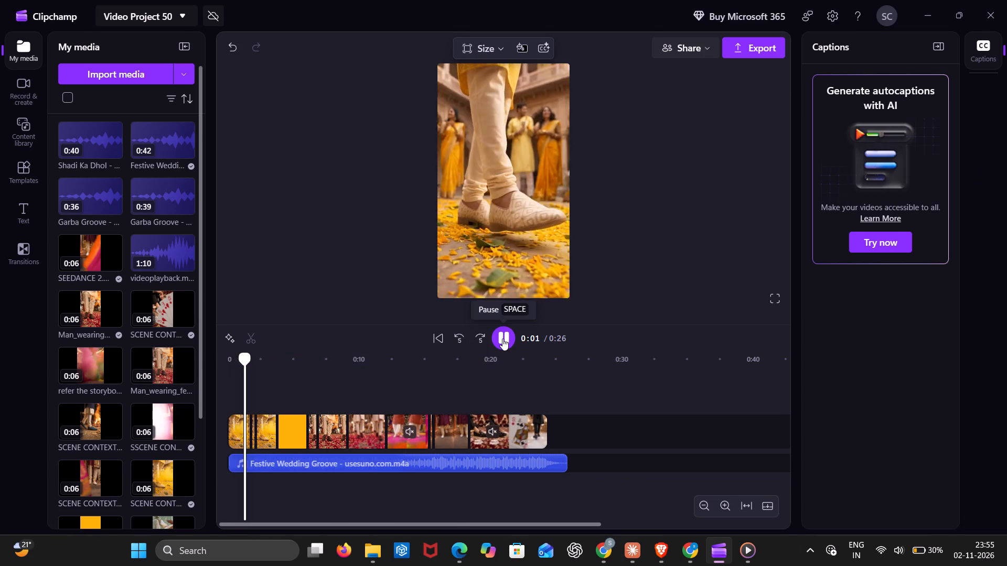
left_click(502, 339)
left_click(502, 339)
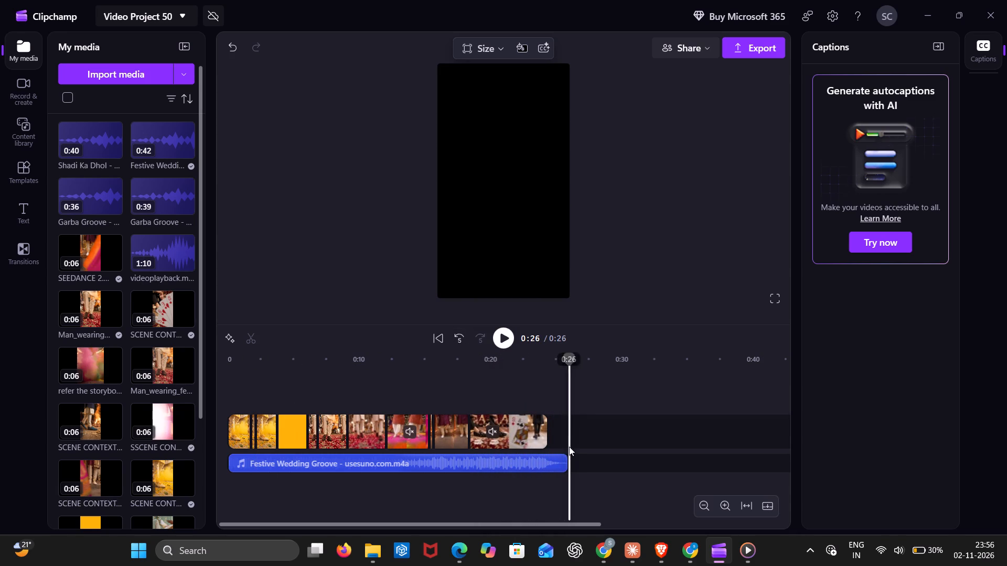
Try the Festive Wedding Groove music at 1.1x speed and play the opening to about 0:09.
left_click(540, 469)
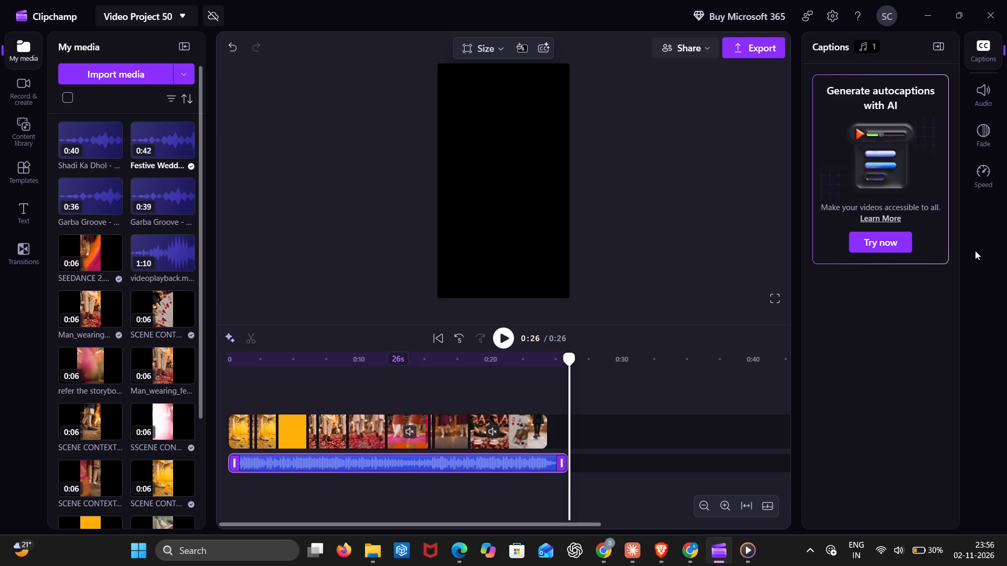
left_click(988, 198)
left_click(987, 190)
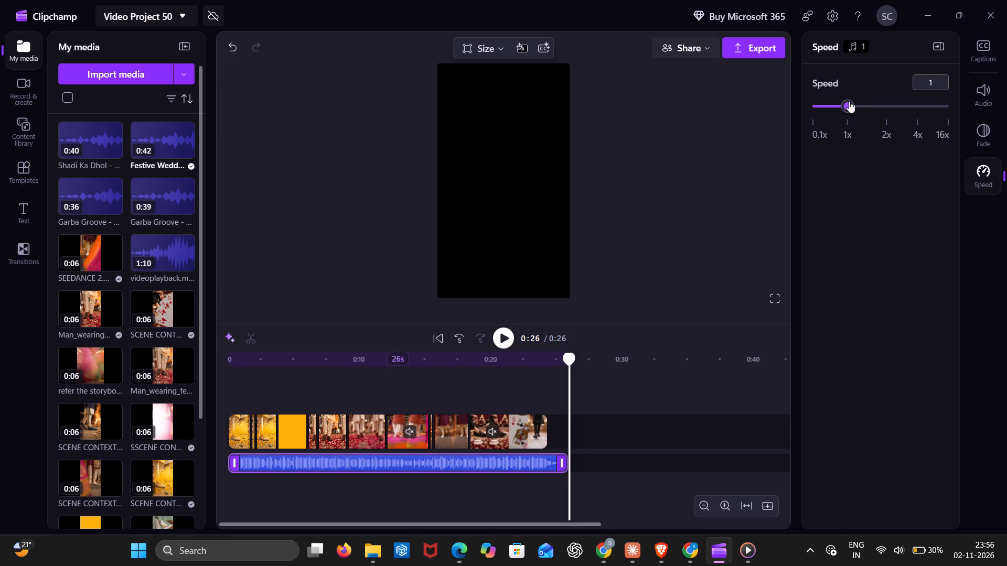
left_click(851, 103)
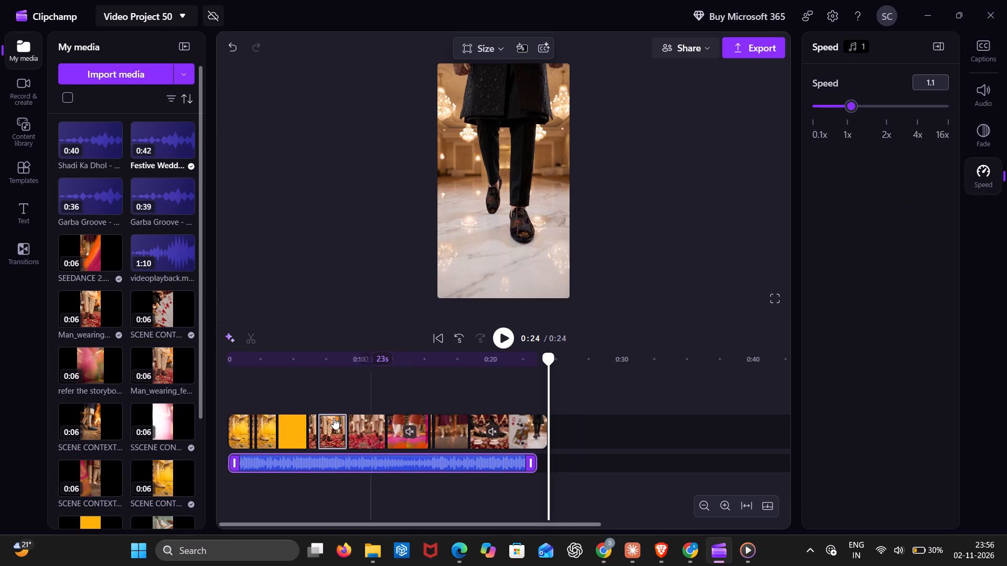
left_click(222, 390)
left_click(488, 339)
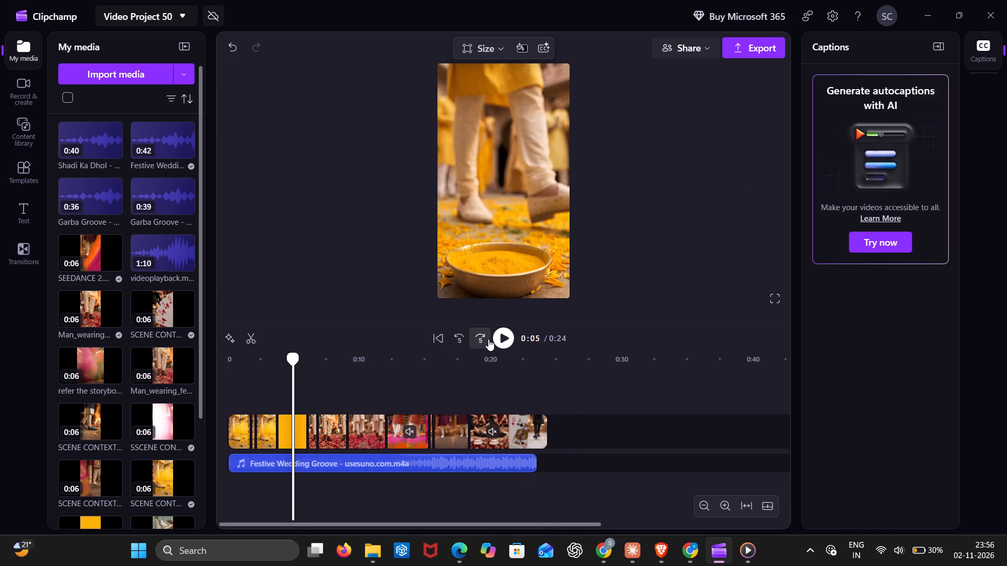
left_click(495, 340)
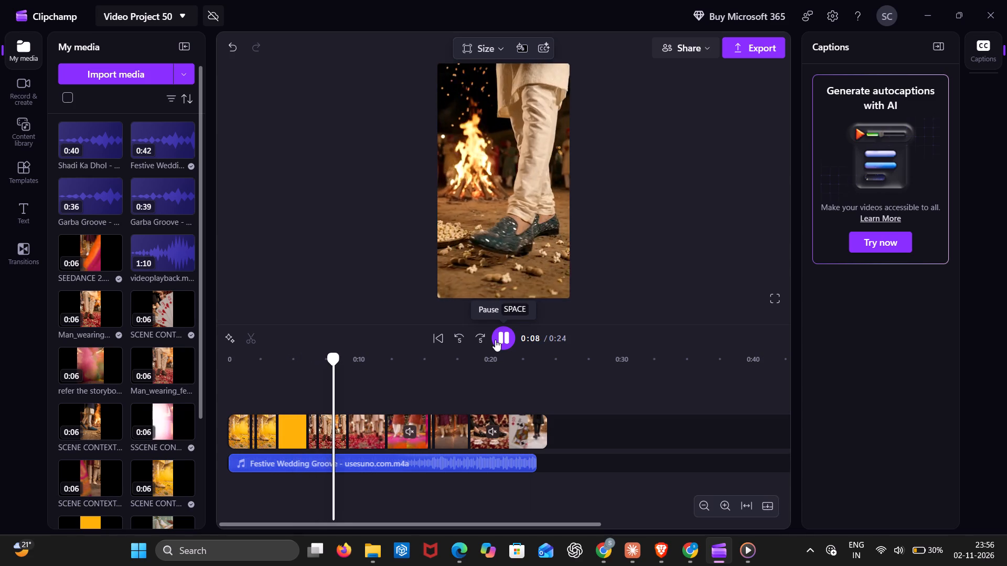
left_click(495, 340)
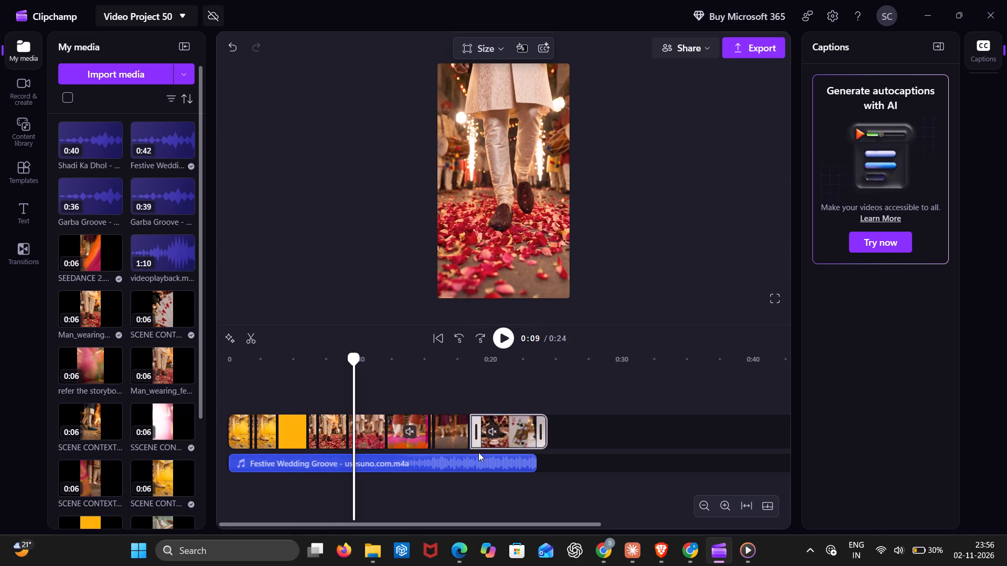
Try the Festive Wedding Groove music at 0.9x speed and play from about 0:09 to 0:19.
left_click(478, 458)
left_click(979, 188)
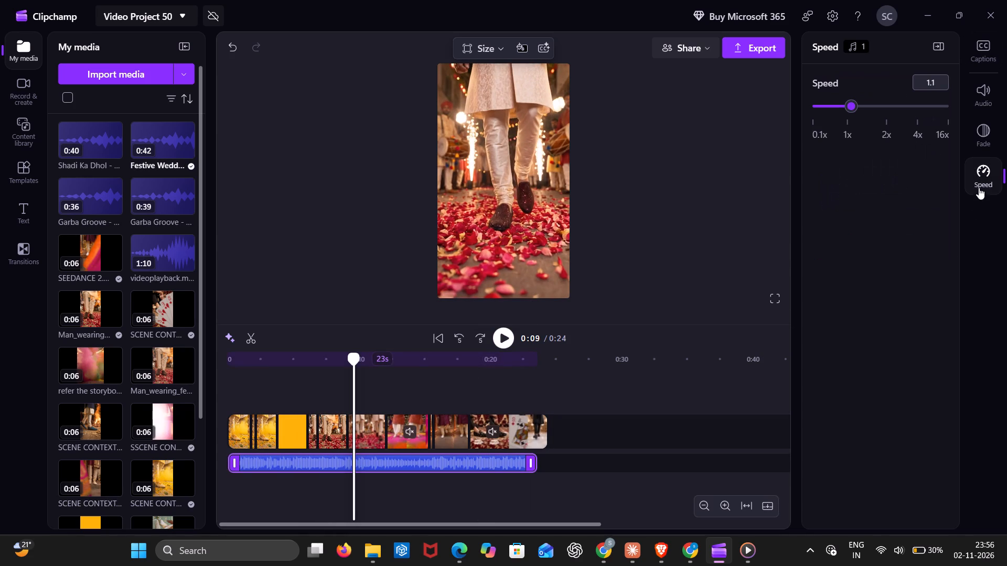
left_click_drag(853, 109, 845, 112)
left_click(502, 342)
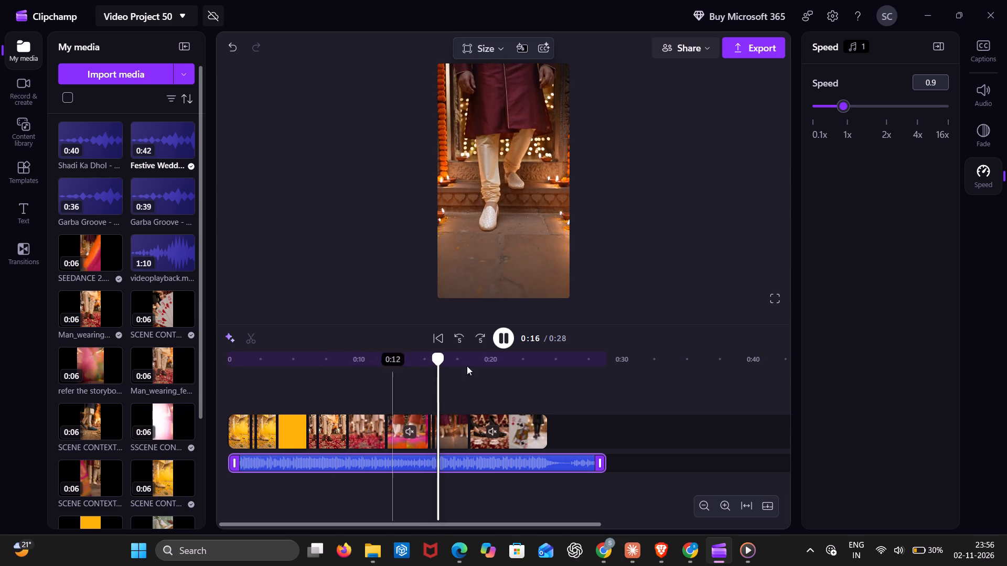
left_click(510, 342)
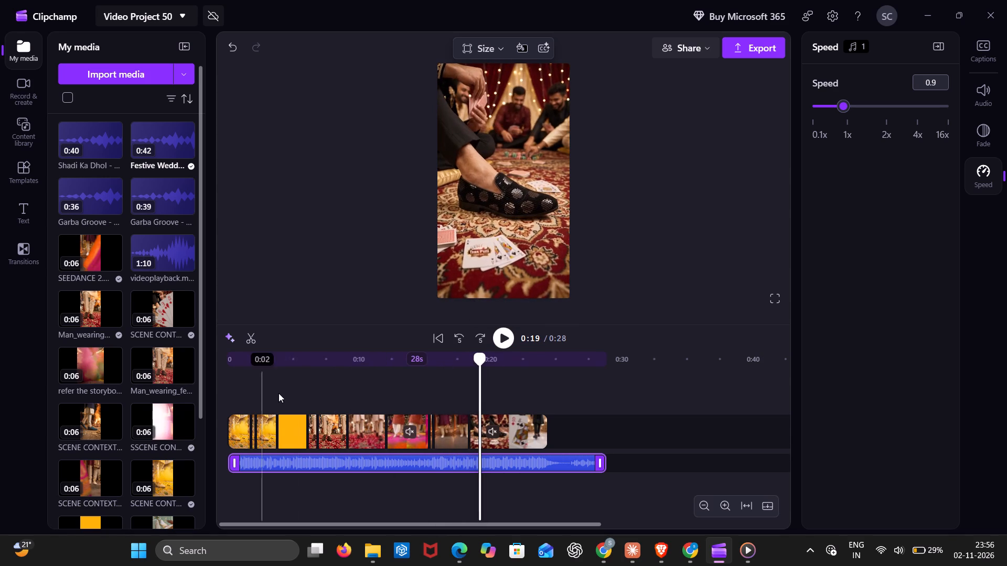
Set the Festive Wedding Groove music's speed to 0.95 and play briefly from about 0:04 to check it.
left_click(285, 393)
left_click(309, 459)
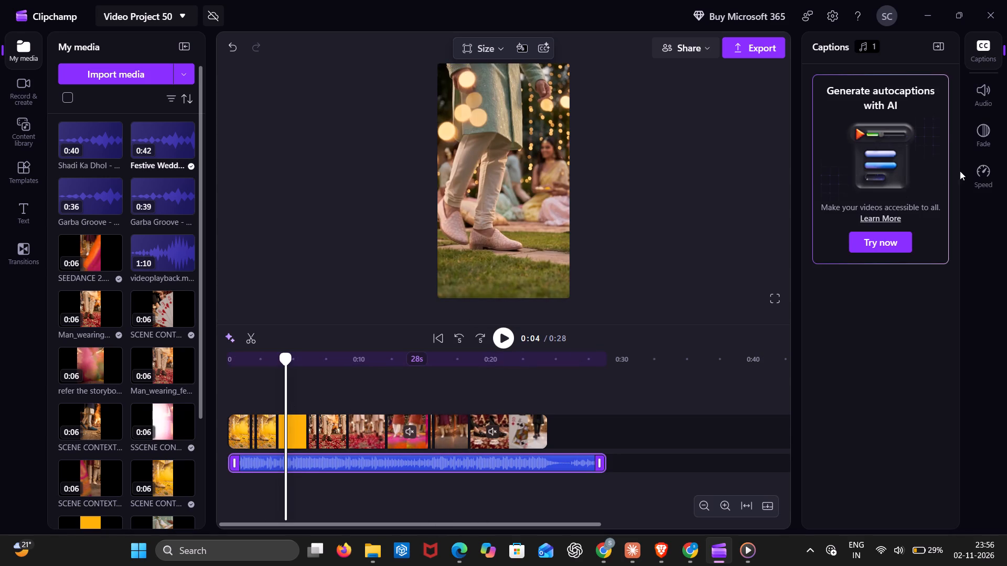
left_click(1000, 178)
left_click(941, 82)
left_click(941, 82)
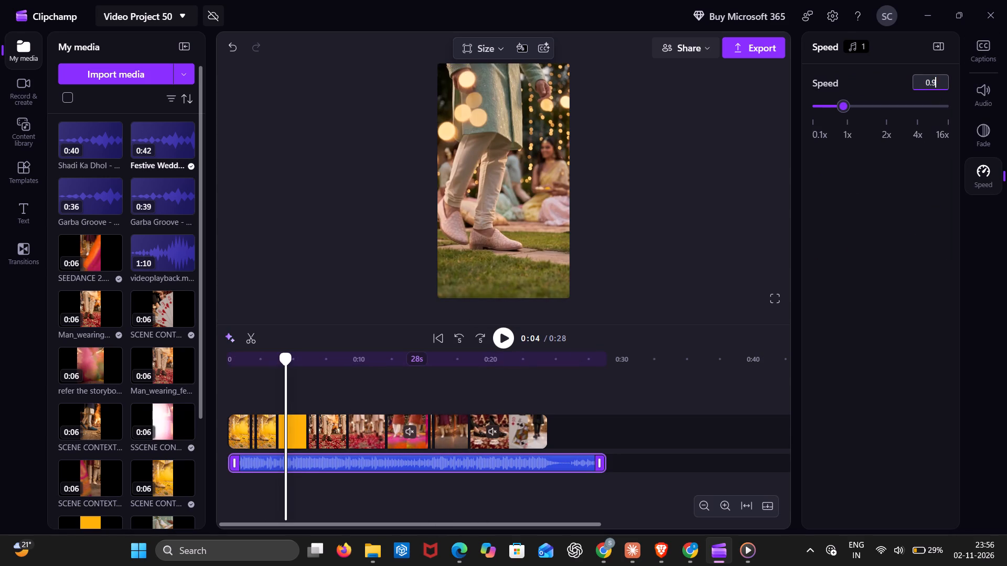
key("5")
left_click(934, 252)
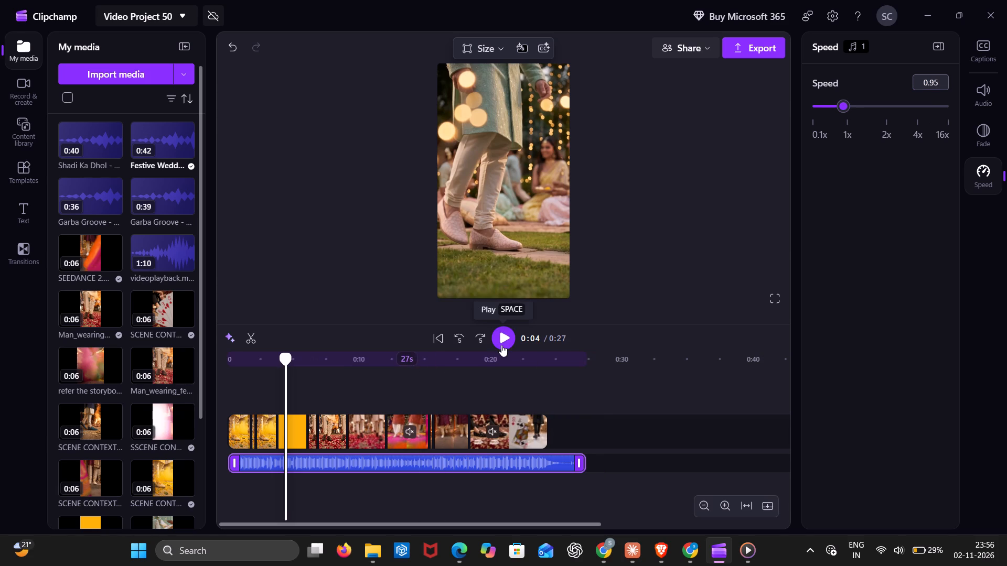
left_click(501, 345)
left_click(501, 345)
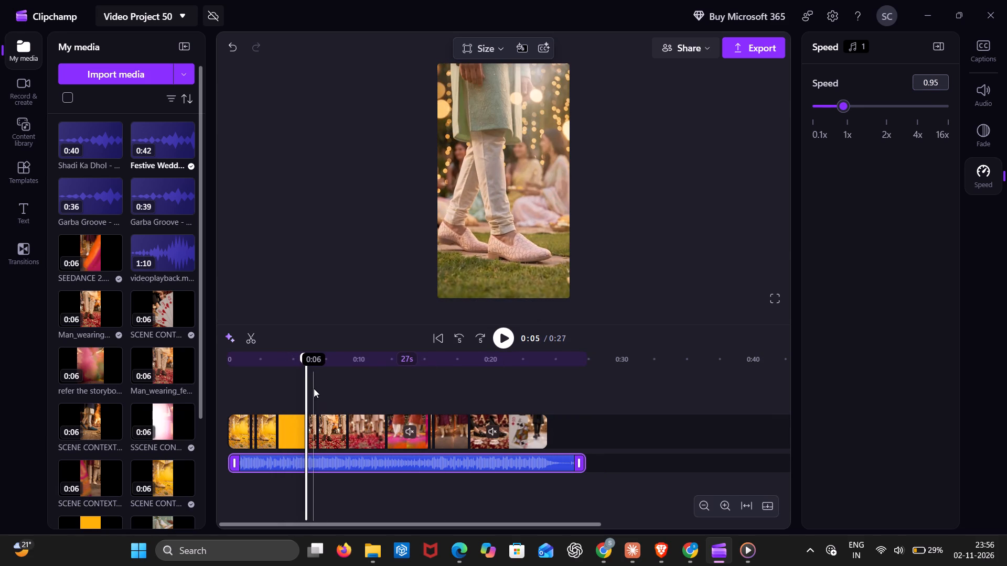
Split the Festive Wedding Groove music at about 0:02, delete the opening piece and close the gap before the remainder.
left_click(257, 391)
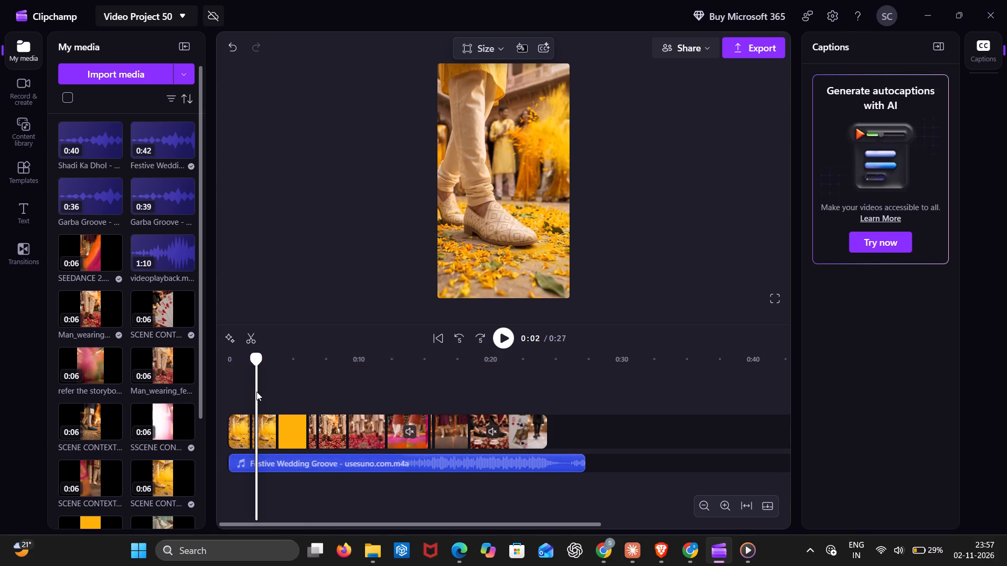
left_click(331, 466)
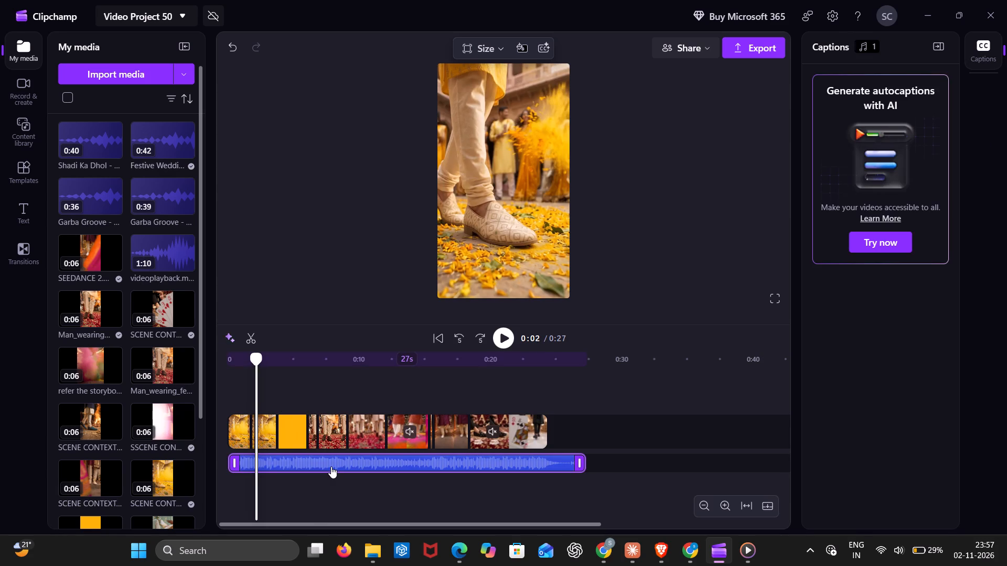
key("s")
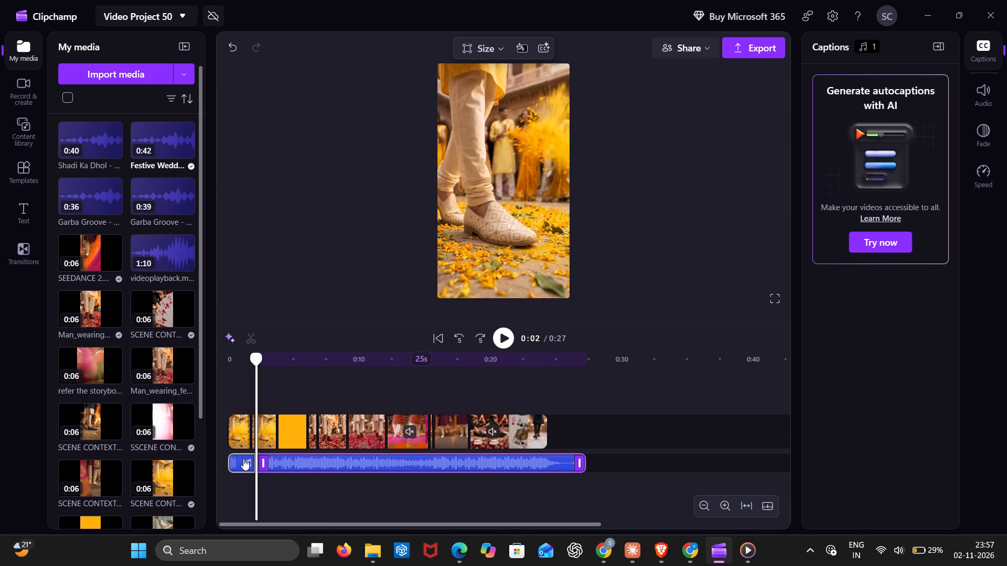
left_click(243, 459)
key("Delete")
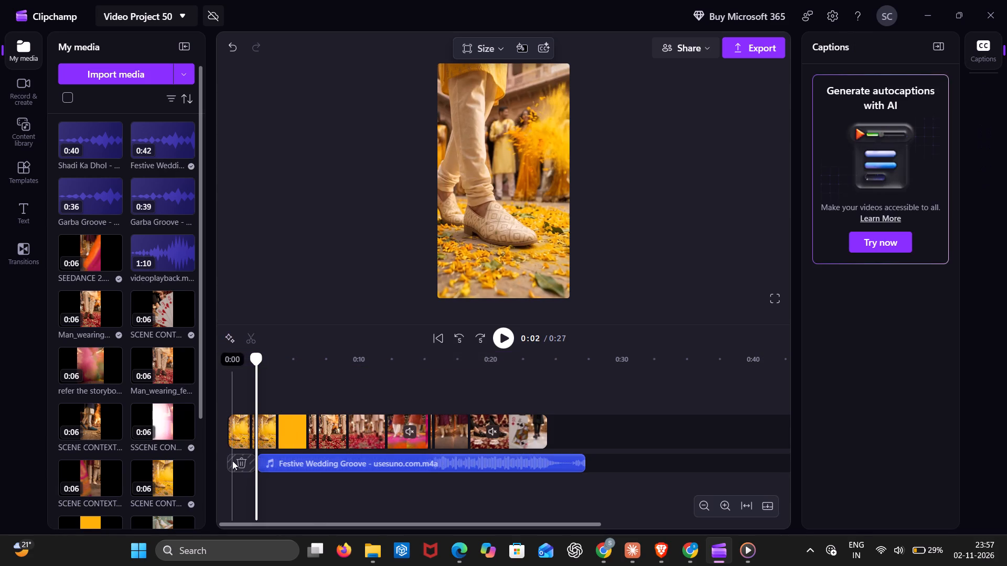
left_click(241, 461)
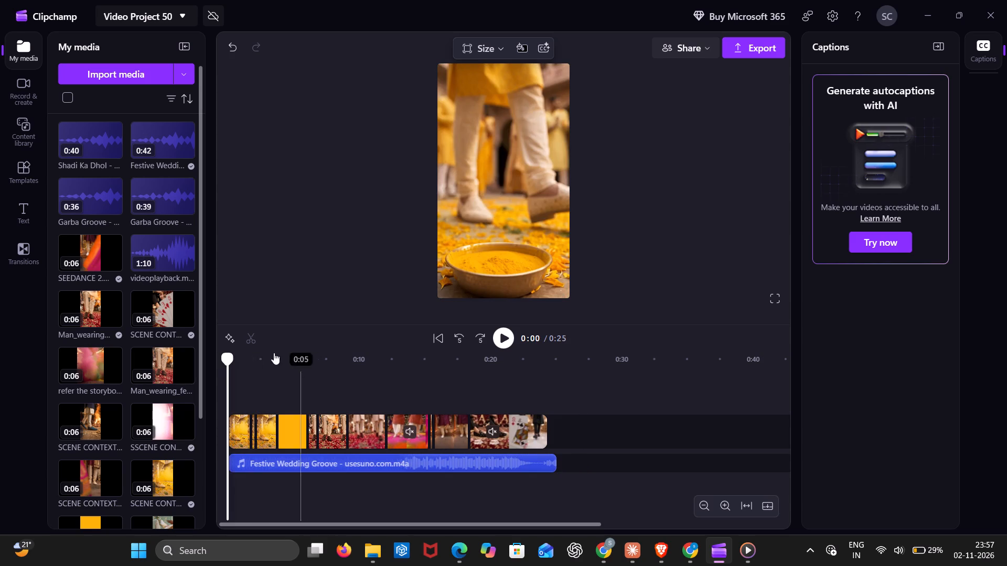
Play the opening seconds, split the Festive Wedding Groove music just after its start, and delete the opening sliver and its gap.
left_click(504, 334)
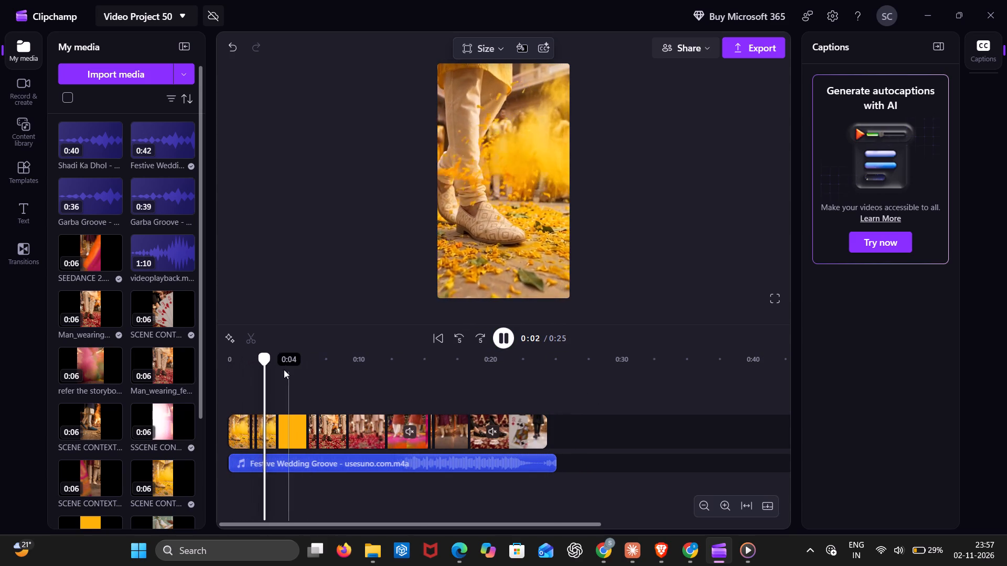
left_click(506, 342)
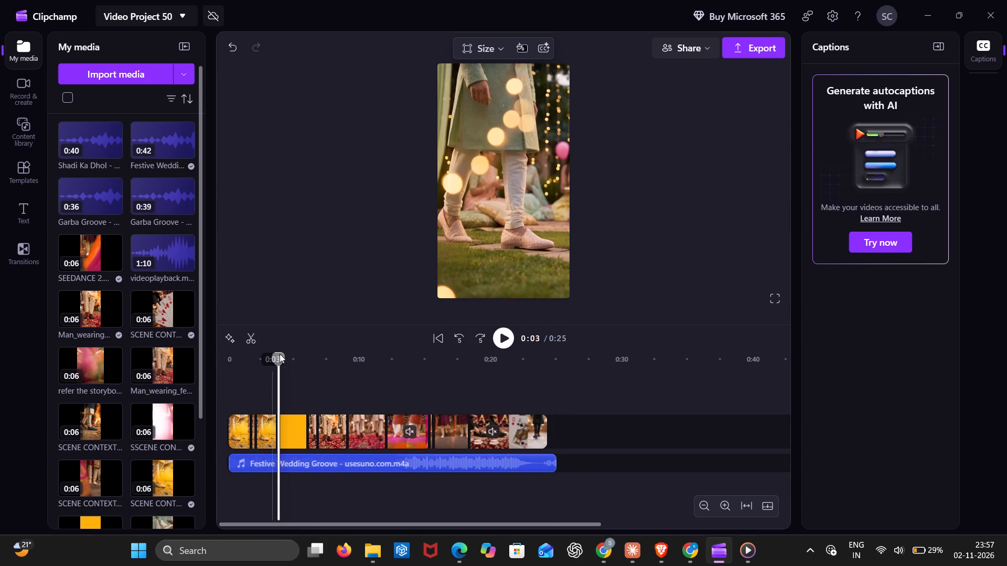
left_click_drag(280, 354, 234, 363)
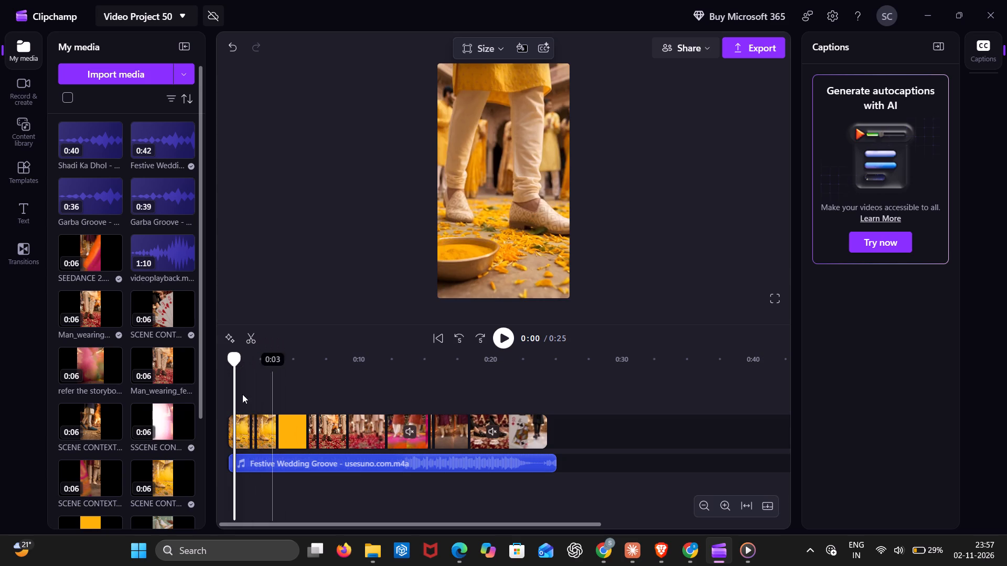
left_click(276, 460)
key("s")
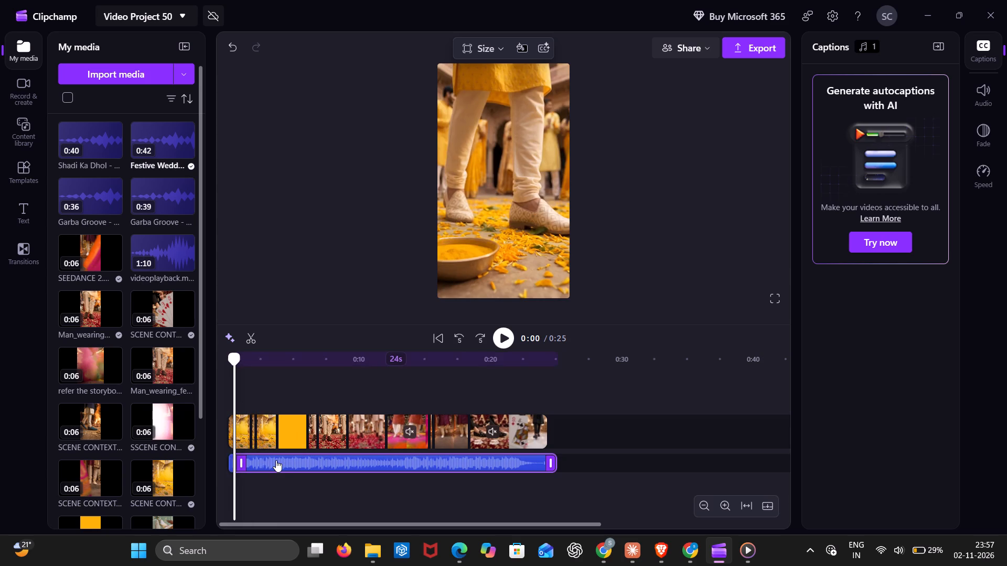
left_click(230, 460)
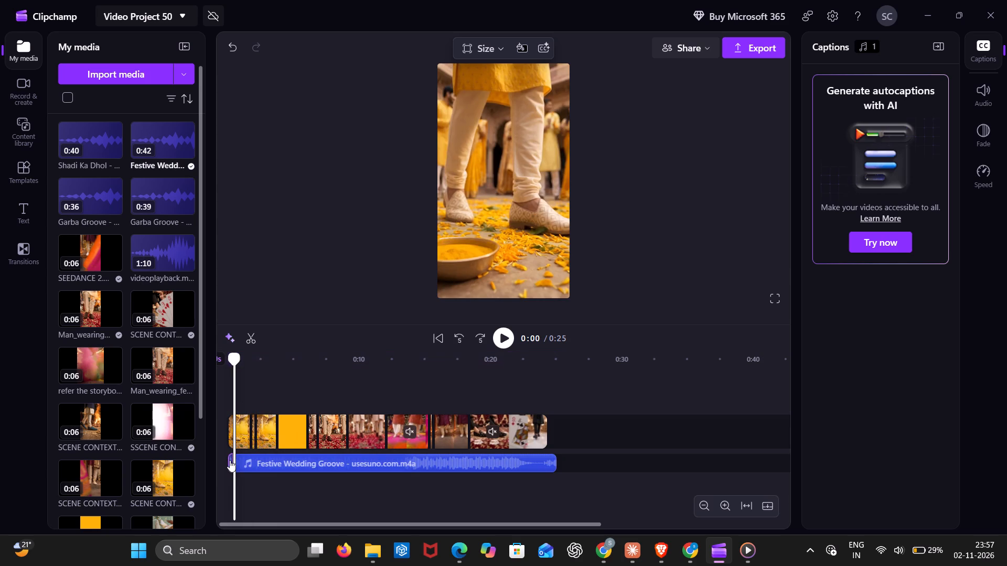
key("Delete")
left_click(230, 460)
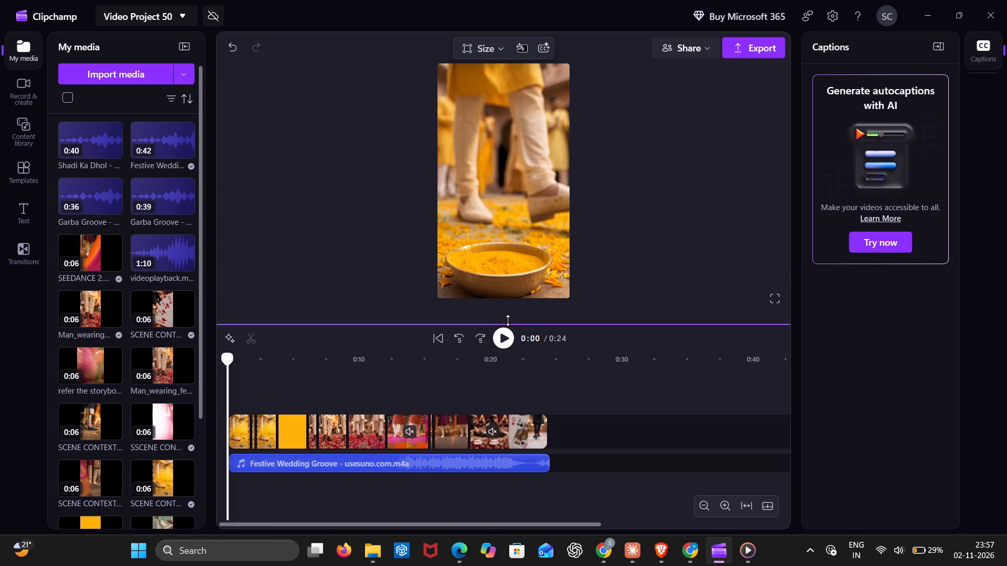
Split the Festive Wedding Groove music at about 0:01, delete the piece before the cut and close the gap.
left_click(505, 335)
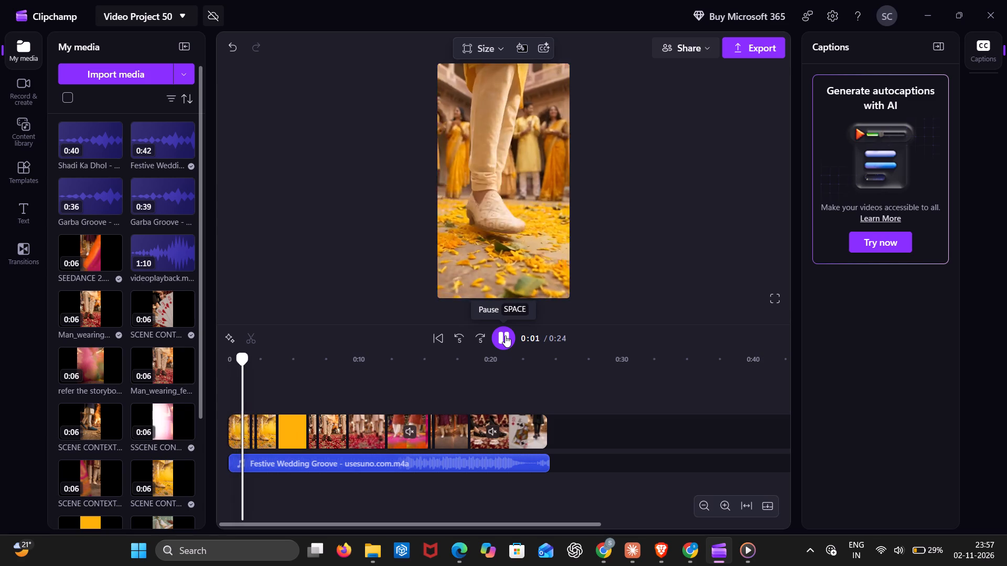
left_click(505, 335)
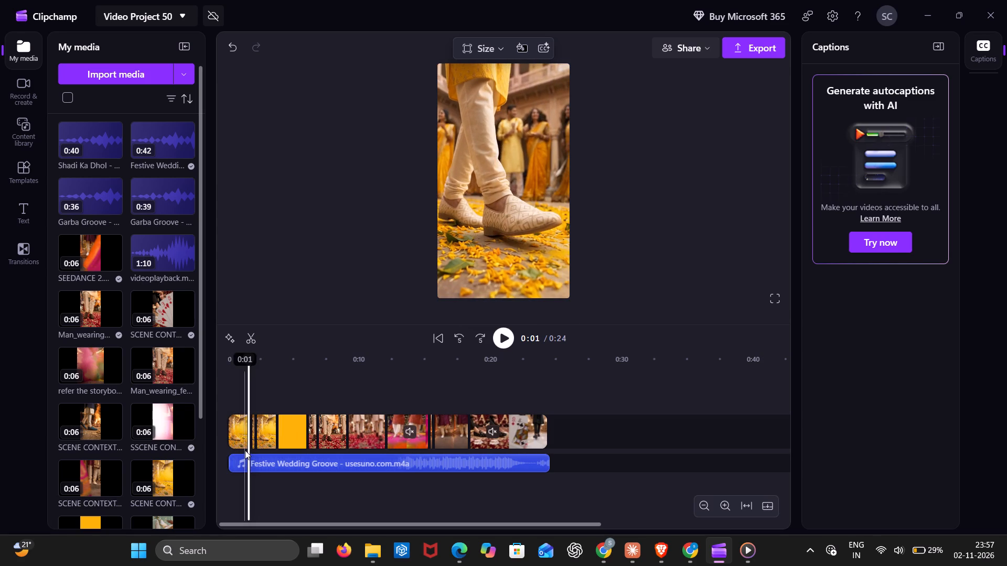
left_click(245, 450)
left_click(259, 470)
key("s")
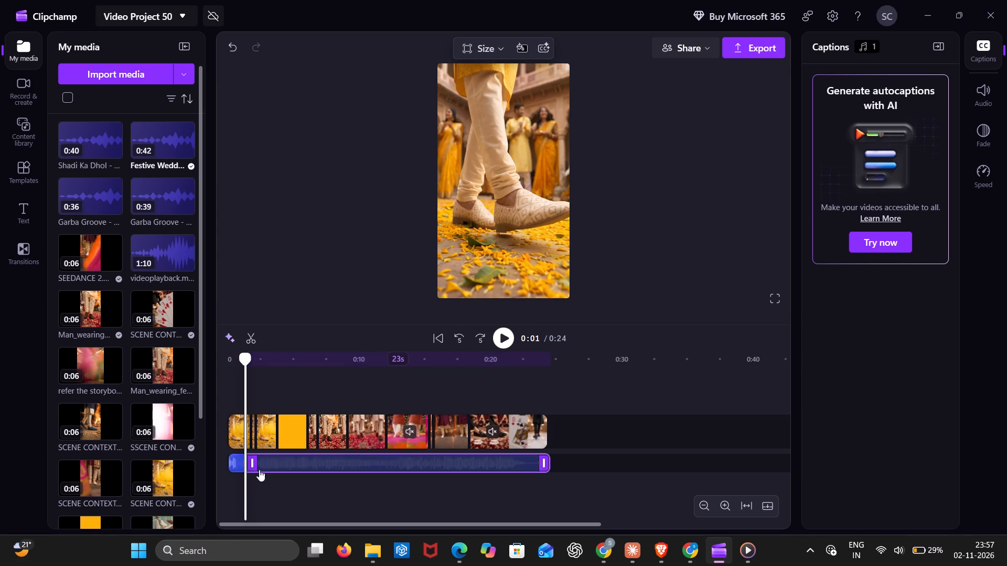
left_click(241, 463)
left_click(238, 463)
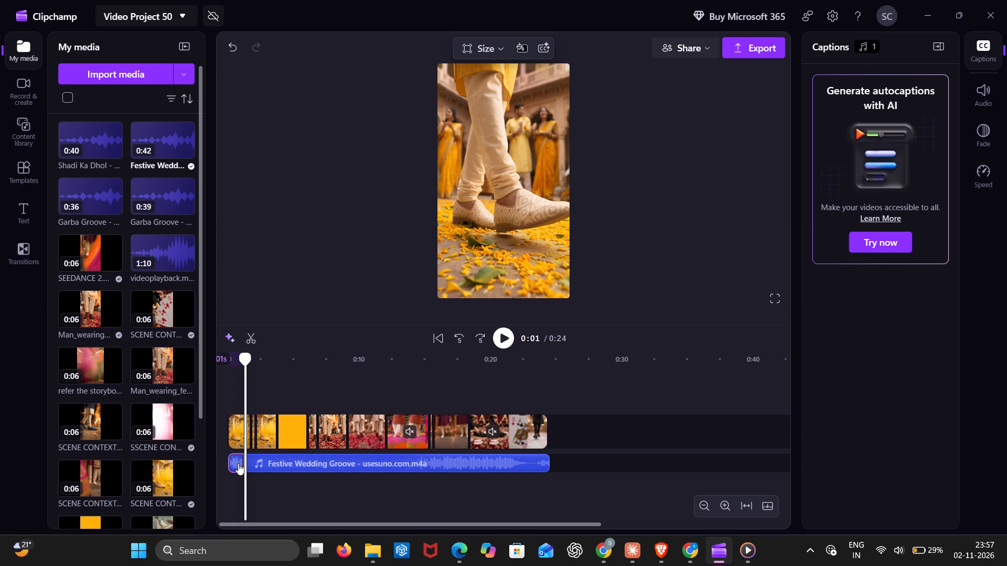
left_click(234, 463)
key("Delete")
left_click(234, 463)
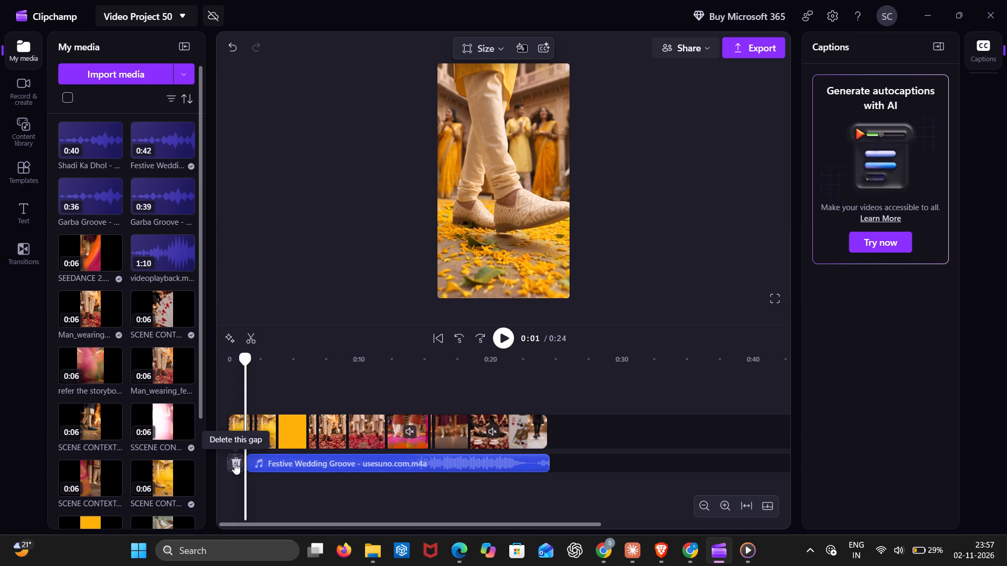
Play the video from about 0:01 to the end while raising the Festive Wedding Groove music's speed so it lasts about 22 seconds.
left_click(500, 339)
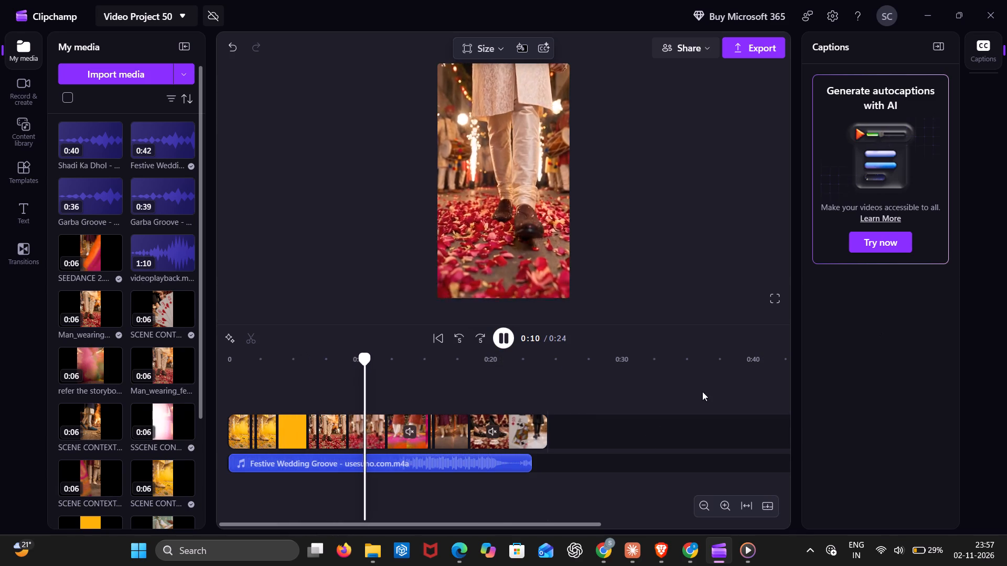
left_click(476, 470)
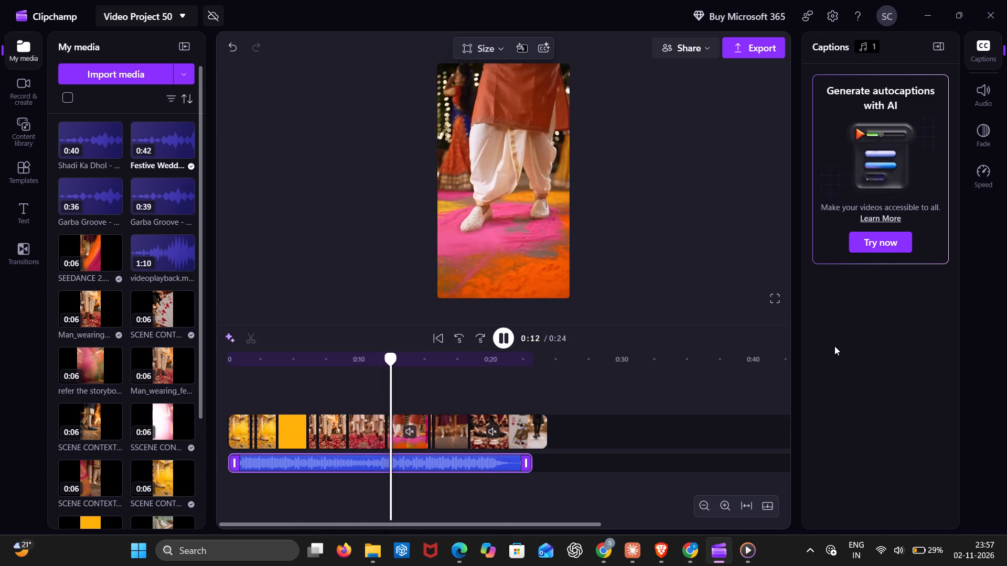
left_click(994, 179)
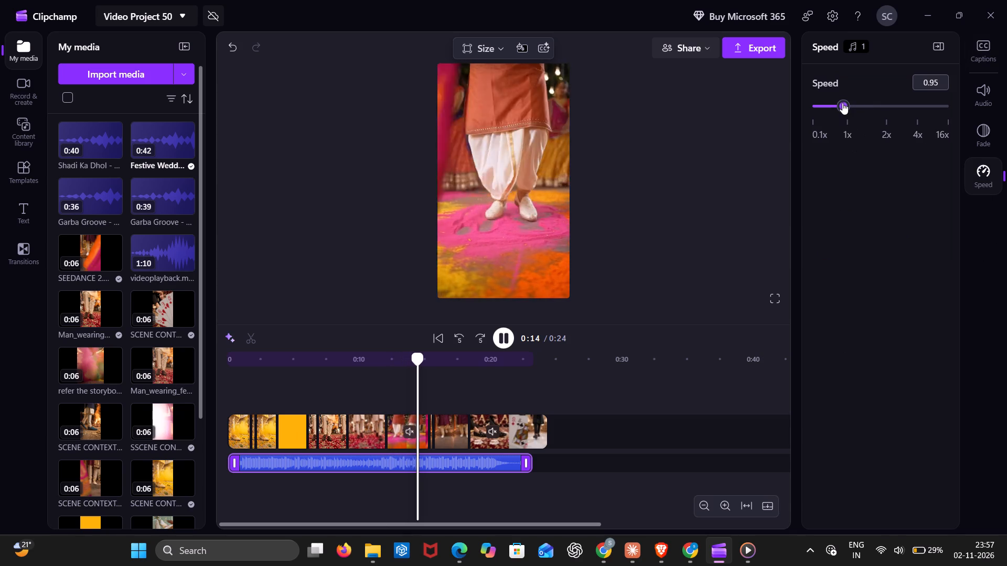
left_click_drag(843, 104, 847, 104)
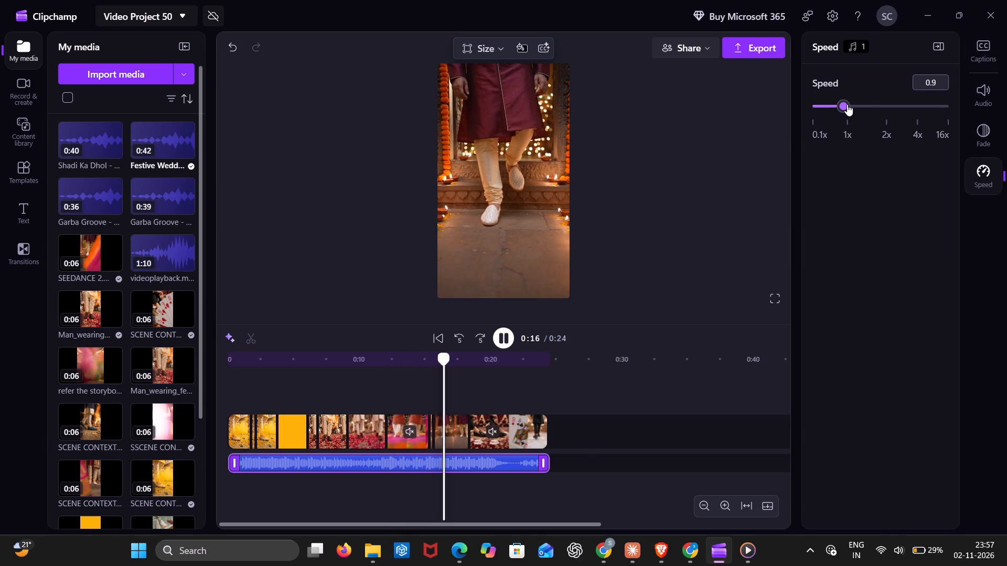
left_click_drag(847, 104, 851, 105)
left_click(682, 384)
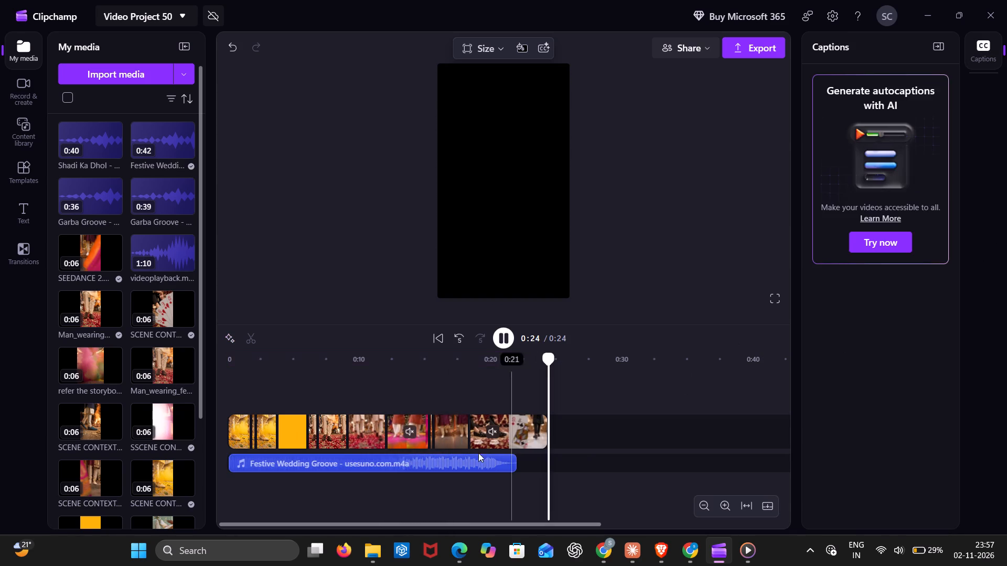
left_click_drag(465, 460, 497, 461)
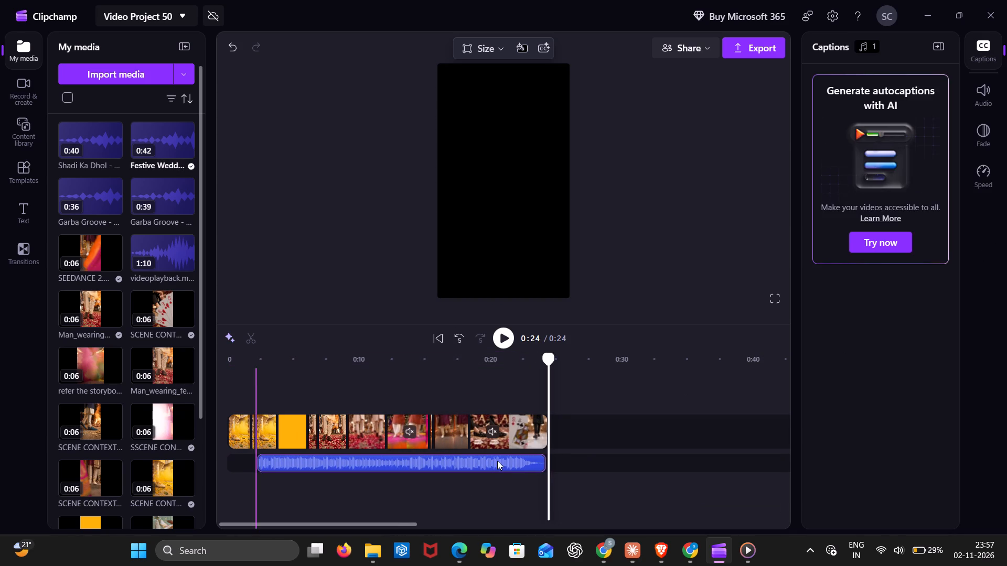
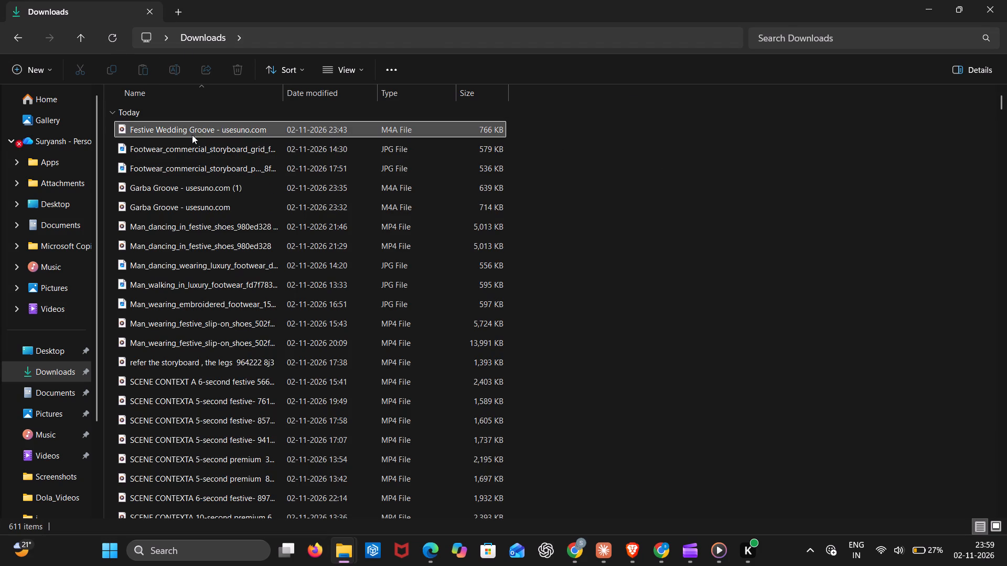
scroll(255, 309, "down", 3)
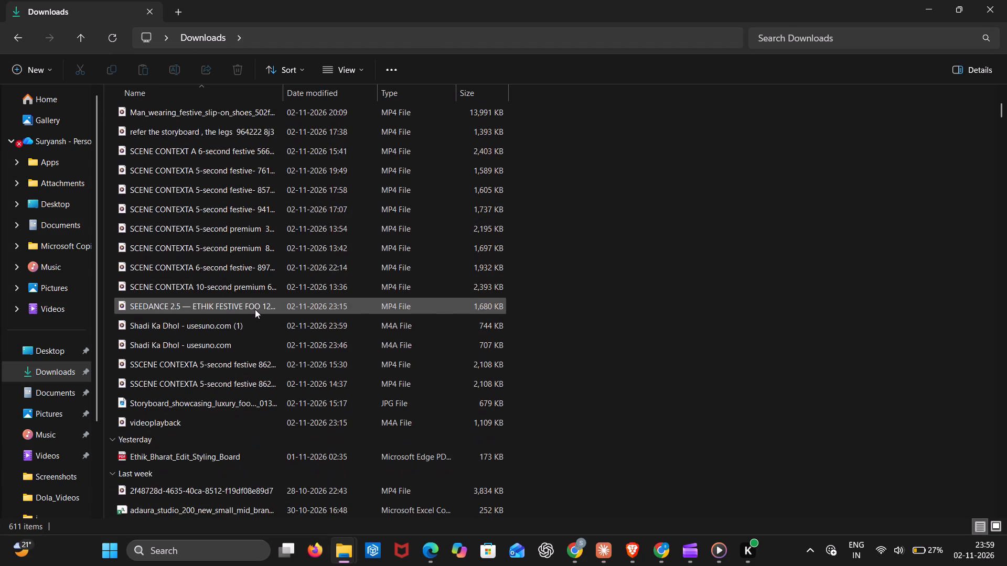
left_click_drag(271, 324, 548, 320)
left_click_drag(424, 328, 466, 325)
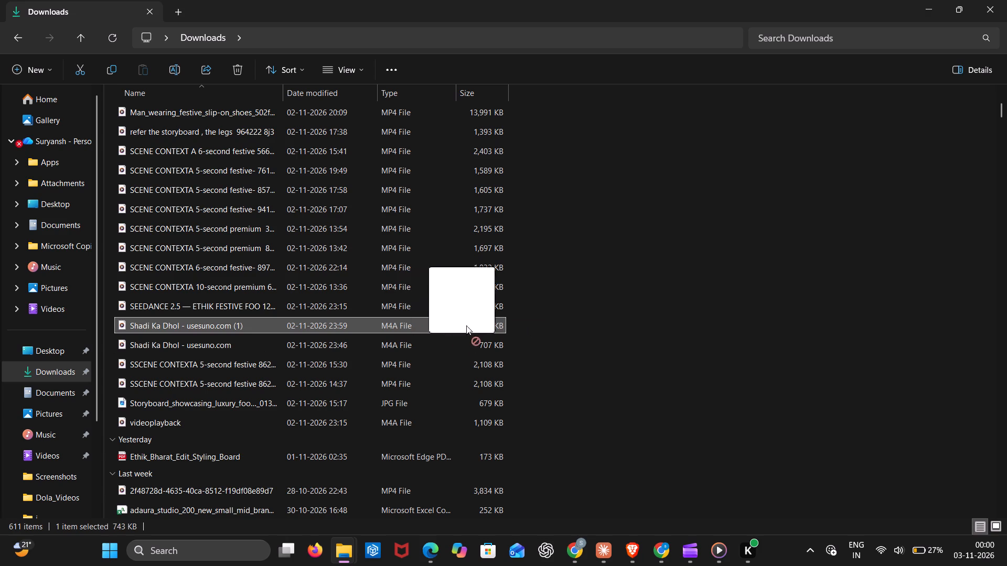
left_click_drag(466, 325, 676, 548)
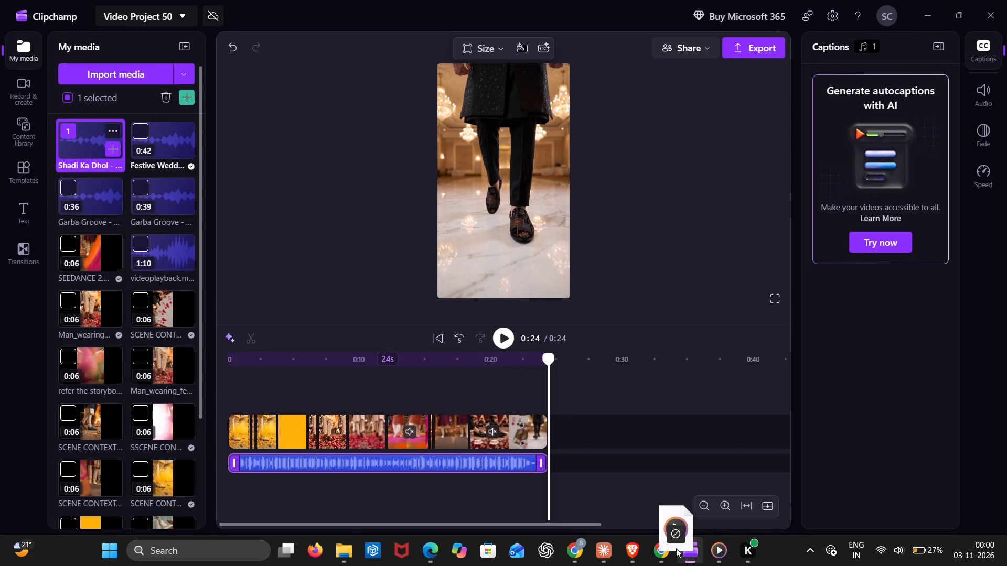
left_click_drag(676, 548, 631, 464)
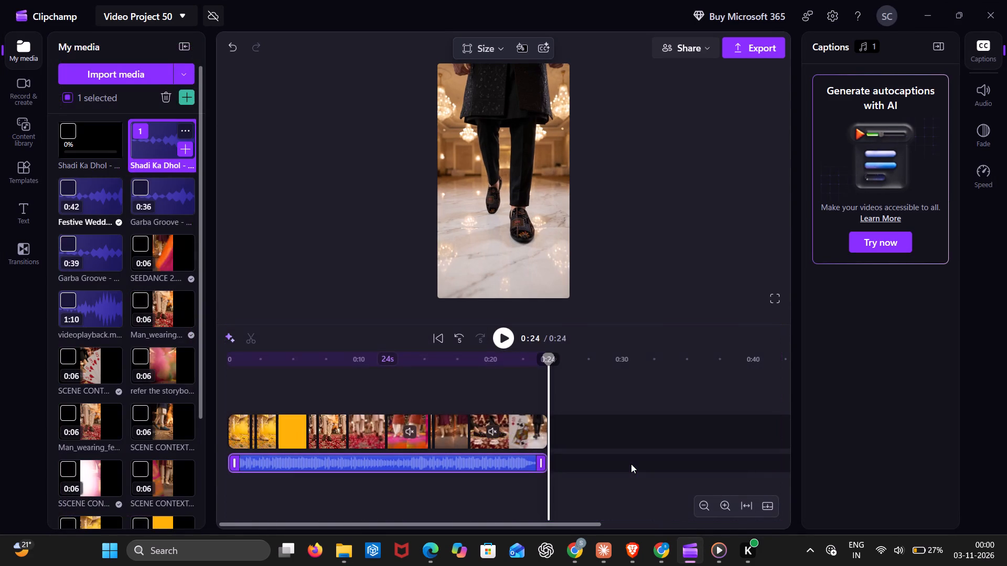
Delete the old audio clip and move the new Shadi Ka Dhol clip to the start of the timeline.
left_click(517, 459)
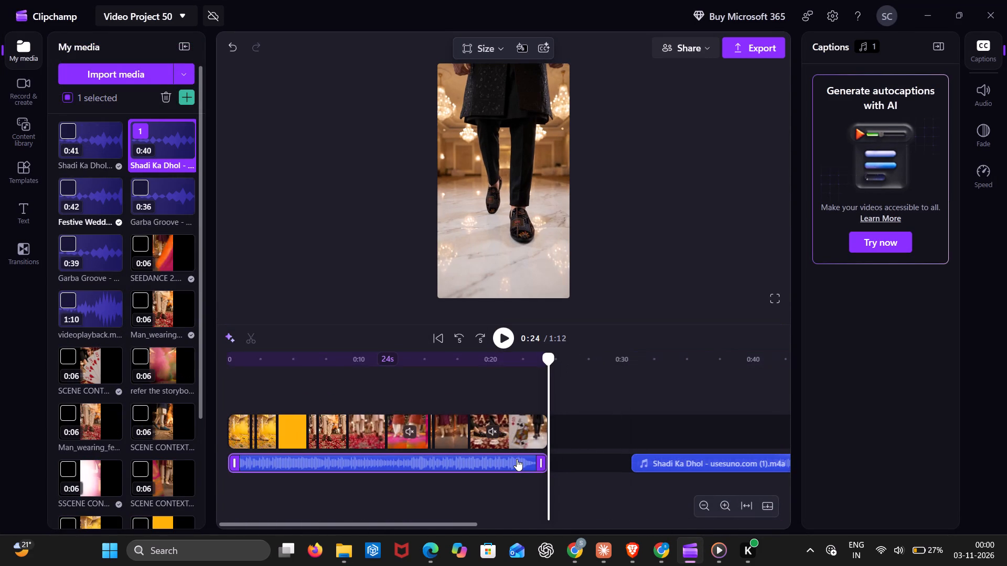
key("Delete")
left_click_drag(690, 459, 282, 458)
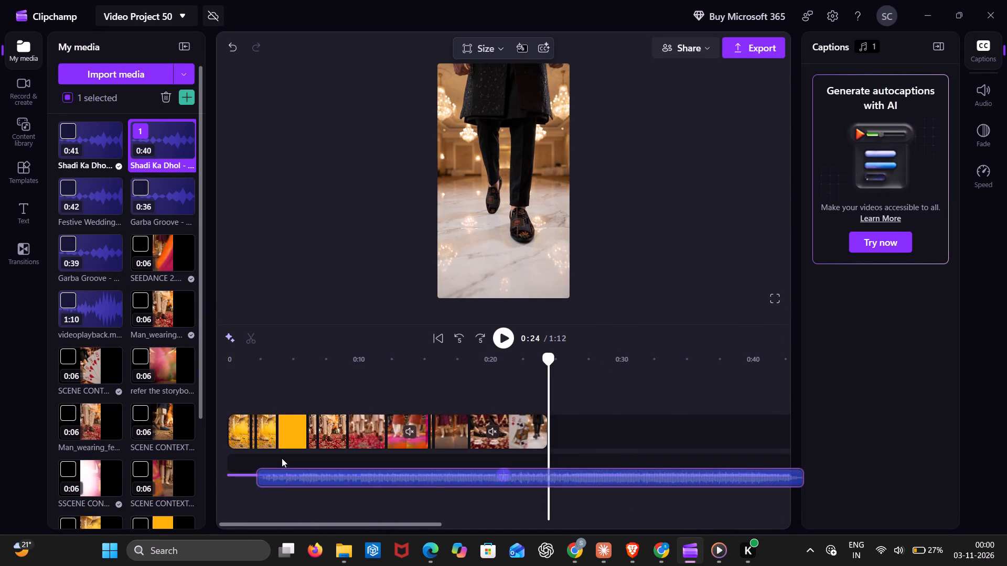
left_click_drag(282, 458, 271, 455)
left_click_drag(717, 465, 474, 481)
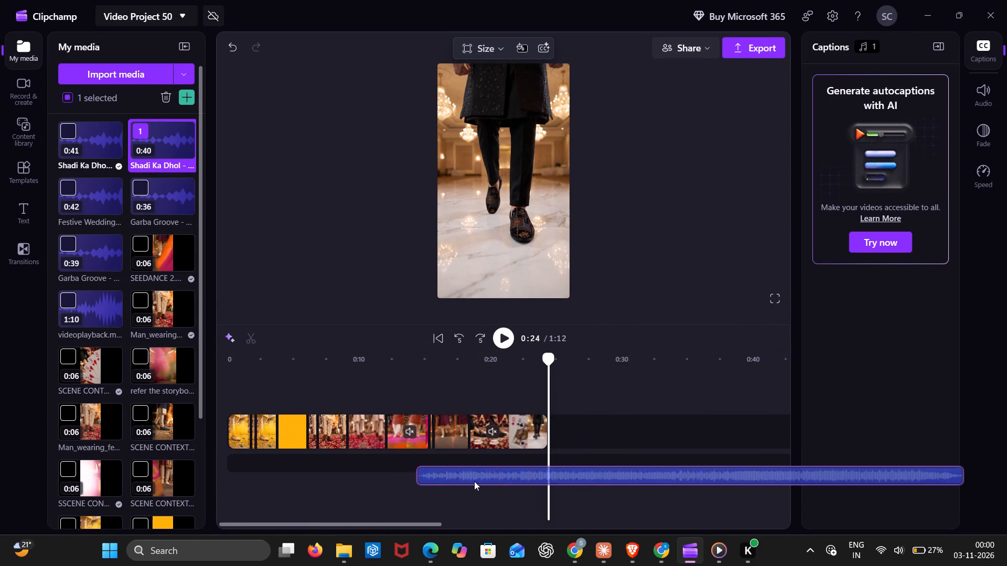
left_click_drag(474, 481, 311, 464)
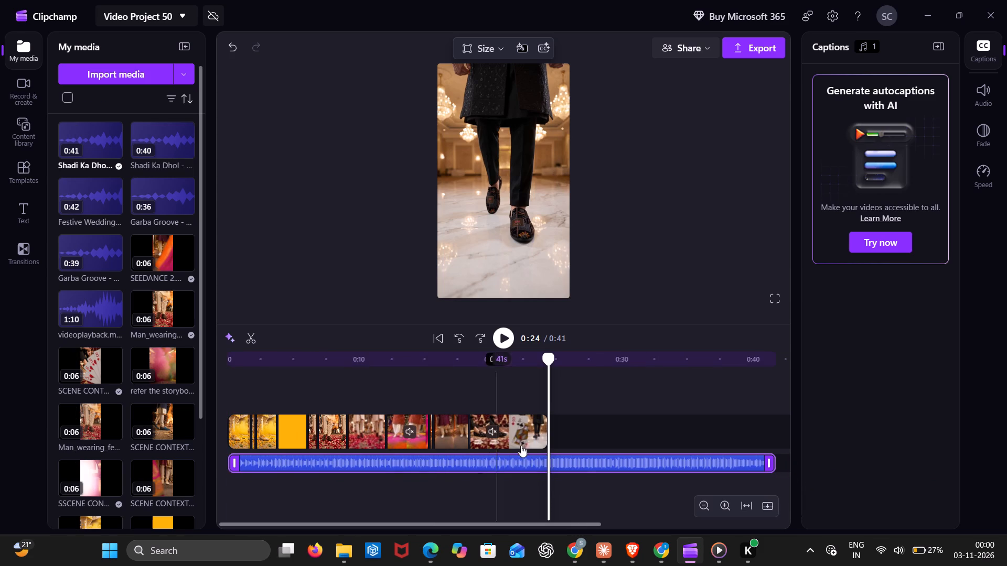
Split the Shadi Ka Dhol audio at about 0:10, delete its first part and close the gap.
left_click(370, 383)
left_click(409, 456)
key("s")
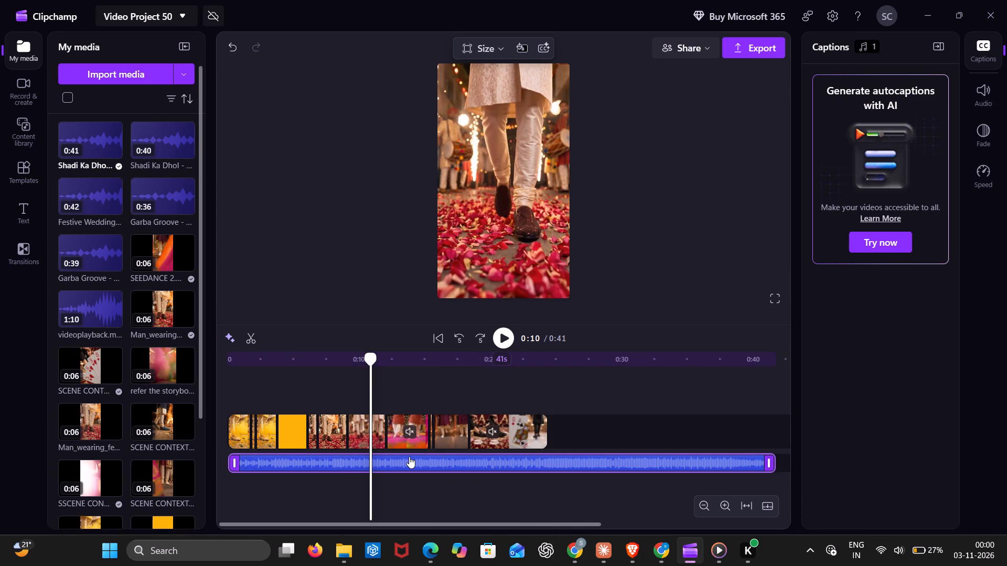
left_click(346, 461)
key("Insert")
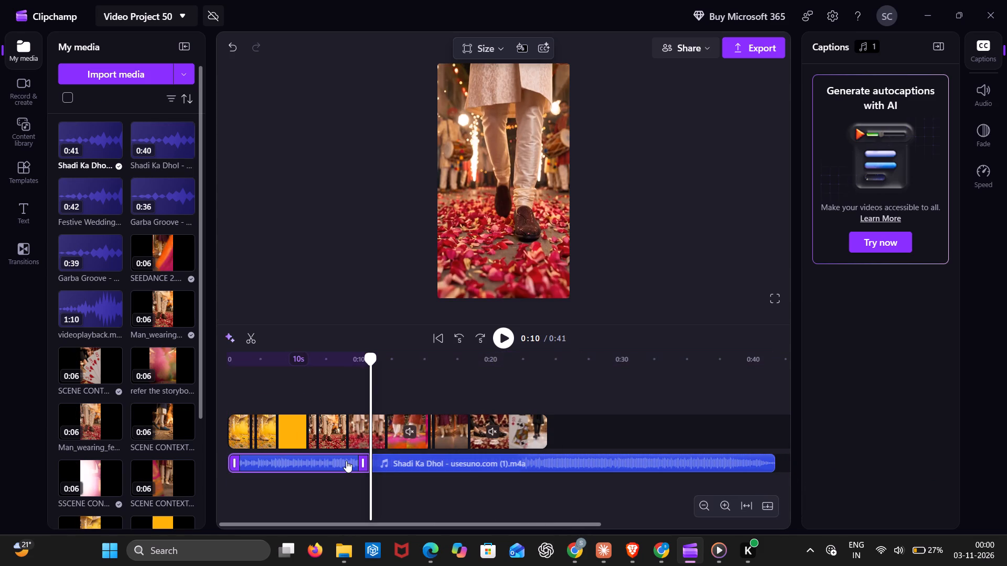
key("Delete")
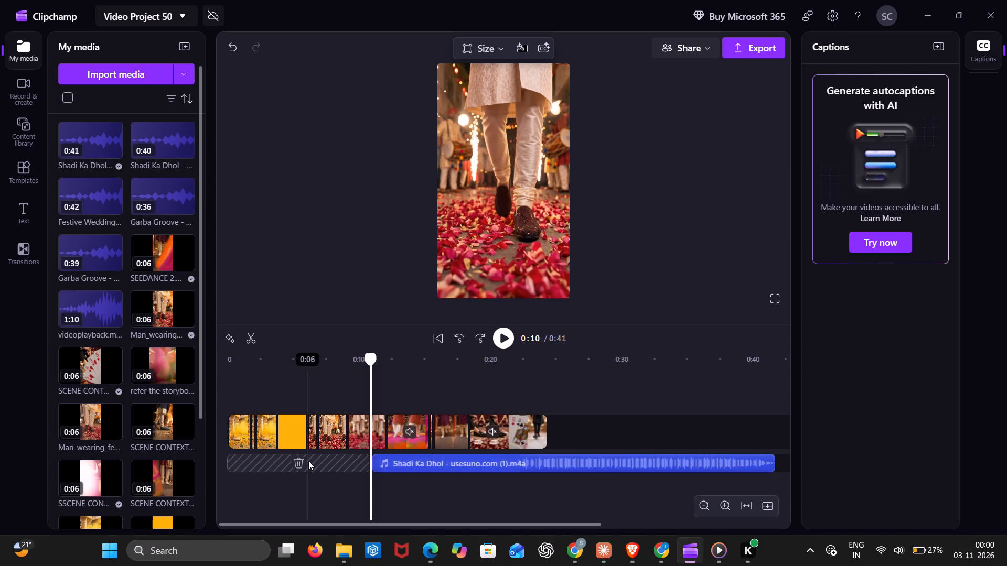
left_click(303, 462)
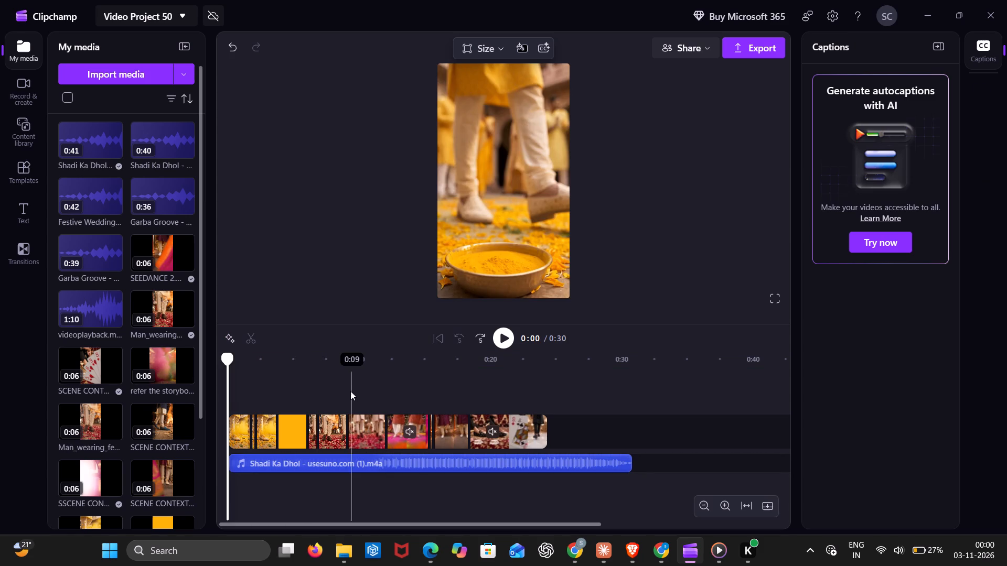
Split the remaining audio at about 0:09, delete the part before the cut and remove the gap.
left_click(347, 390)
left_click(333, 464)
key("s")
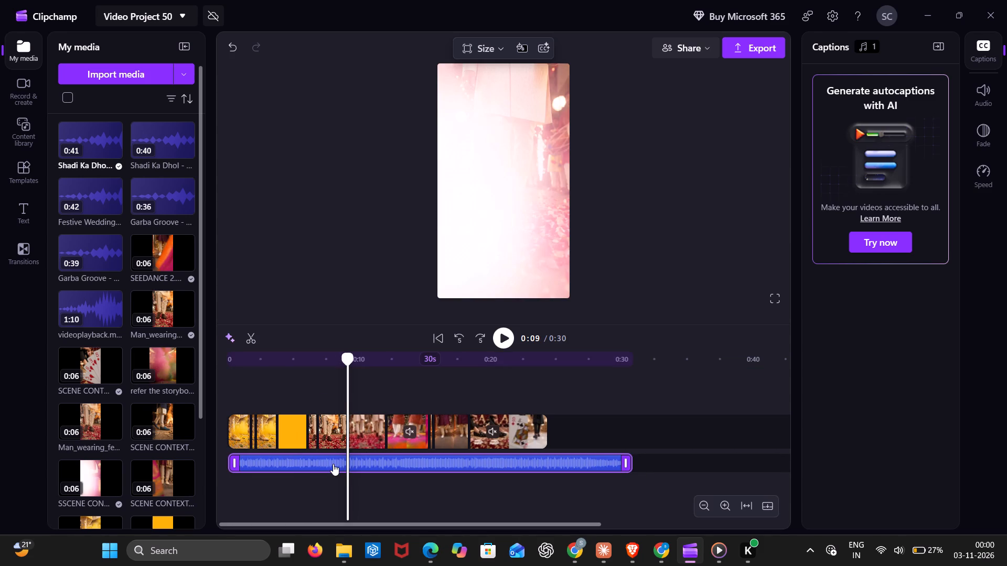
left_click(320, 463)
key("Delete")
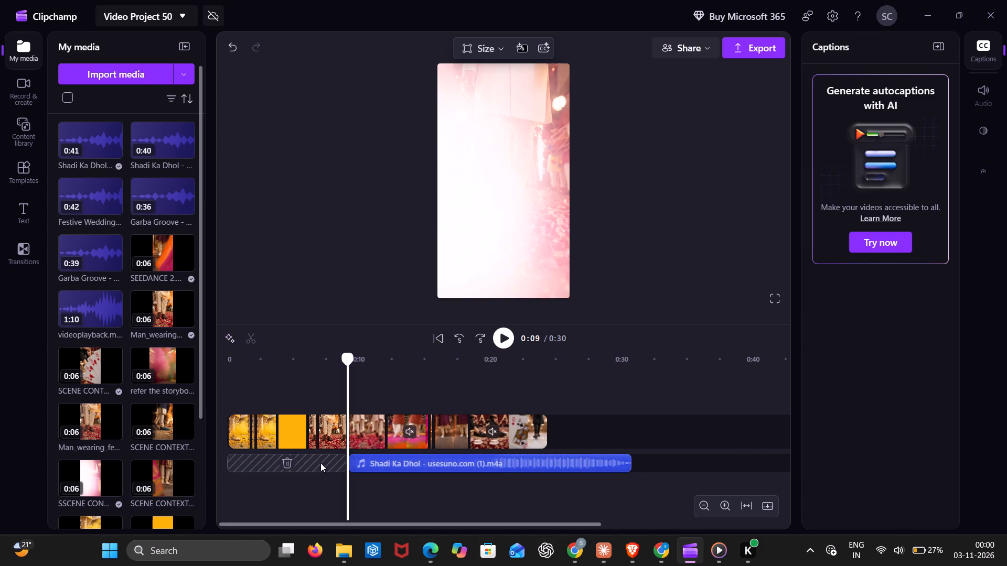
left_click(277, 465)
left_click(278, 465)
left_click(288, 463)
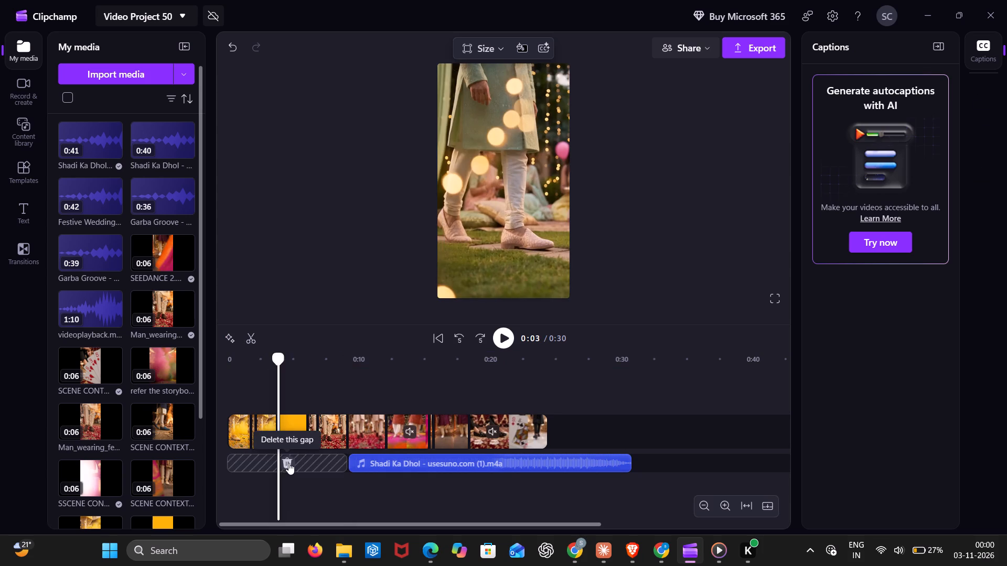
Align the audio clip's end with the video's end at 0:24 and extend its beginning back to 0:00.
left_click_drag(297, 463, 342, 465)
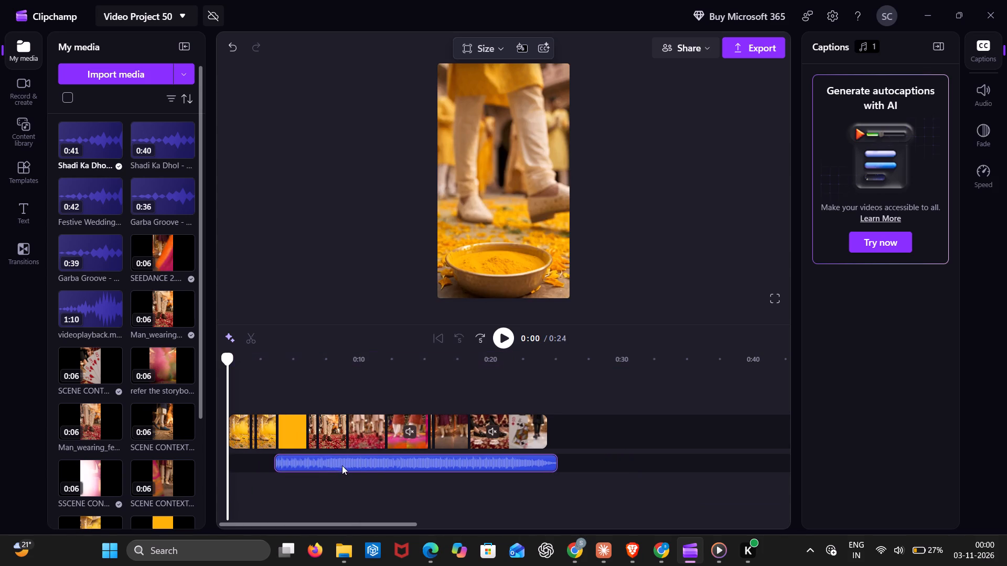
left_click_drag(342, 465, 330, 464)
left_click_drag(270, 461, 229, 465)
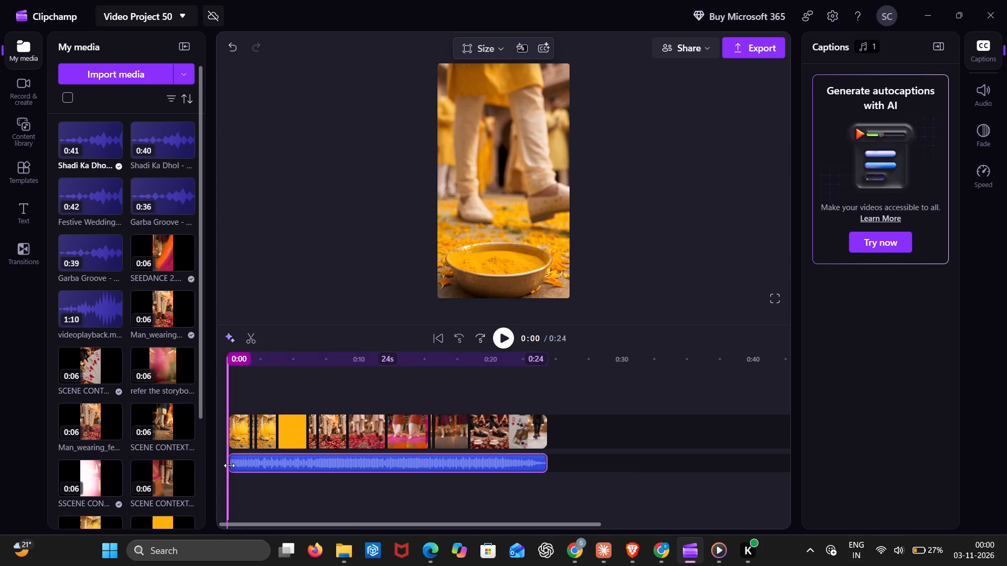
left_click_drag(229, 465, 223, 466)
Play the video from the beginning to check how the new soundtrack fits the footage.
left_click(500, 341)
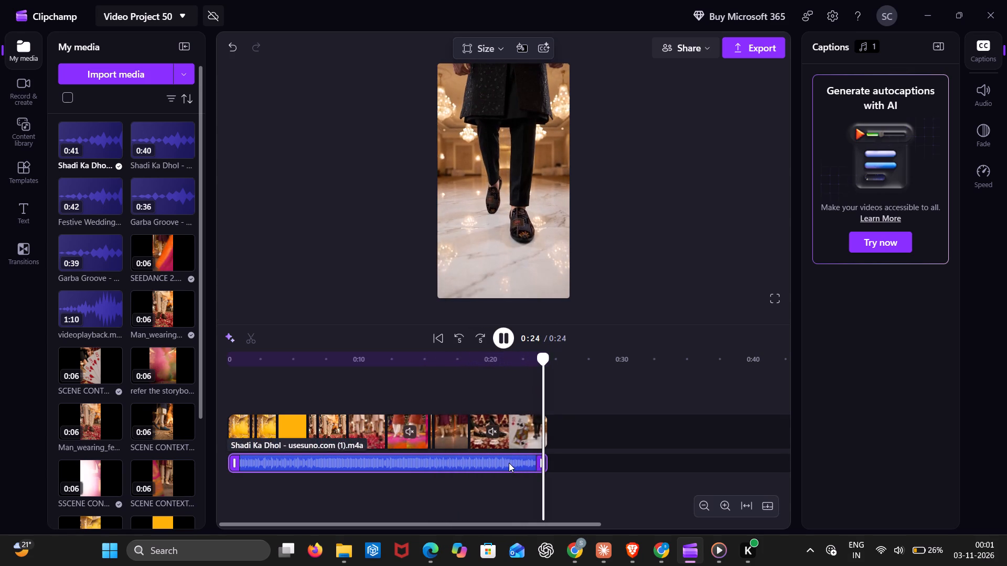
left_click(224, 383)
left_click(508, 324)
left_click(503, 340)
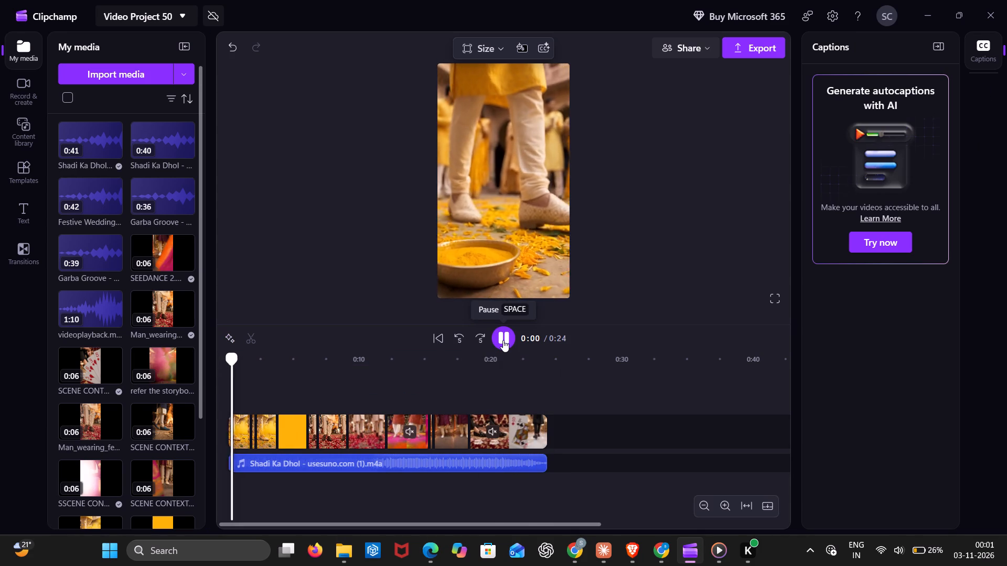
left_click(503, 340)
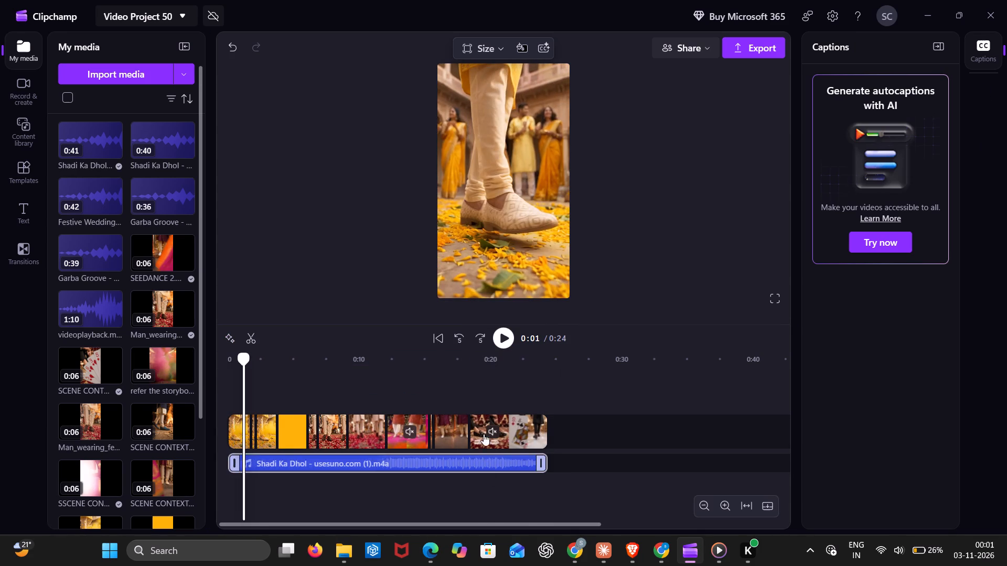
left_click(500, 344)
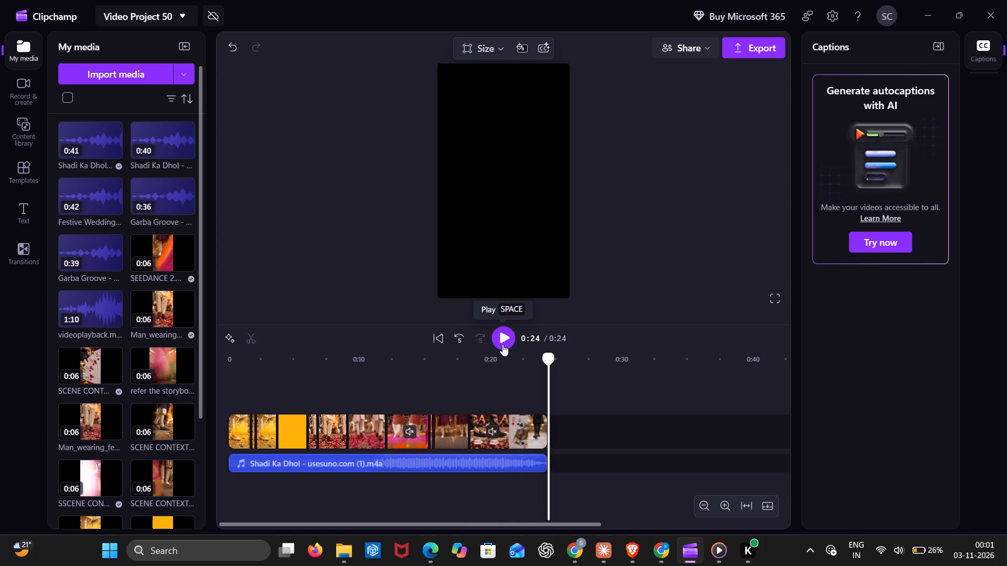
Add a Text box style title above the video and stretch it across the full timeline from 0:00 to 0:24.
left_click(20, 205)
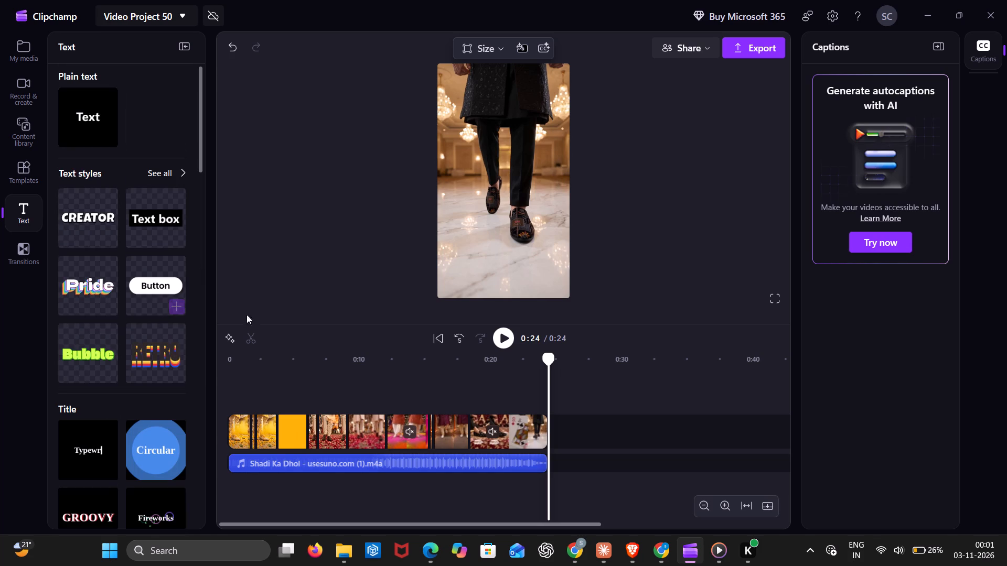
left_click(178, 239)
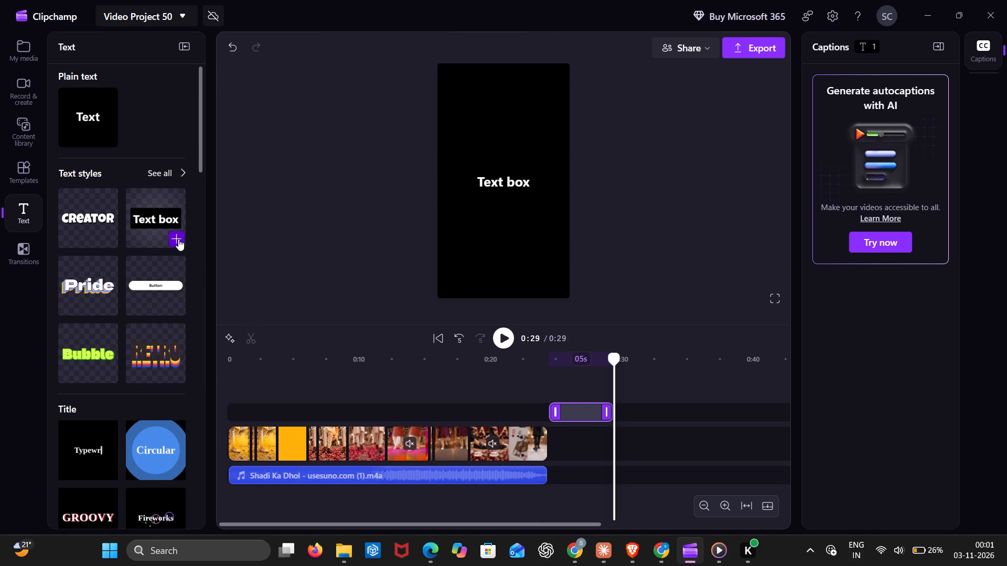
left_click_drag(555, 409, 278, 409)
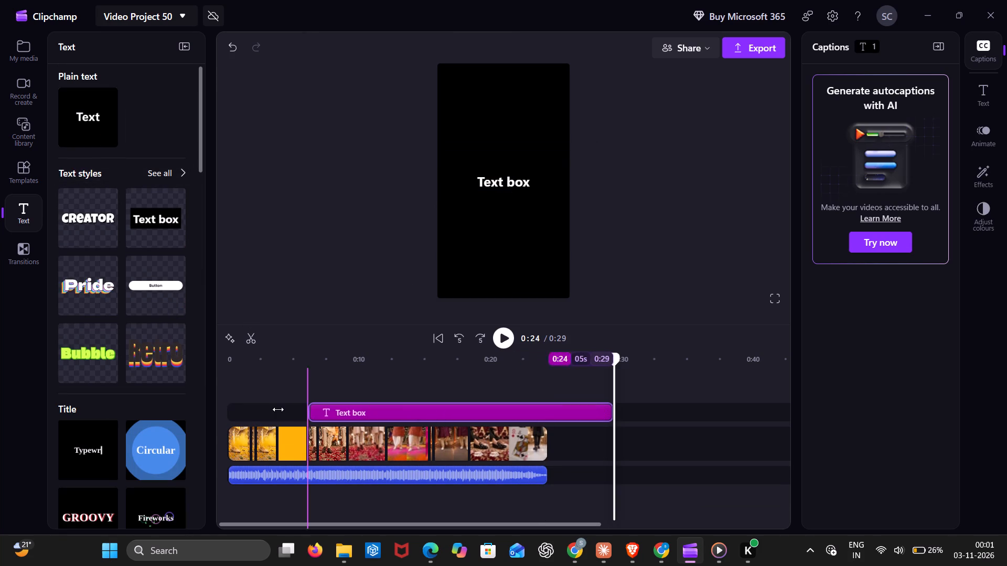
left_click_drag(278, 409, 233, 411)
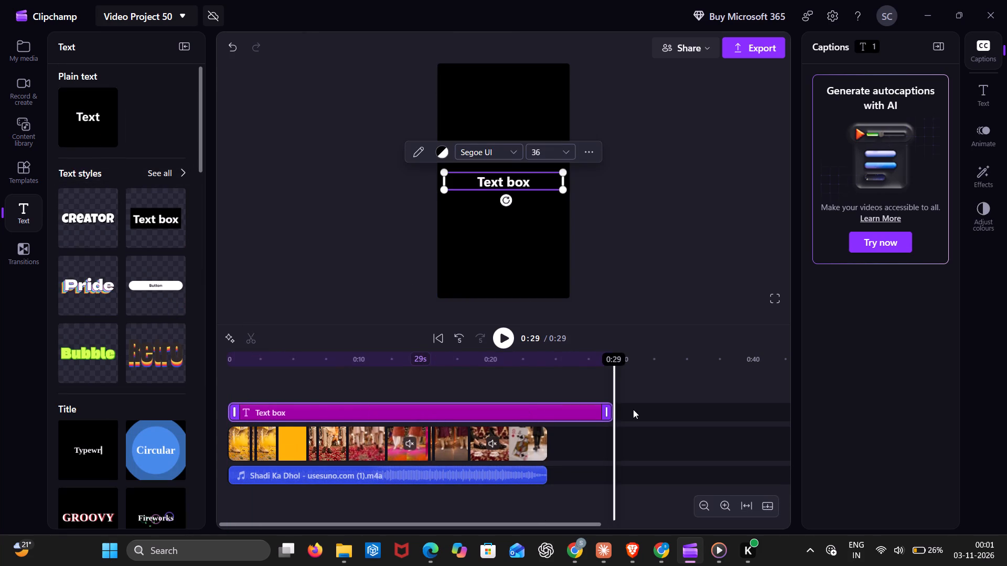
left_click_drag(607, 412, 543, 409)
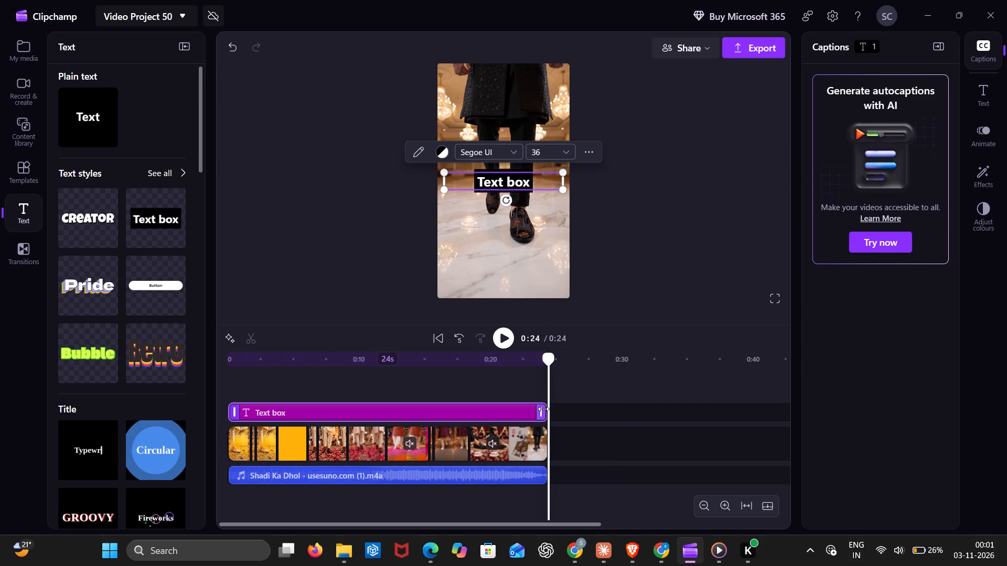
Replace the title's placeholder text with "Adaura".
left_click(504, 180)
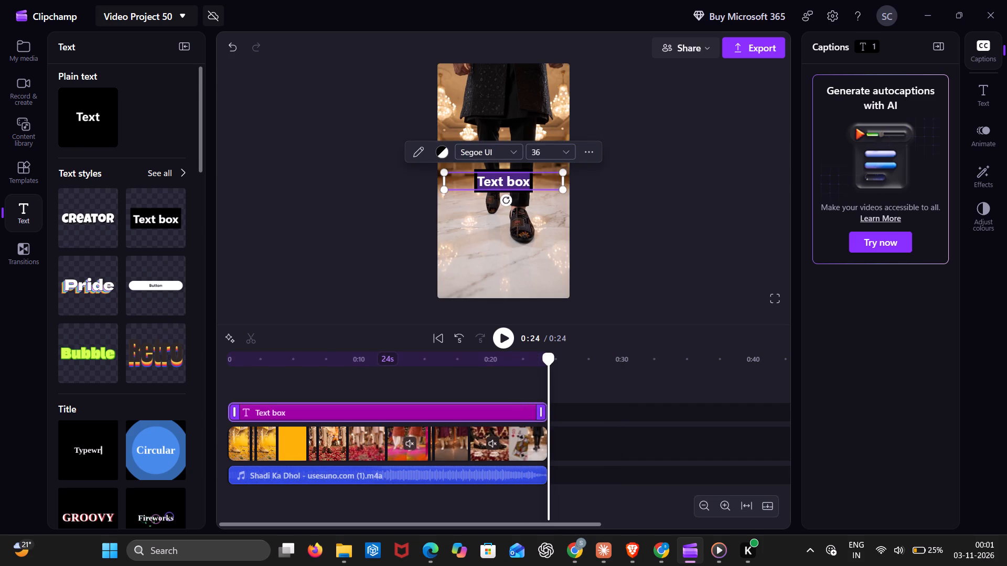
key("d")
type("aura")
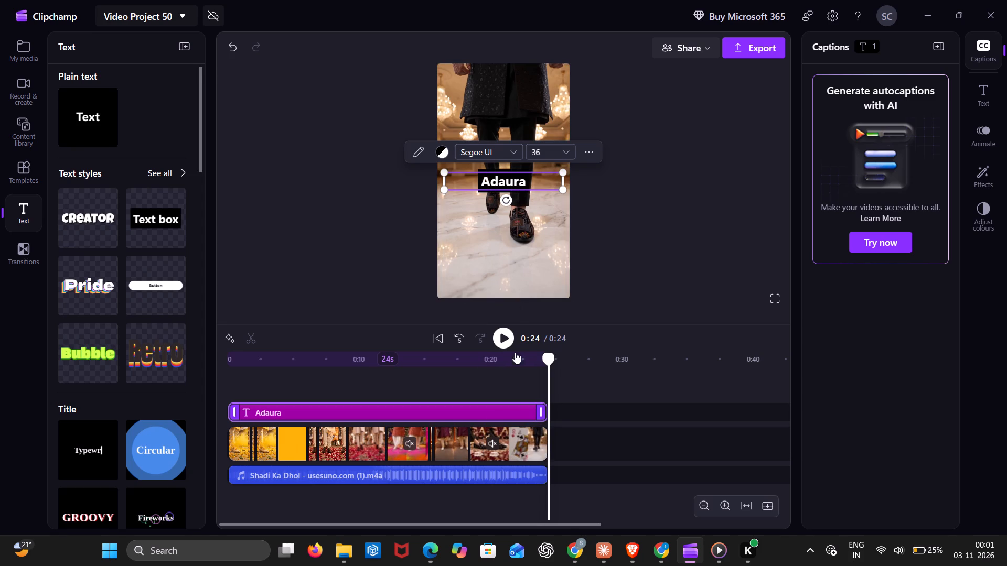
left_click(616, 398)
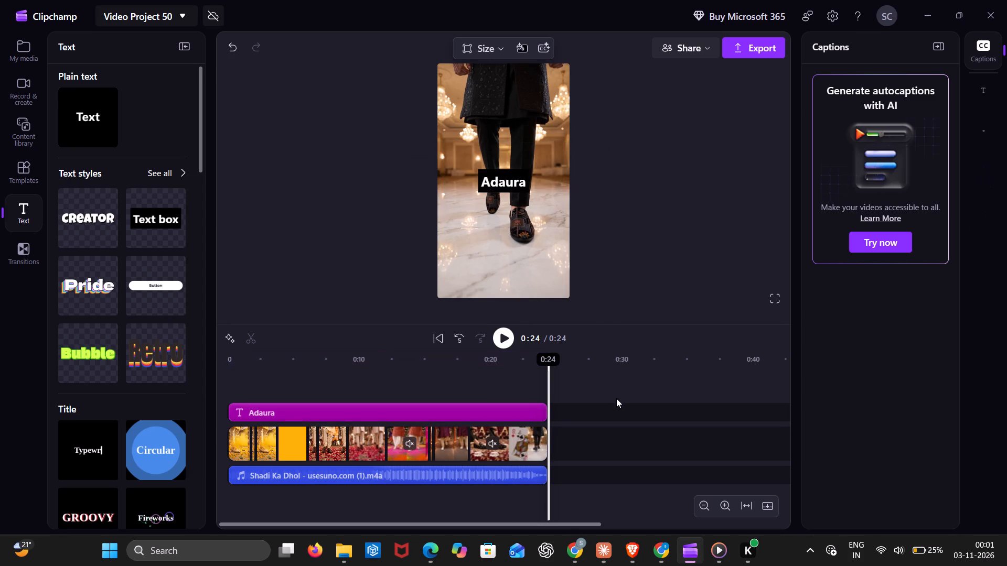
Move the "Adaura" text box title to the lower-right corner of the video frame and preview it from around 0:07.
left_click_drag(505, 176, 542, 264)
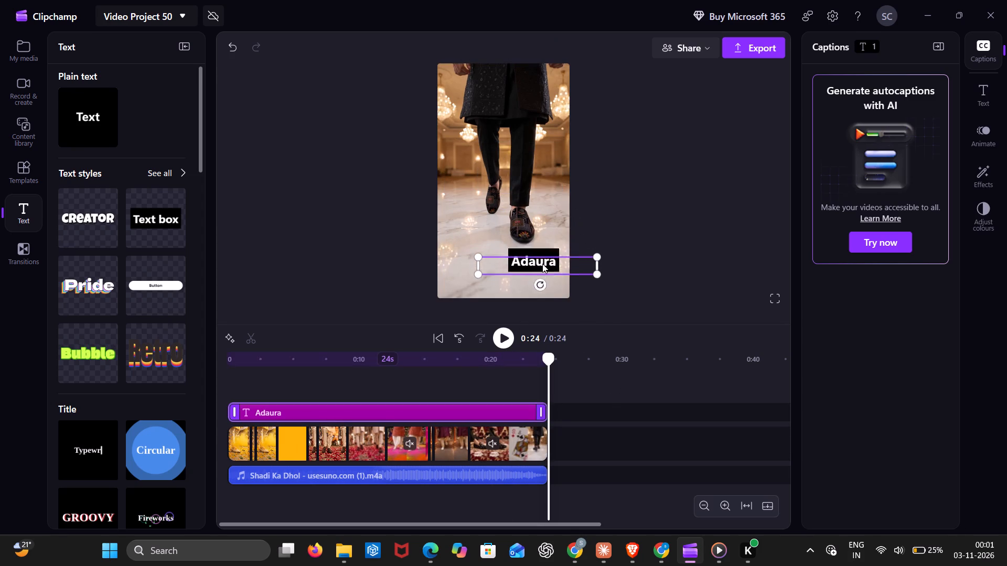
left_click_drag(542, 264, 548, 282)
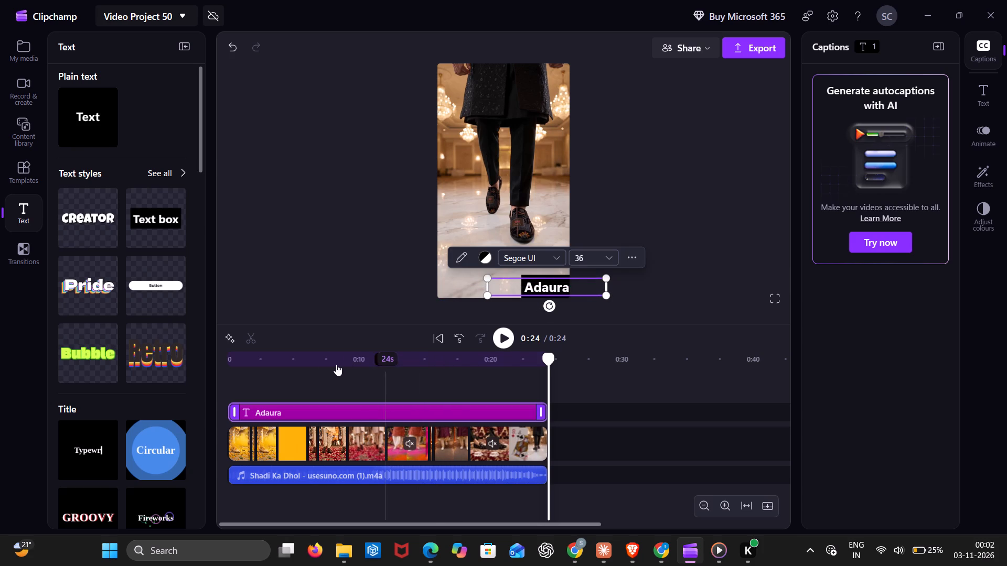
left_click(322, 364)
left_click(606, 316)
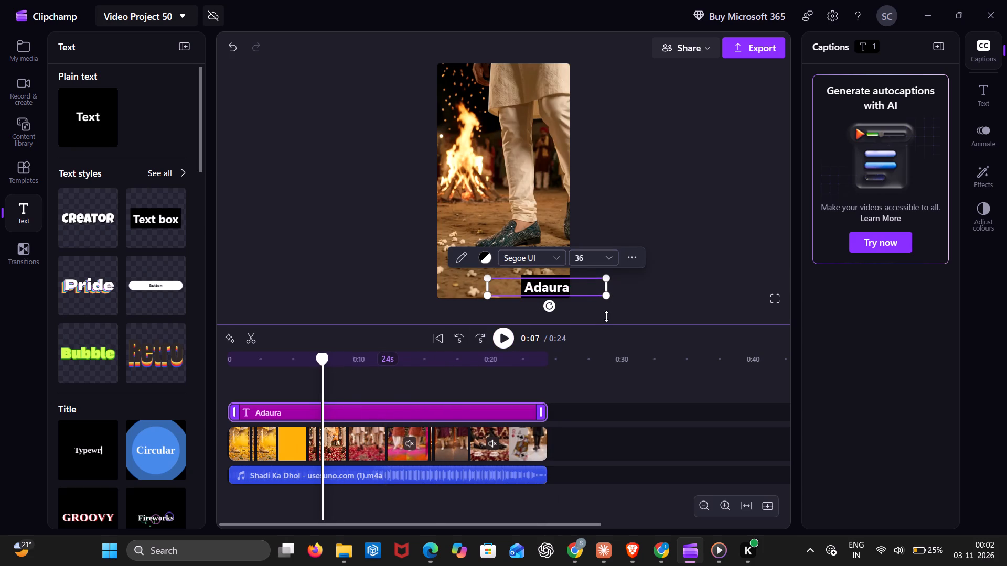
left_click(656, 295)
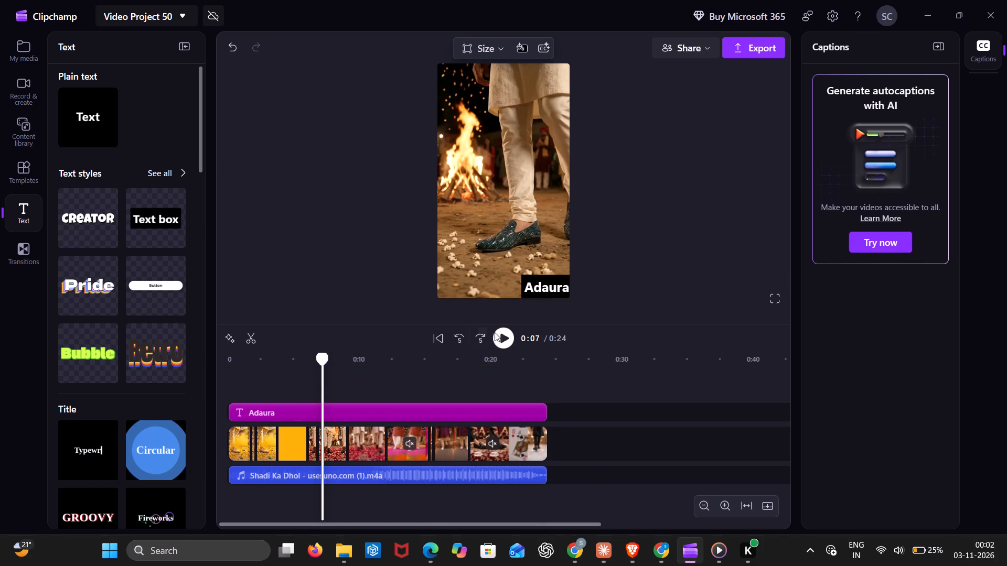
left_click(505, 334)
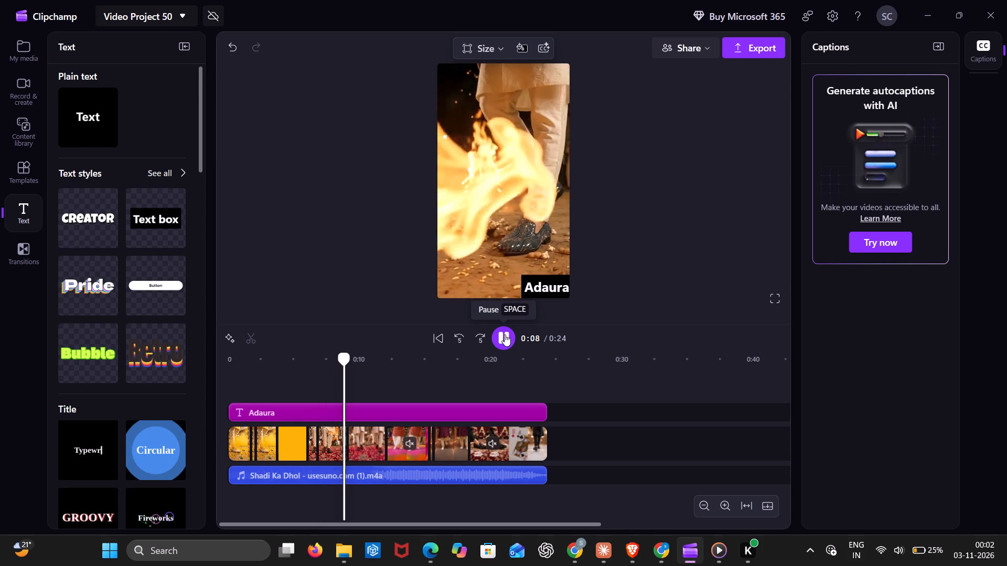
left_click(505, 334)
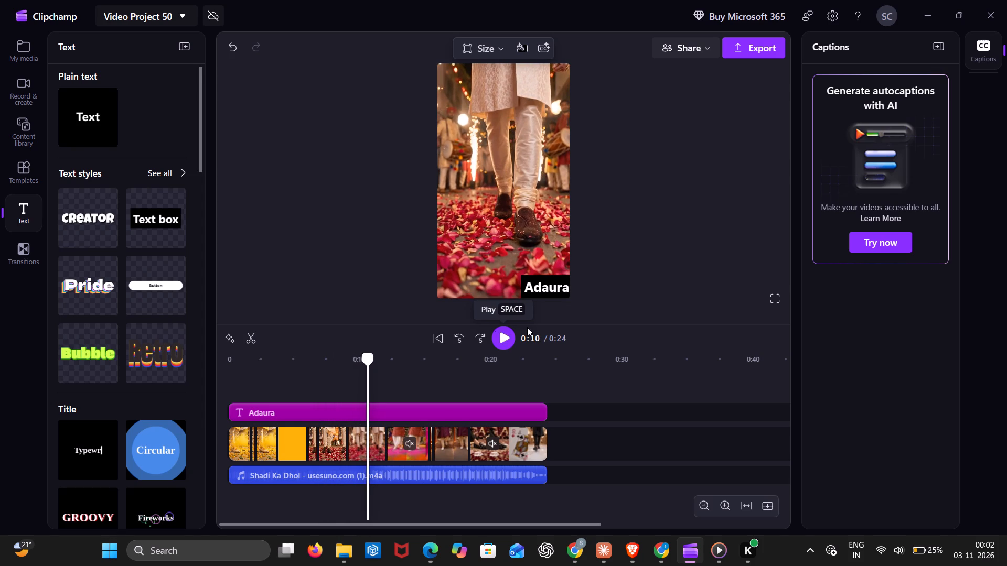
Delete the "Adaura" text box title from the project.
left_click(560, 290)
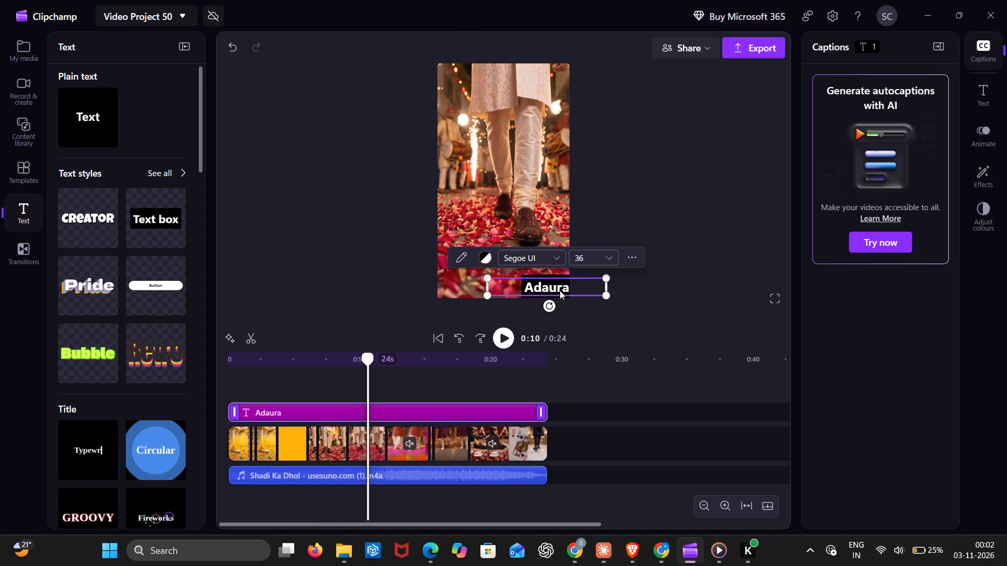
key("Delete")
Add a Creator style title above the video and stretch it across the full timeline from 0:00 to 0:24.
left_click(109, 235)
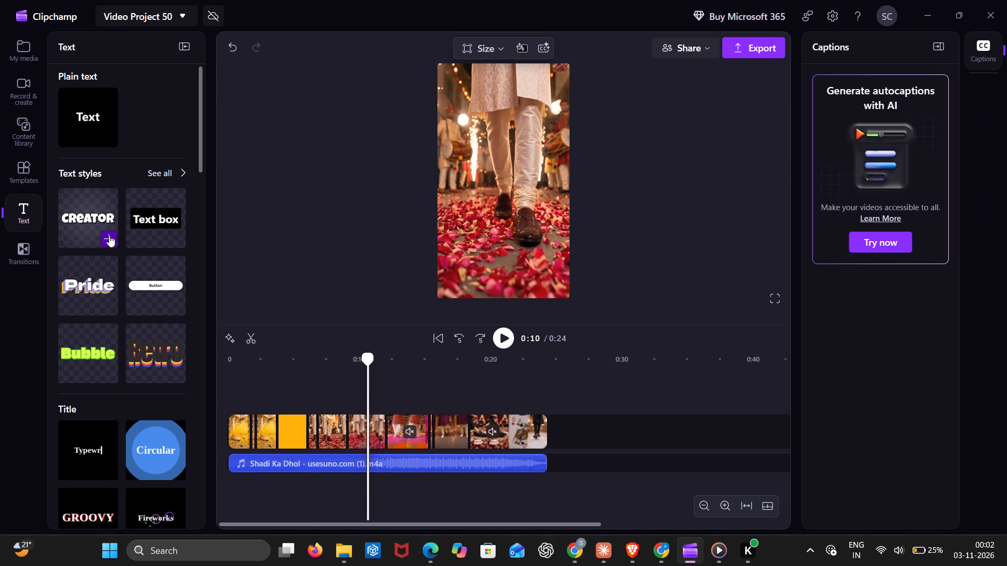
left_click_drag(372, 409, 326, 410)
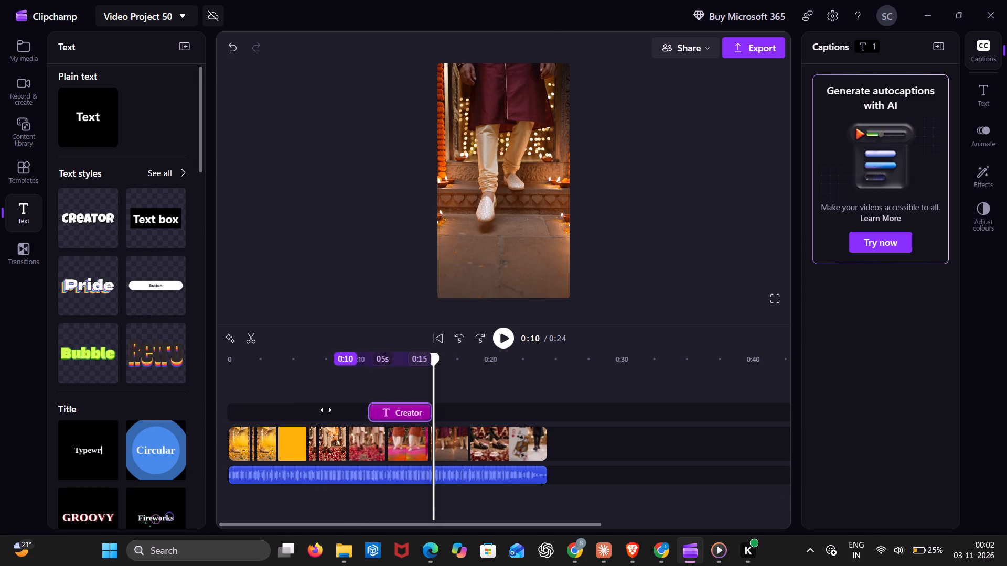
left_click_drag(326, 410, 232, 405)
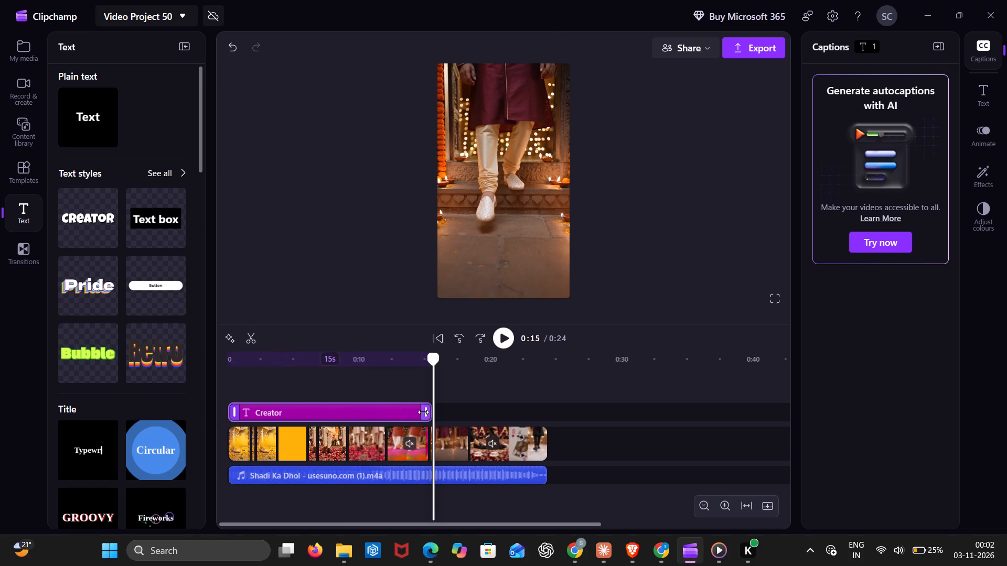
left_click_drag(428, 411, 545, 408)
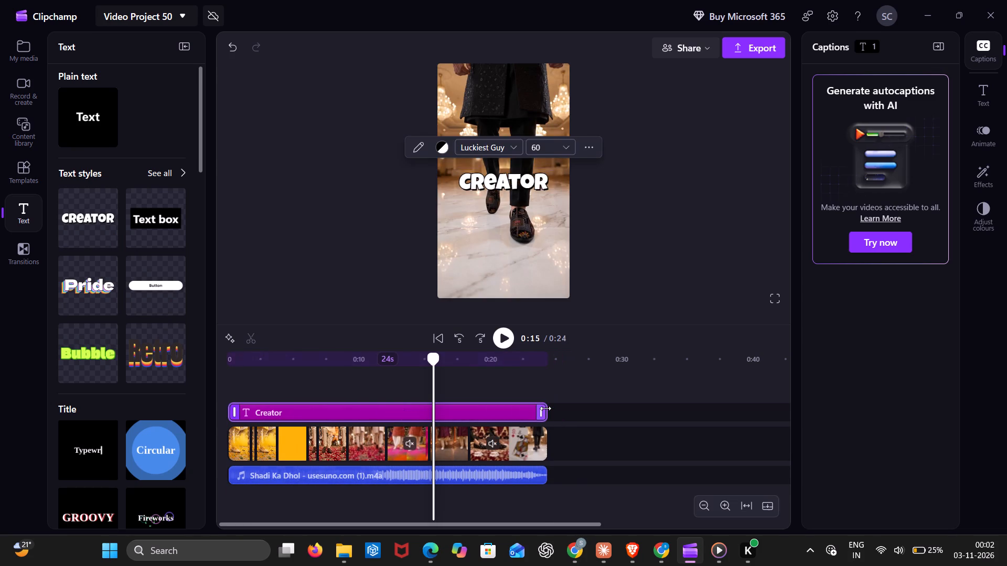
Replace the Creator title's placeholder text with "Adaura".
left_click(524, 186)
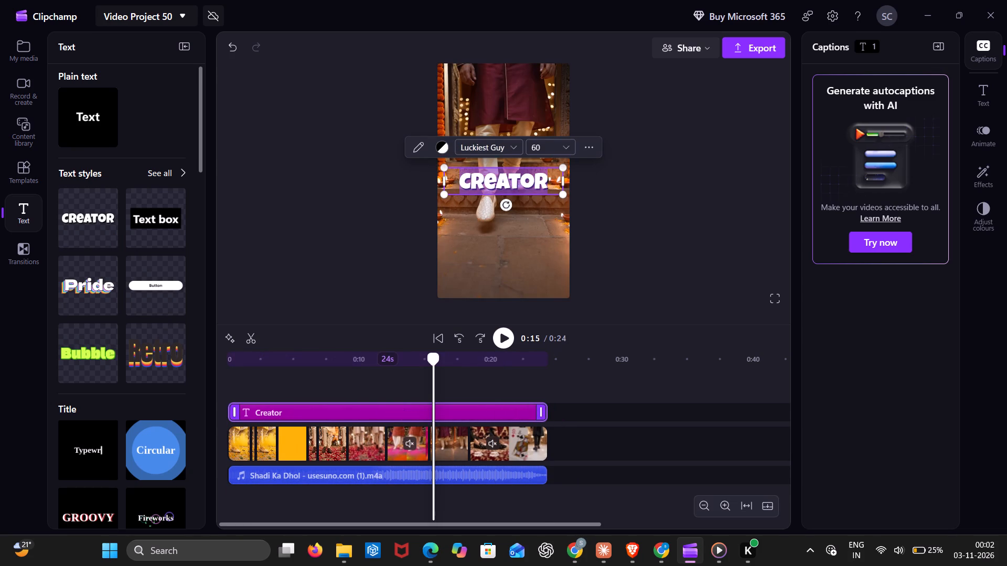
key("a")
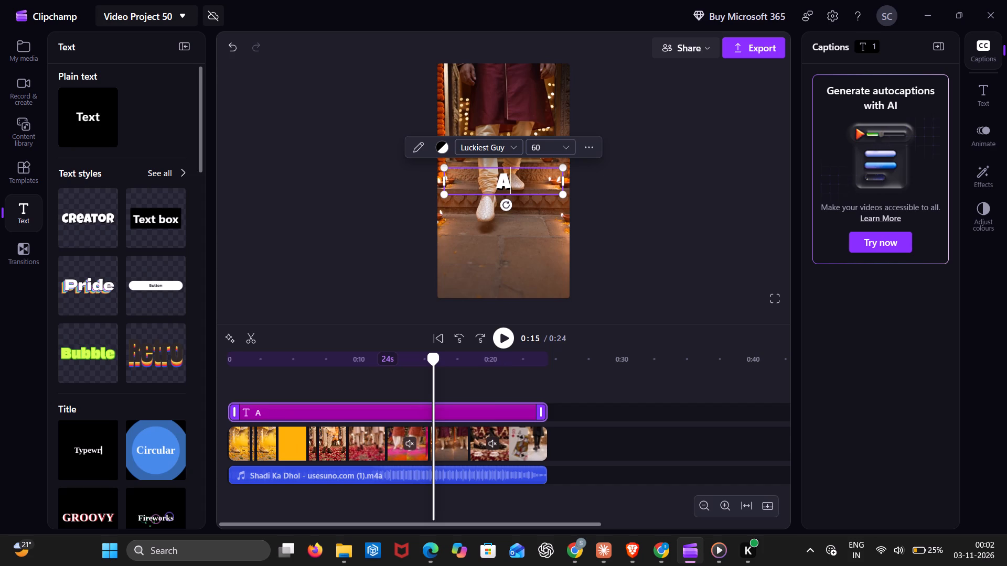
type("daura")
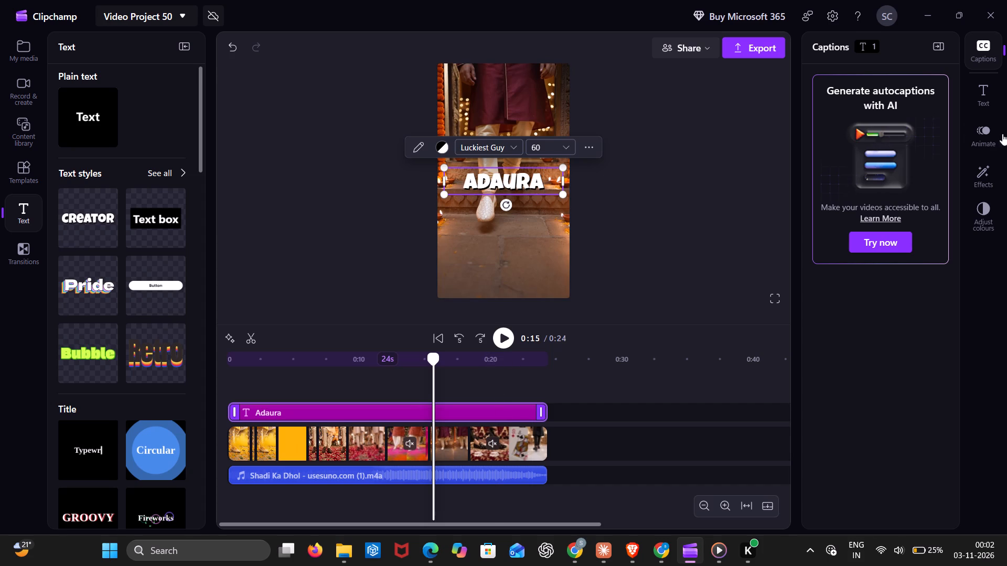
Raise the "Adaura" title's transparency to about three quarters of its range, keeping the Normal blend mode.
left_click(973, 91)
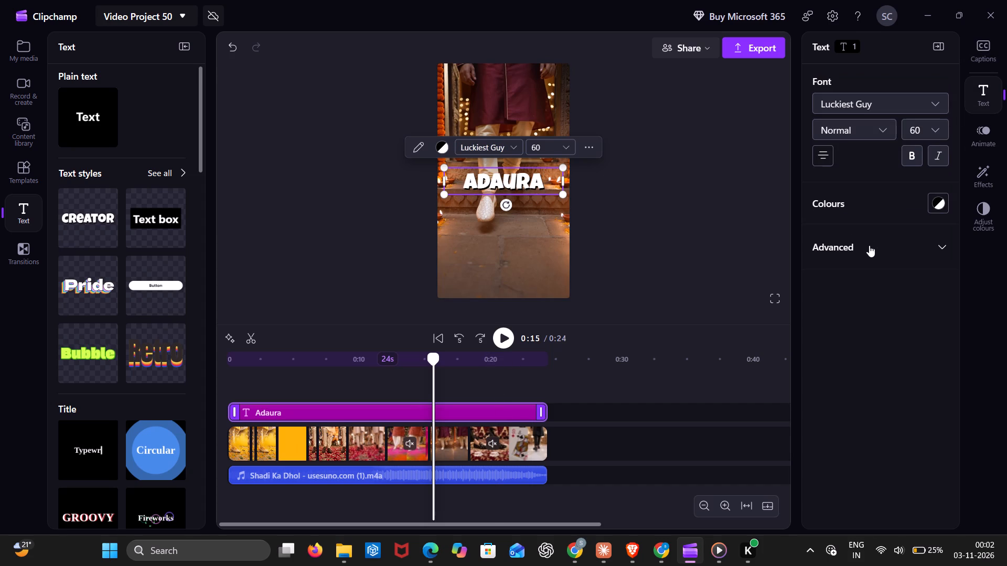
left_click(912, 236)
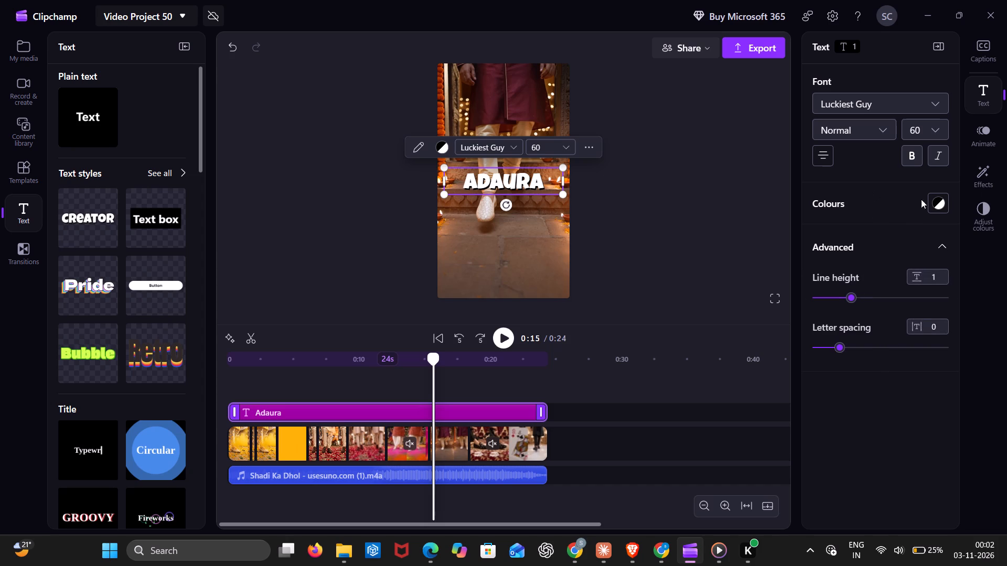
left_click(989, 181)
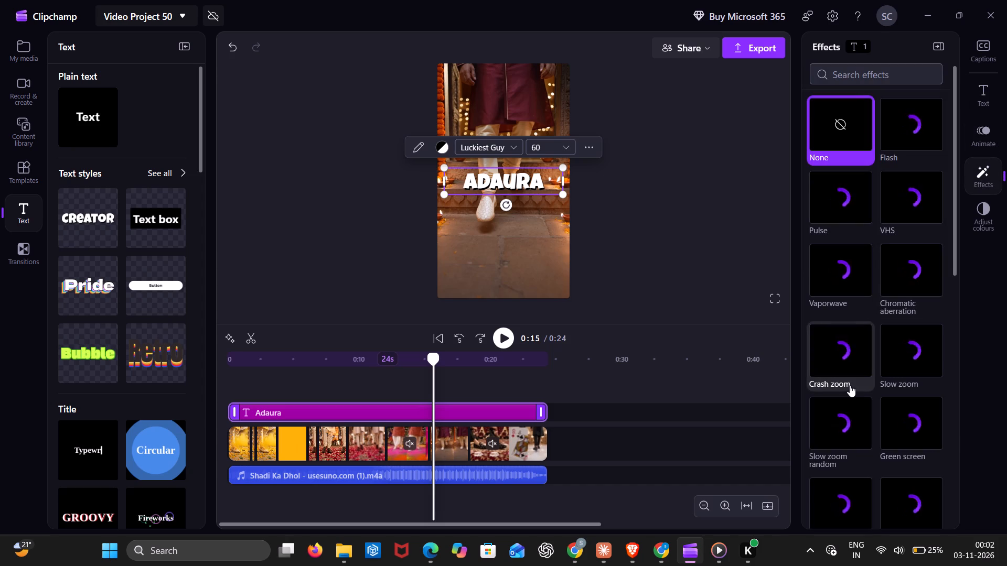
left_click(989, 221)
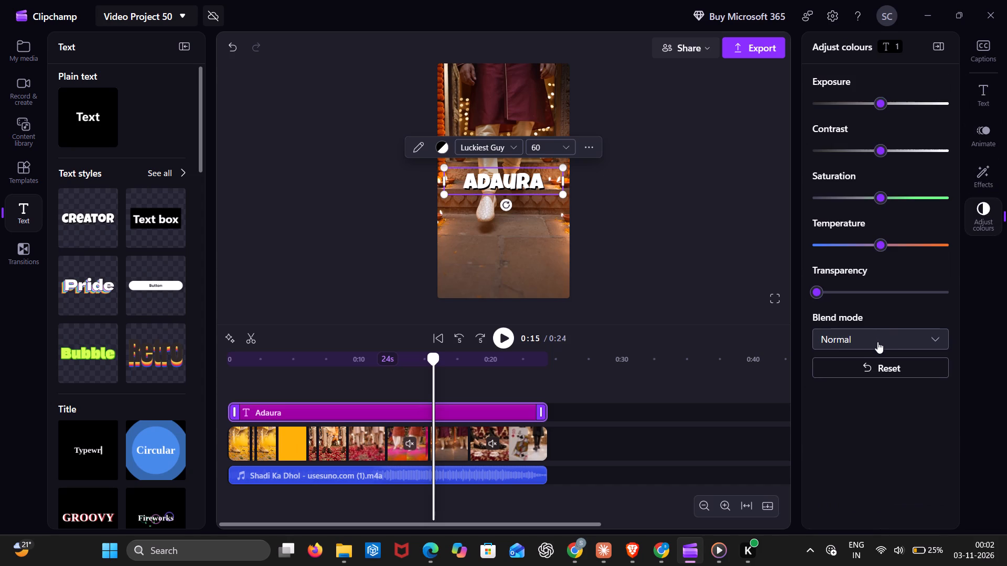
left_click_drag(819, 293, 861, 291)
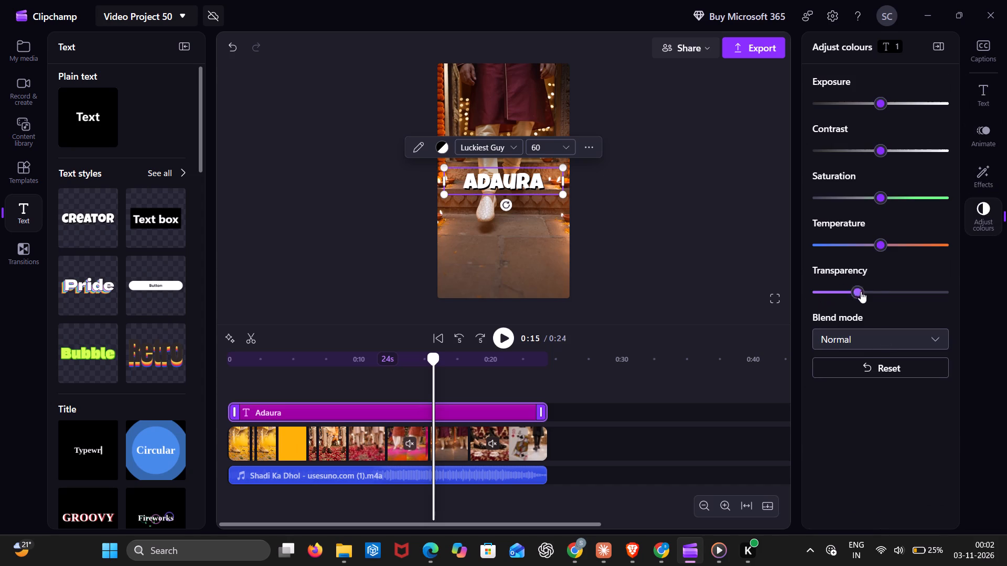
left_click_drag(861, 291, 874, 292)
left_click_drag(876, 293, 912, 297)
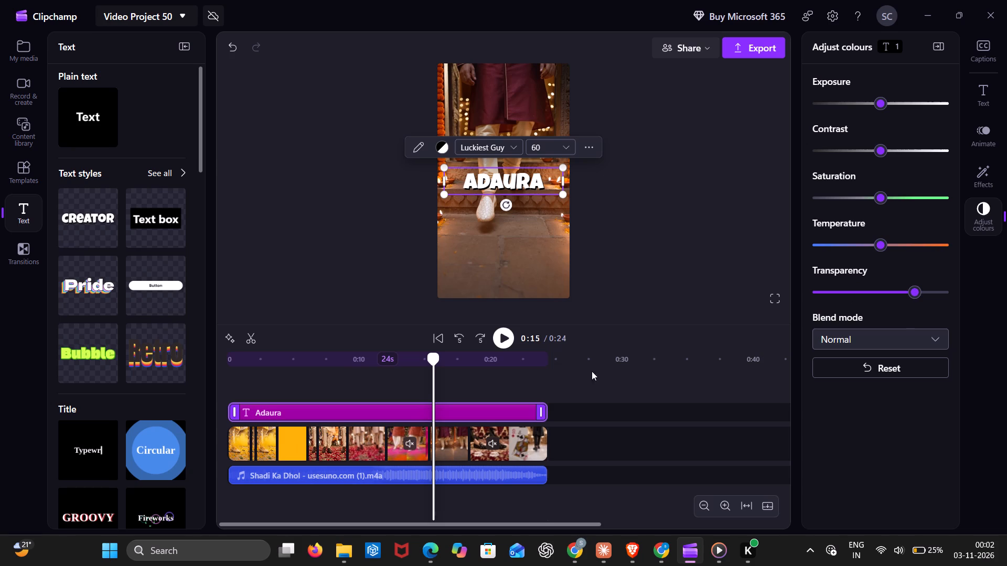
Play parts of the video, including the opening seconds, to check how the semi-transparent title looks over the footage.
left_click(581, 383)
left_click(337, 380)
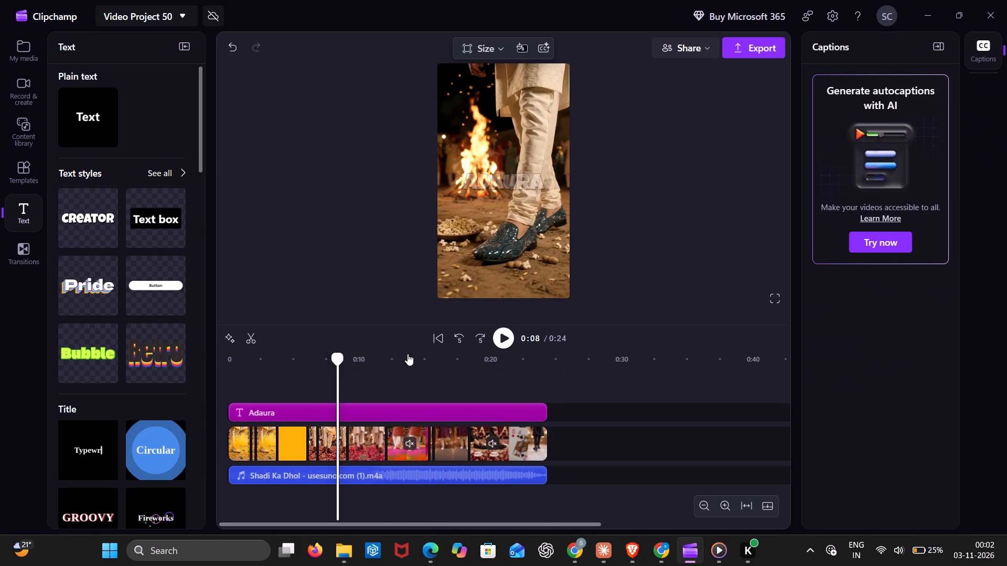
left_click(509, 341)
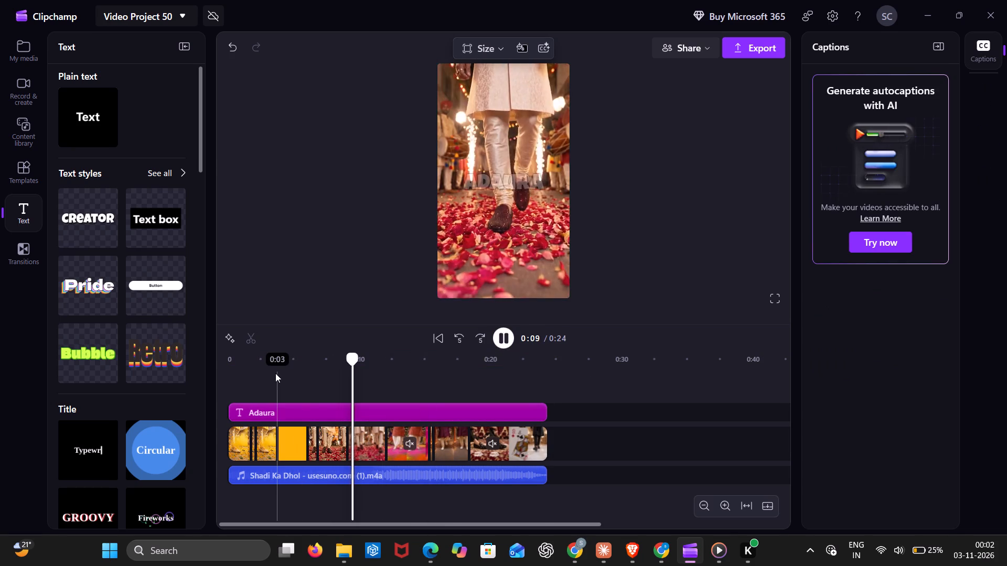
left_click(226, 391)
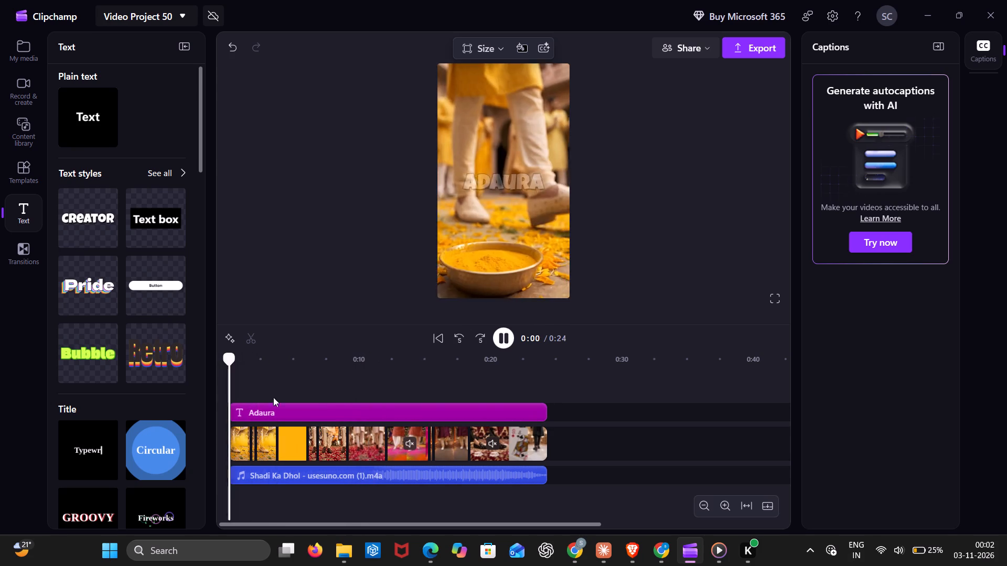
left_click(497, 179)
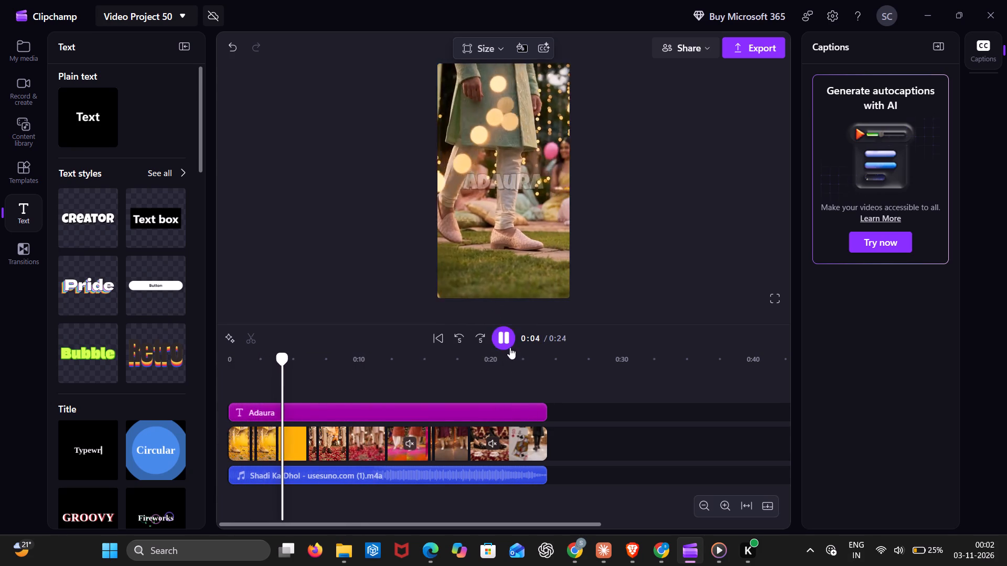
left_click(510, 349)
left_click(505, 340)
Fine-tune the "Adaura" title's transparency to about four fifths of its range.
left_click(523, 186)
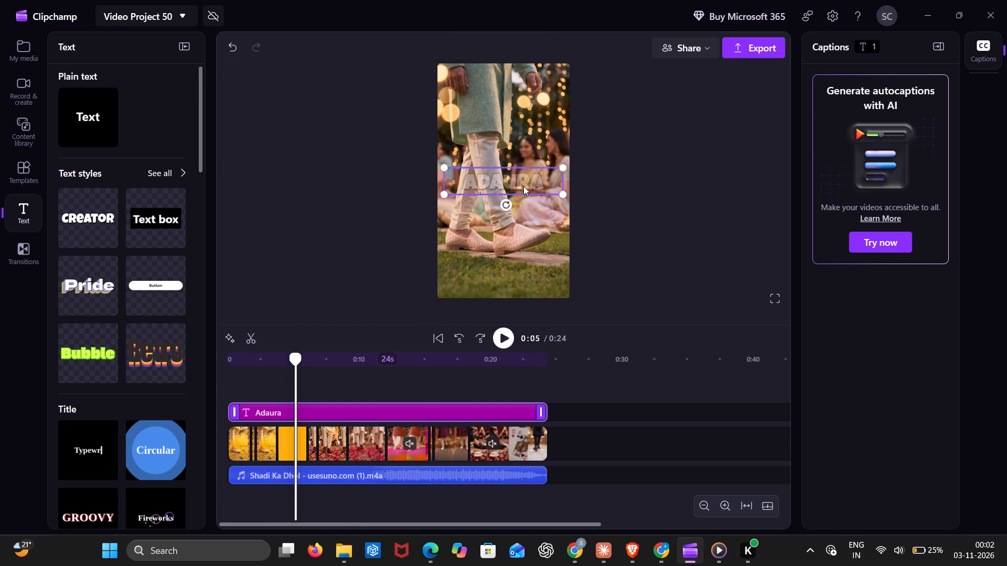
left_click(979, 215)
left_click(981, 157)
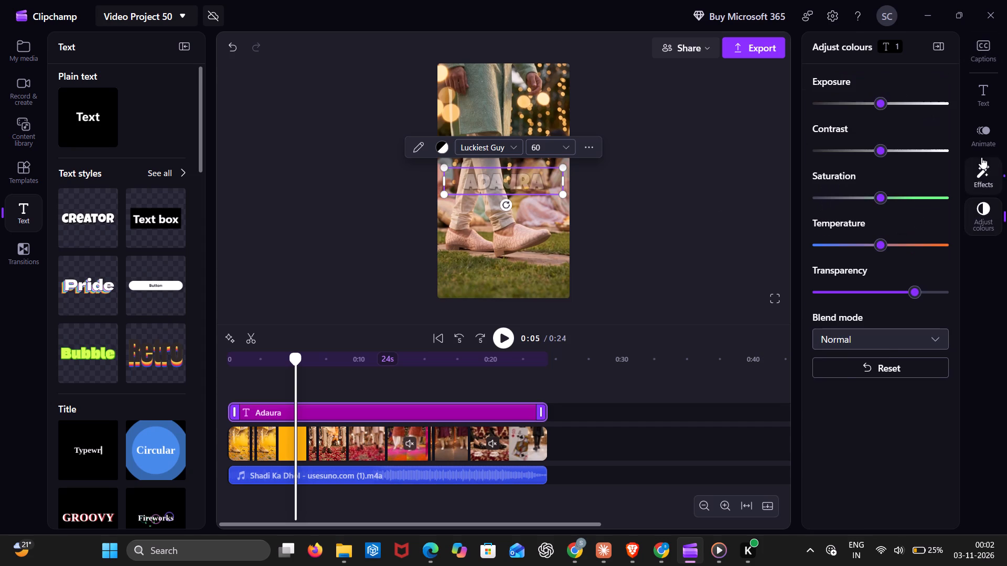
left_click(990, 245)
left_click(987, 234)
left_click_drag(916, 296, 899, 297)
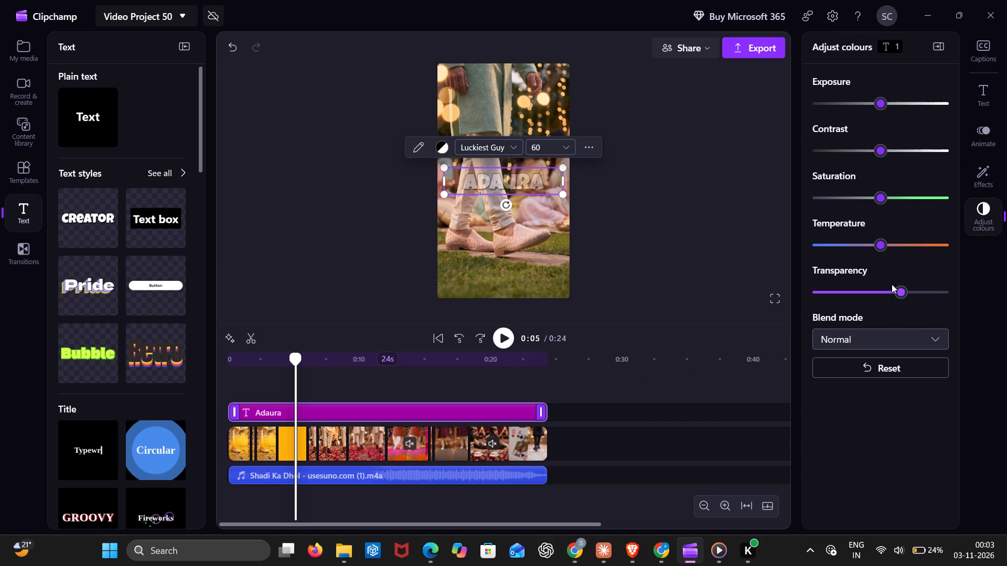
left_click_drag(895, 290, 926, 295)
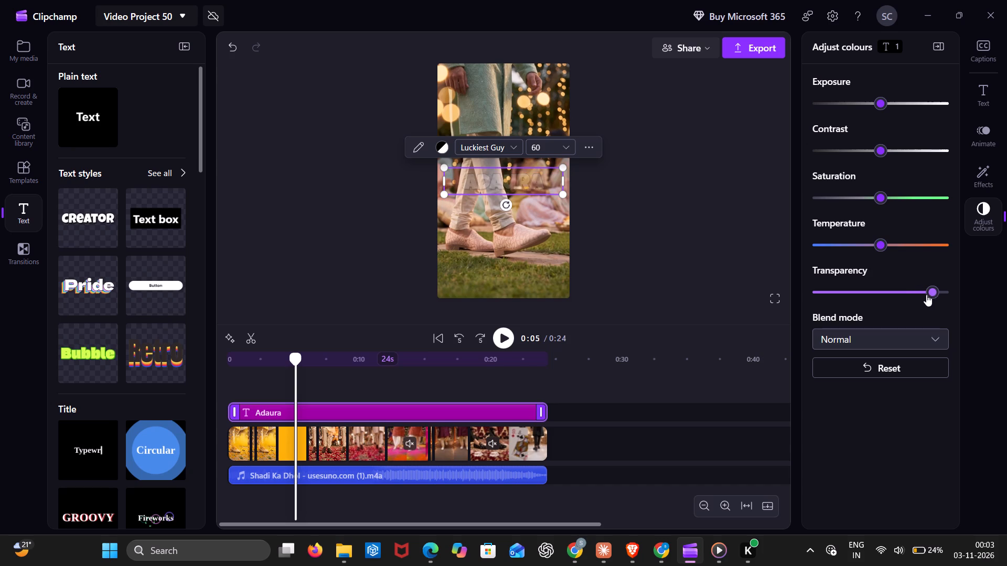
left_click_drag(926, 295, 919, 294)
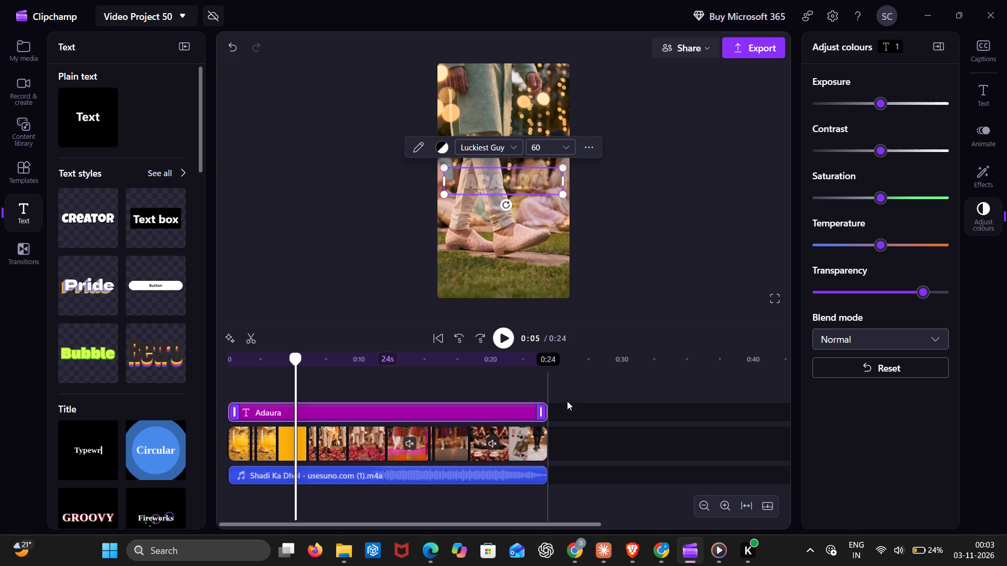
Move the "Adaura" title from the centre to the upper part of the video frame.
left_click(567, 401)
left_click_drag(489, 180, 485, 119)
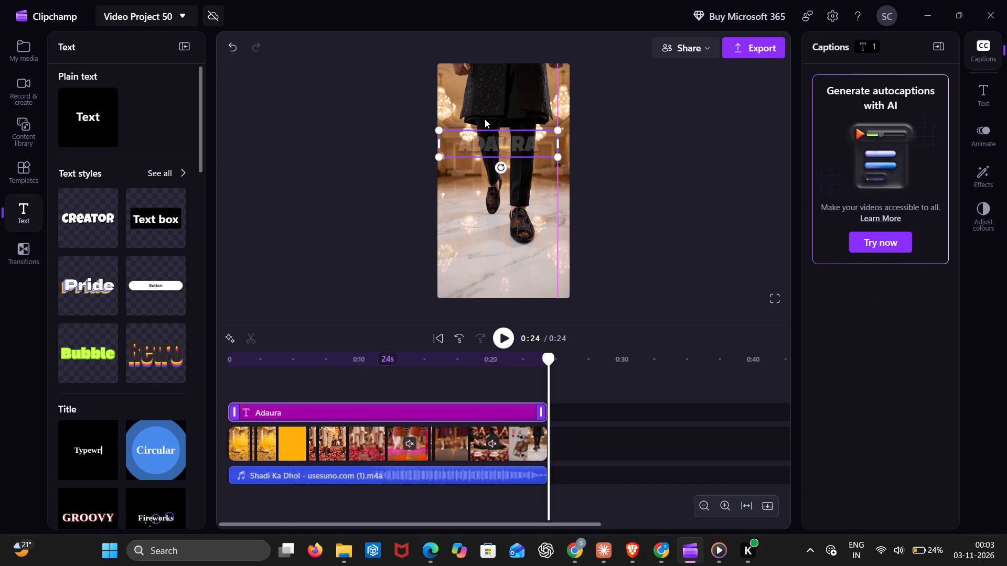
left_click_drag(485, 119, 486, 115)
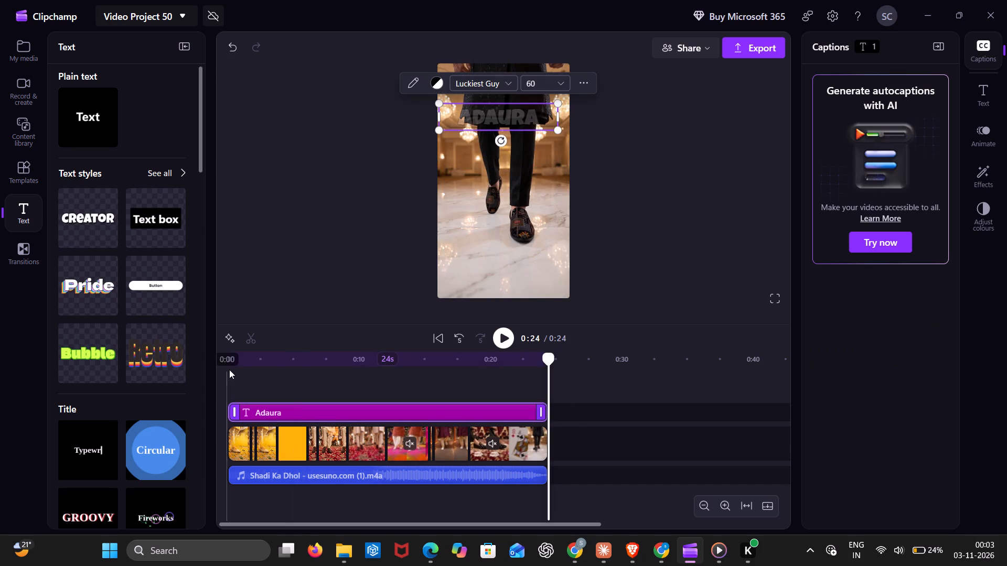
Play the whole video from 0:00 to 0:24 to review the repositioned title with the soundtrack.
left_click(229, 372)
left_click(504, 334)
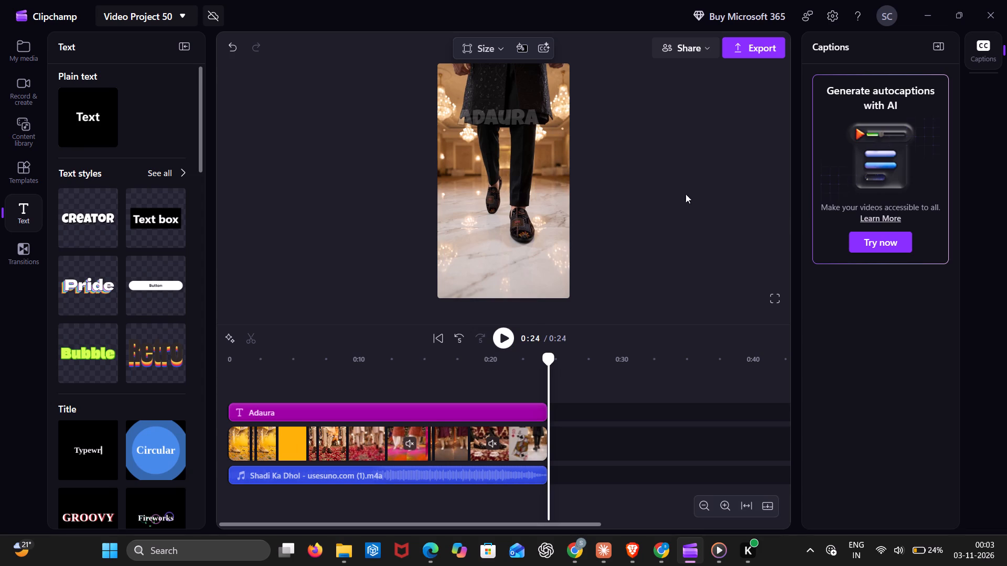
Export the video at 1080p with the file name "Ethik festive".
left_click(753, 48)
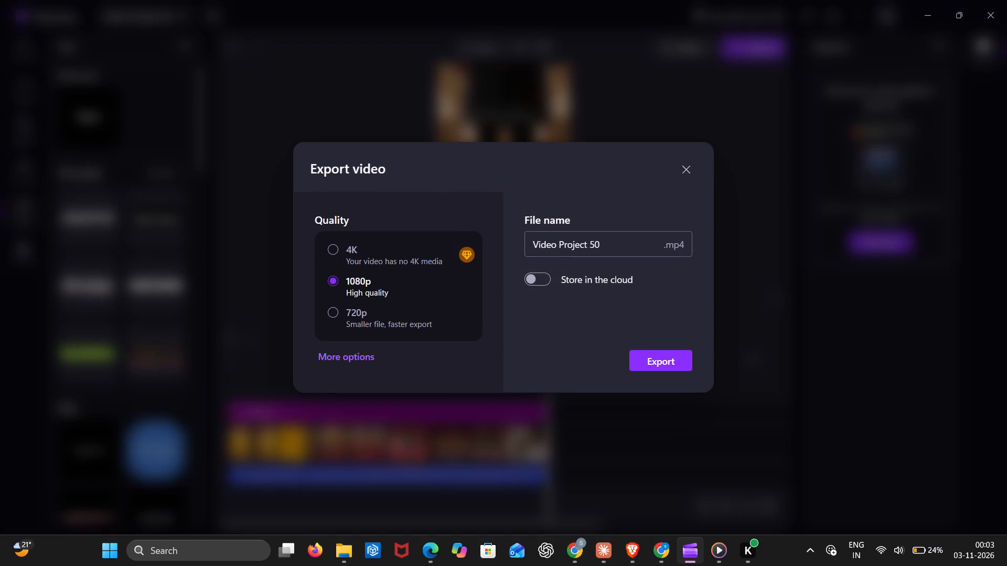
left_click_drag(606, 246, 548, 257)
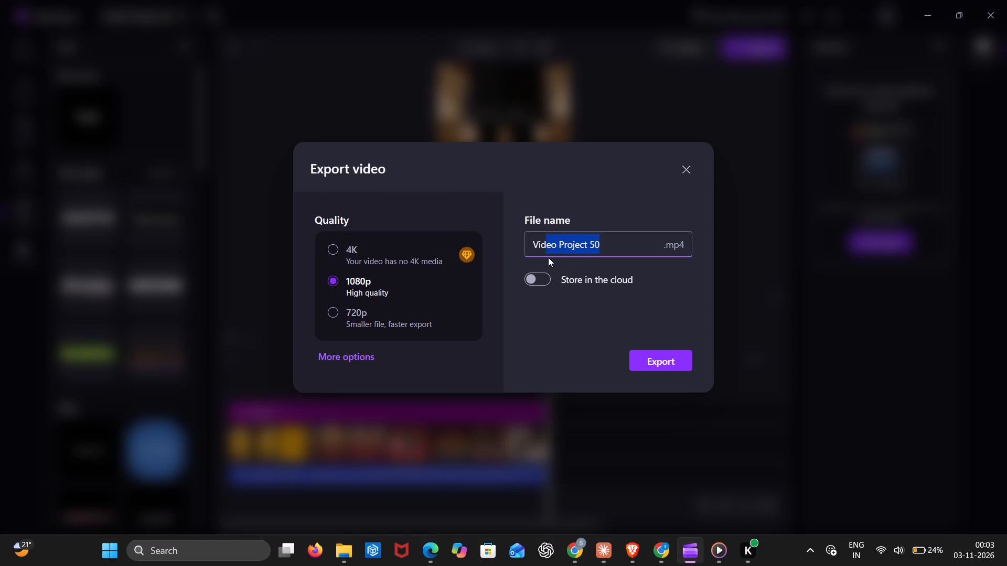
left_click_drag(548, 257, 531, 259)
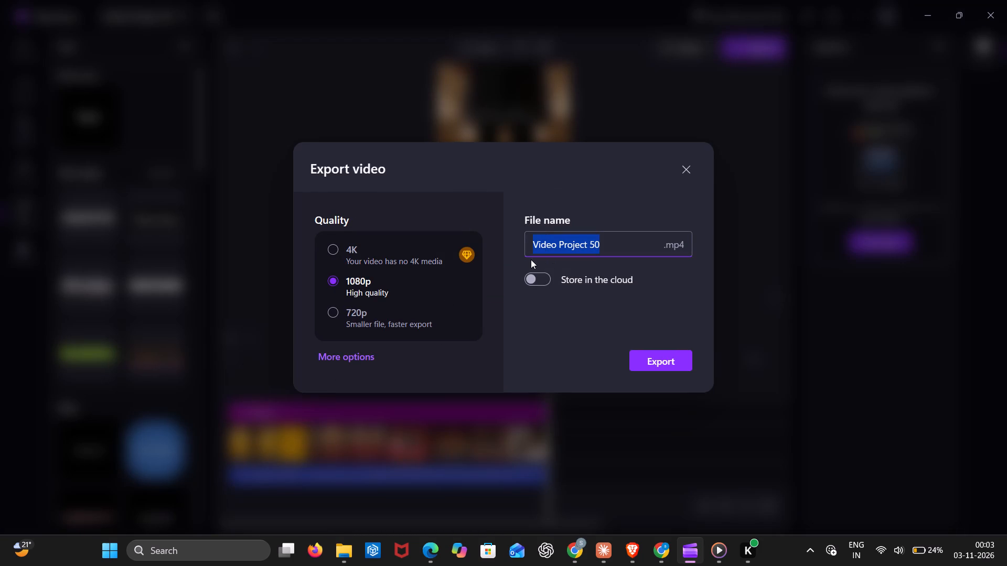
type("thik")
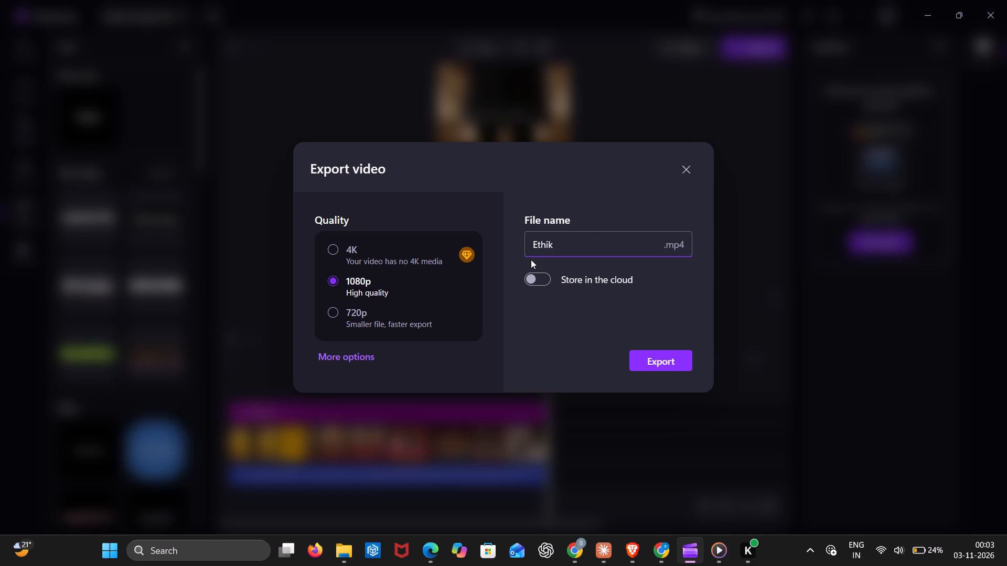
key("space")
type("festive")
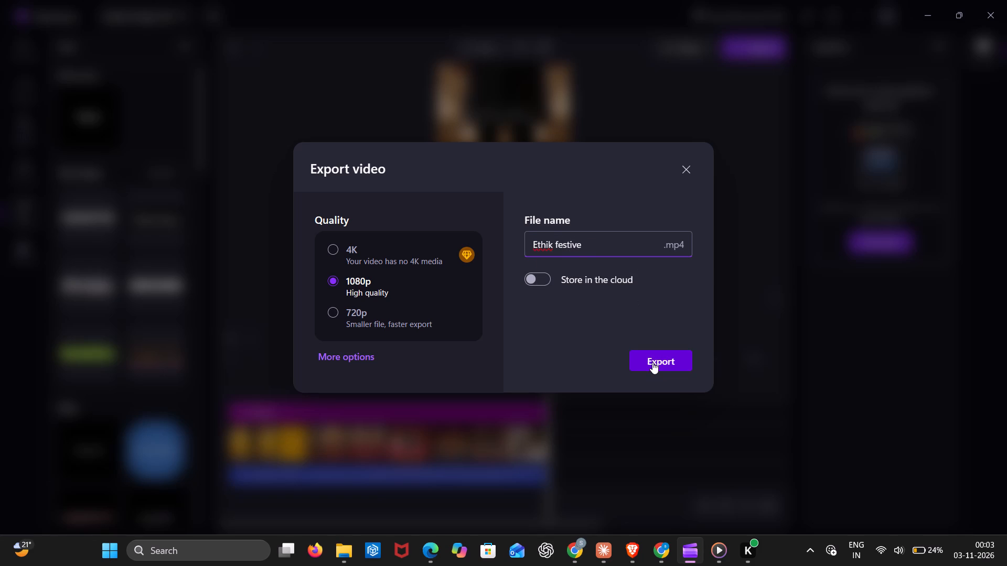
left_click(333, 248)
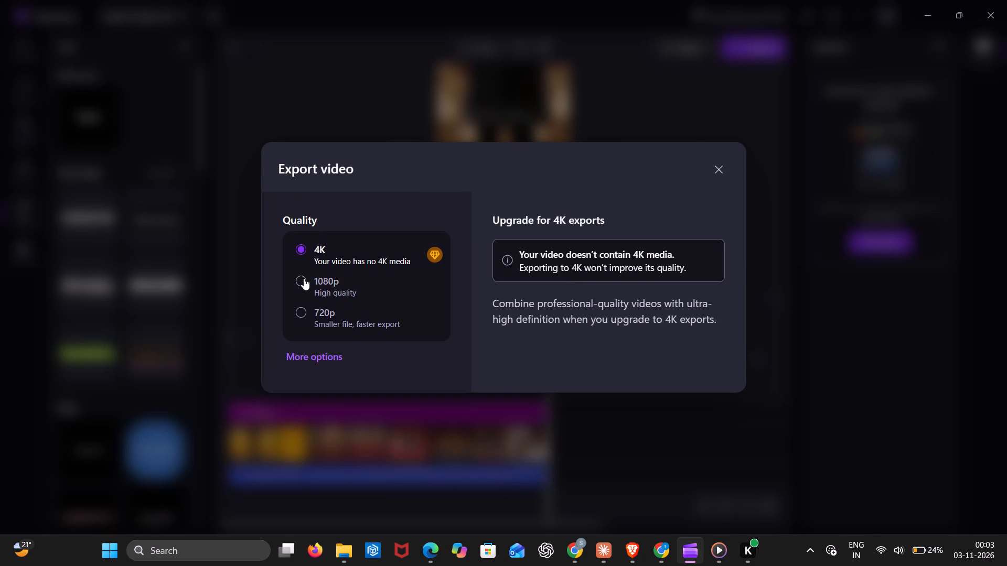
left_click(299, 278)
left_click(590, 253)
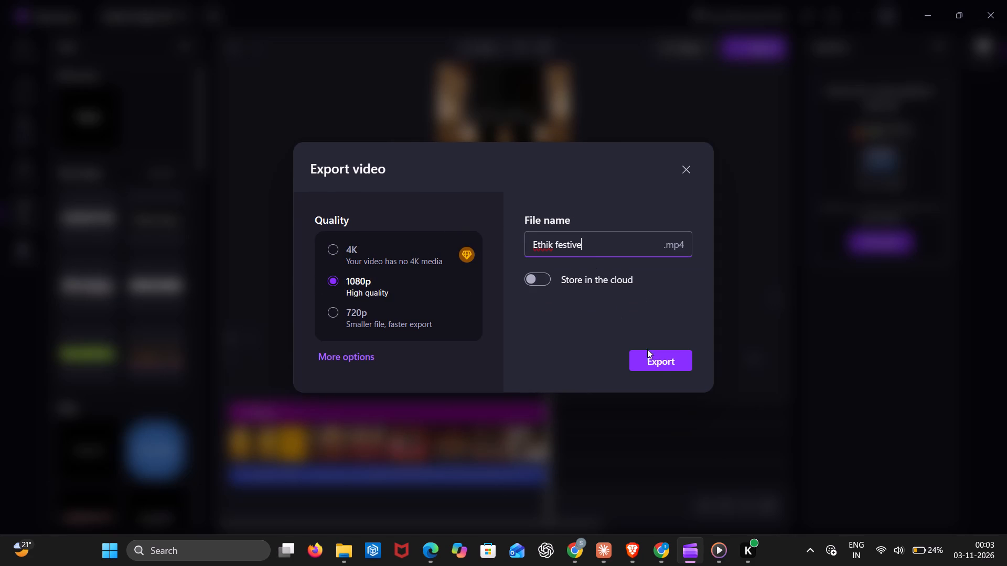
left_click(658, 361)
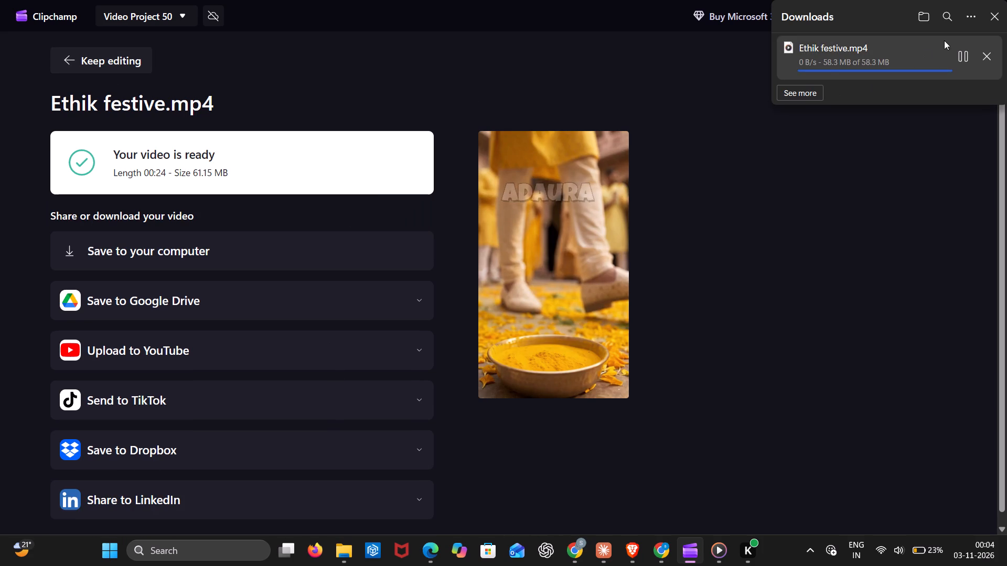
left_click(971, 13)
left_click(892, 197)
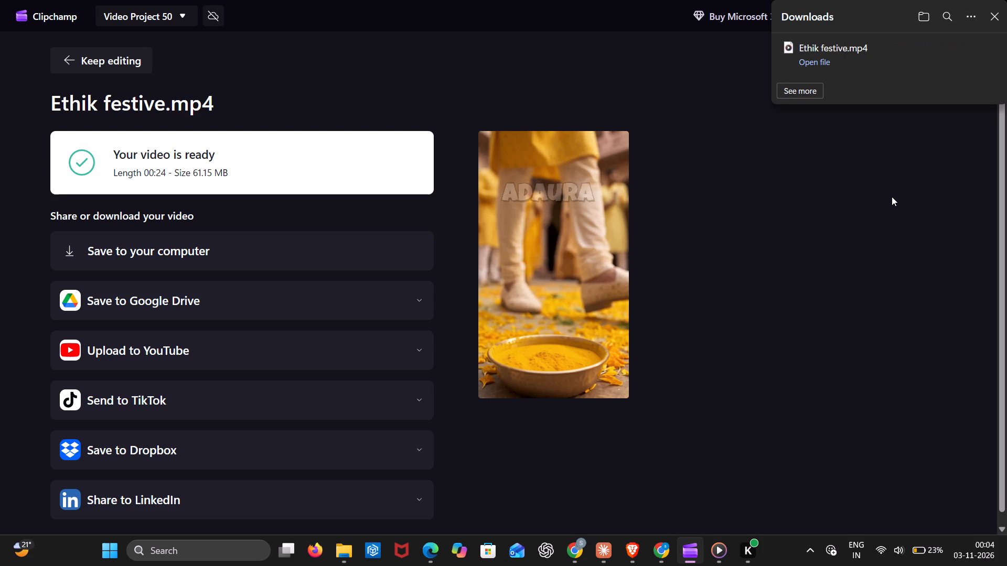
left_click(892, 197)
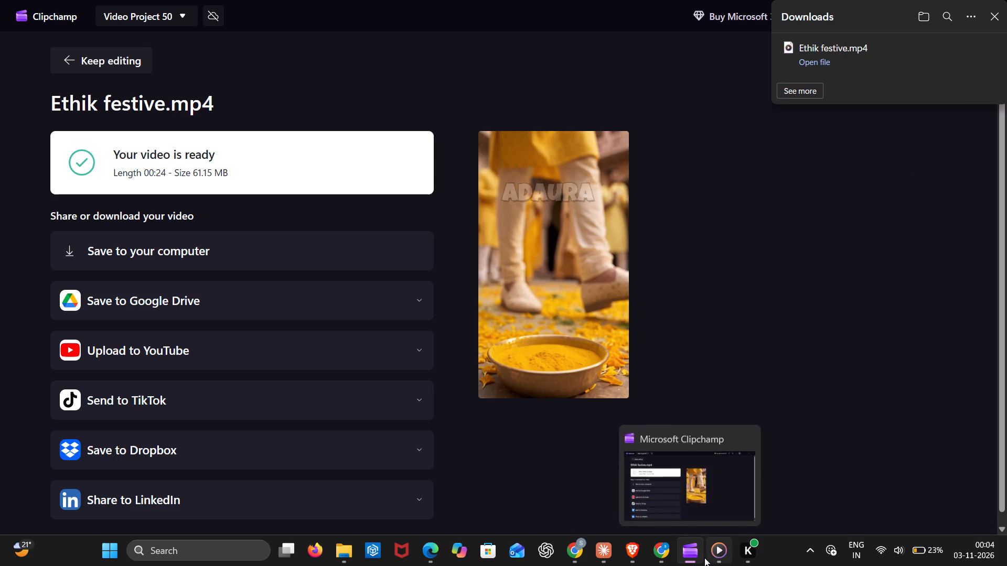
Open the exported "Ethik festive" video from the Downloads folder in Media Player and watch it full screen from the start.
left_click(336, 554)
left_click(295, 484)
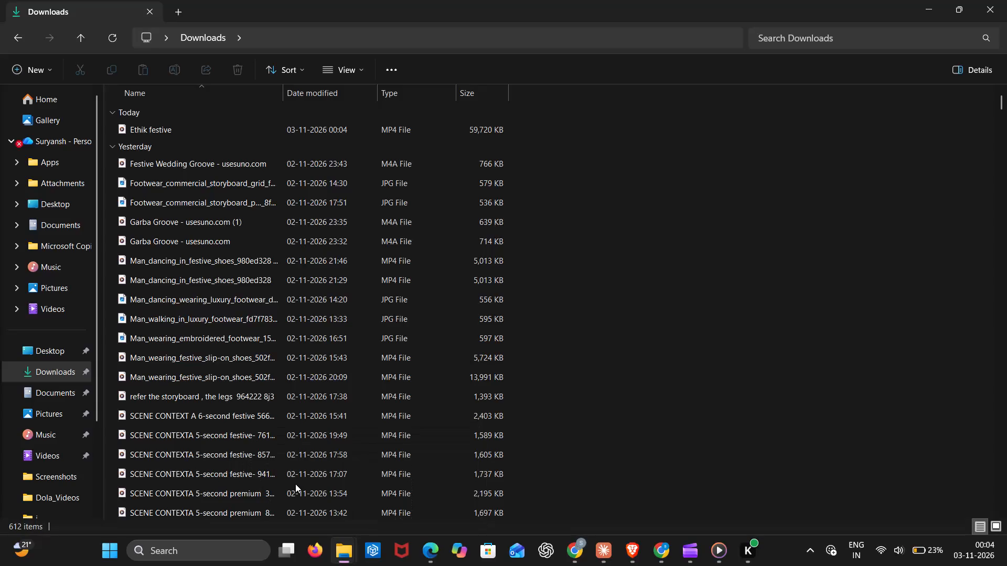
double_click(179, 125)
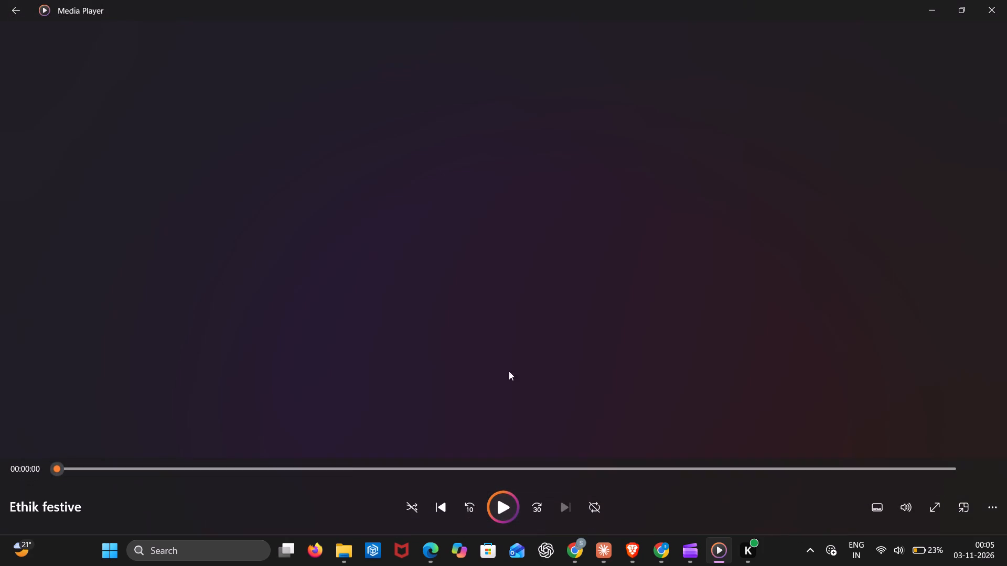
left_click(937, 508)
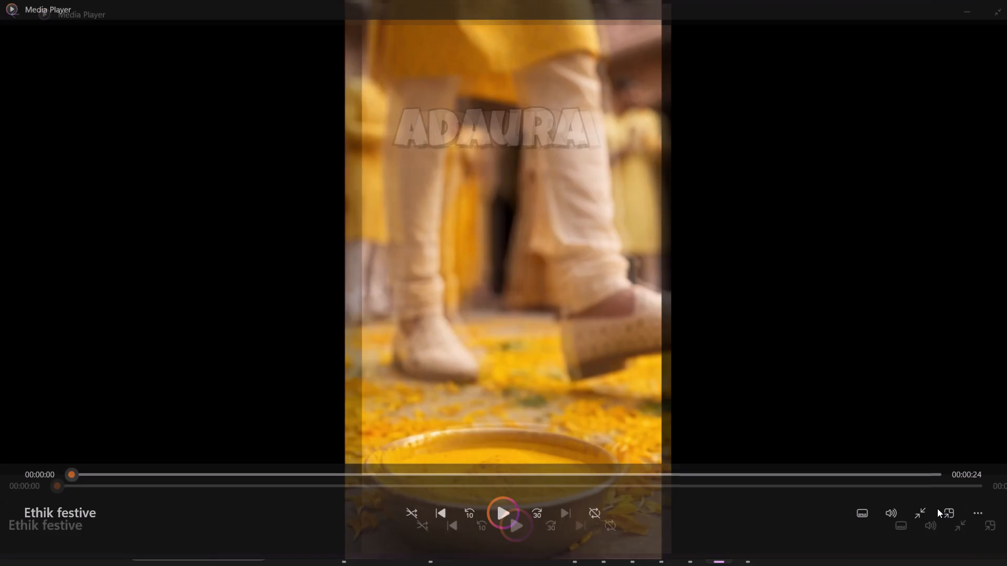
left_click(506, 515)
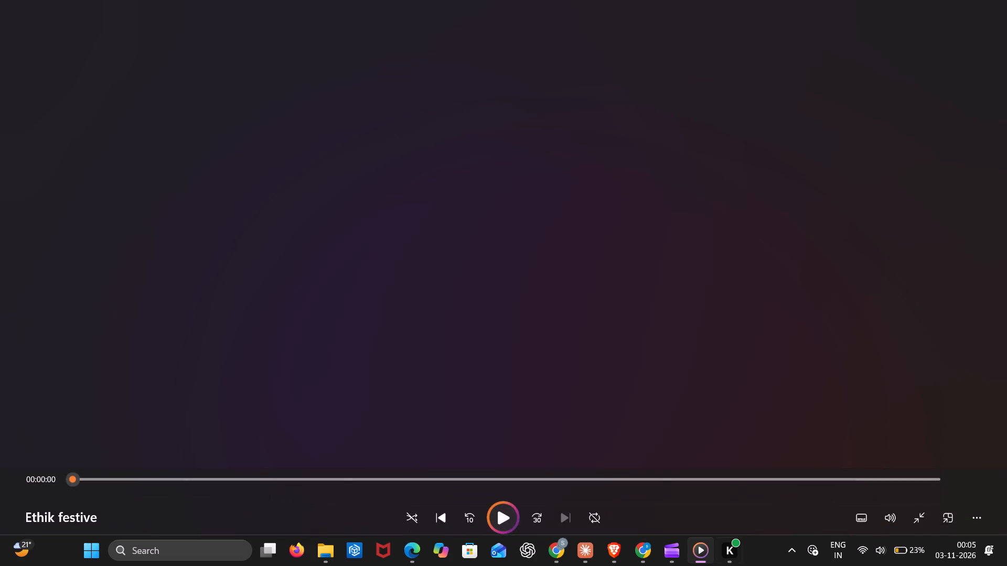
left_click(488, 510)
left_click(499, 518)
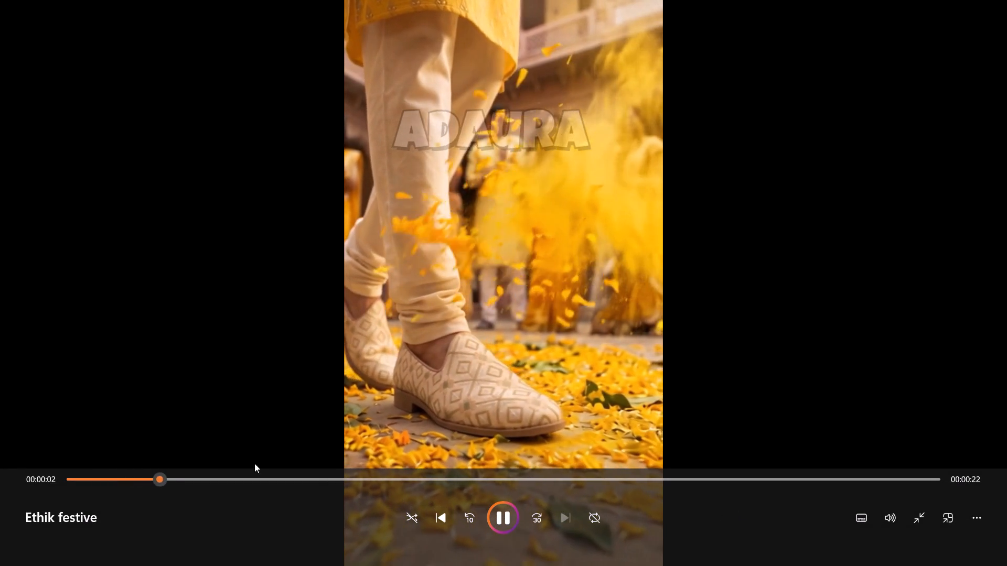
left_click(64, 480)
left_click(70, 485)
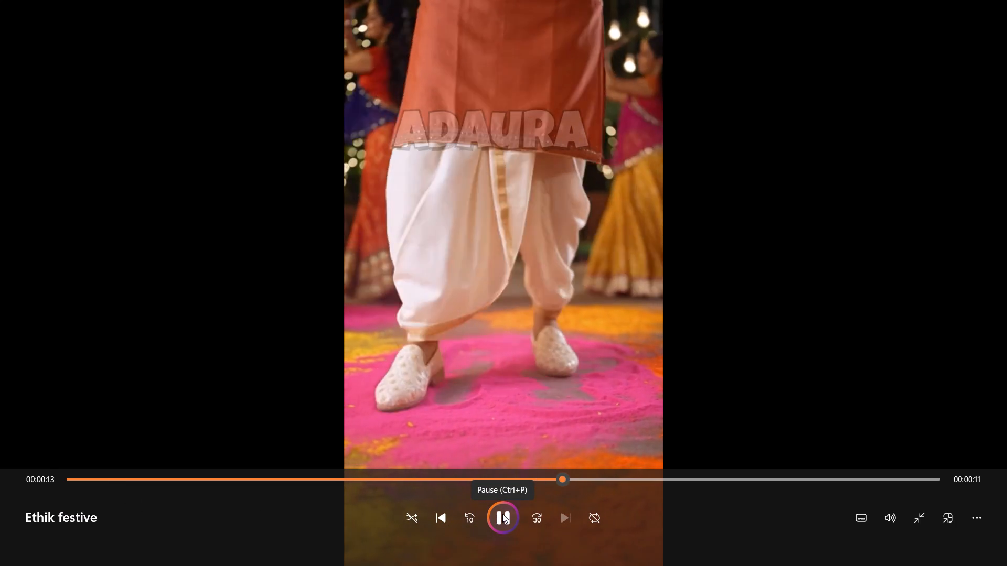
left_click(502, 514)
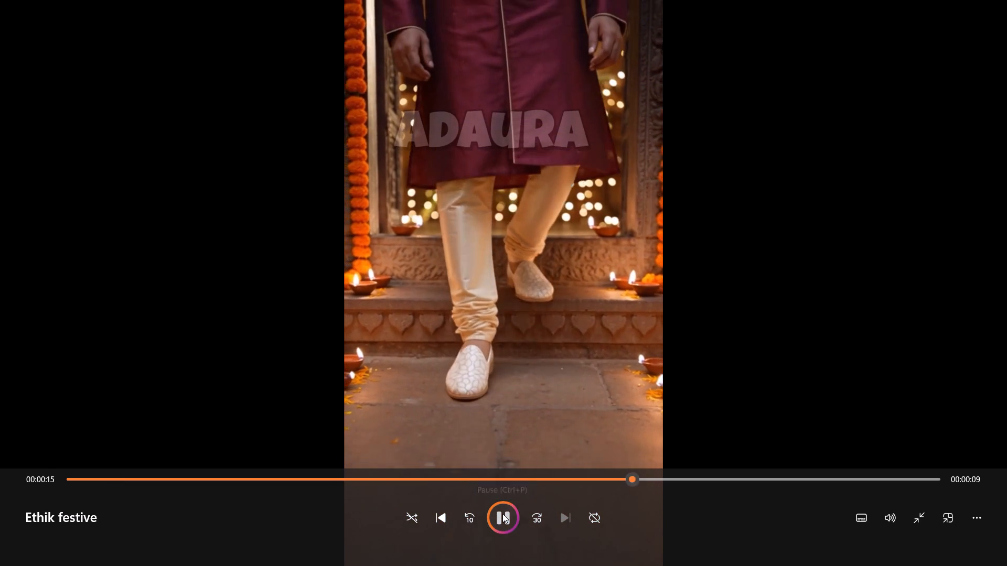
left_click(920, 525)
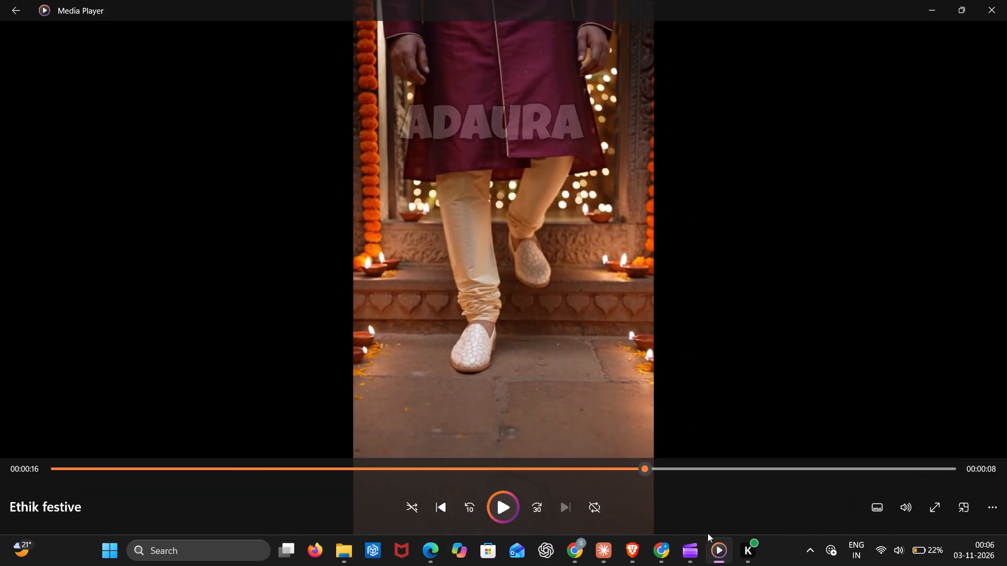
Switch back to Clipchamp and return from the export page to editing the project.
left_click(689, 552)
left_click(100, 55)
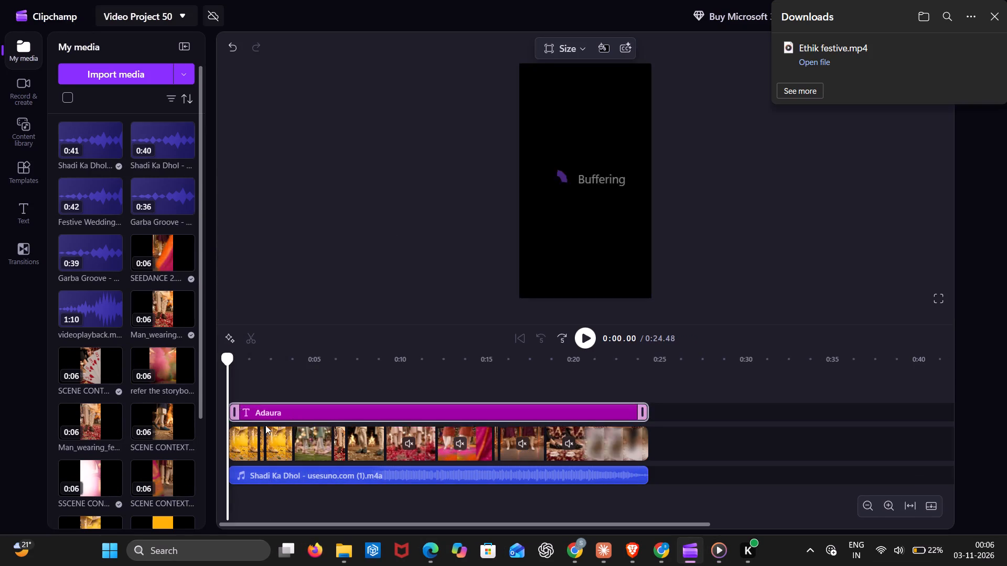
Split the yellow petal clip at 0:03.49, delete its short plain-yellow remainder, and close the gap before the garden clip.
left_click(256, 384)
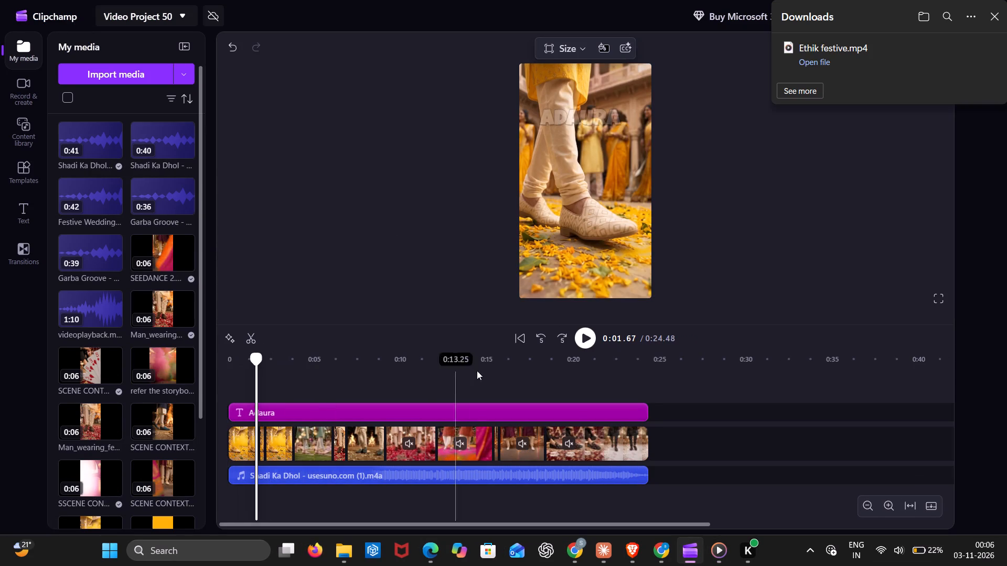
left_click_drag(258, 359, 259, 359)
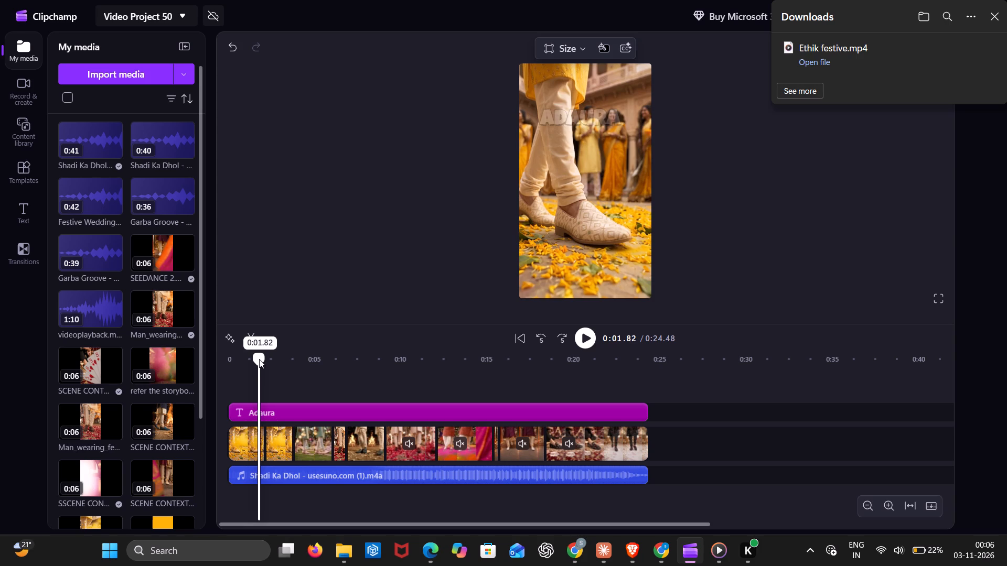
left_click_drag(259, 359, 264, 360)
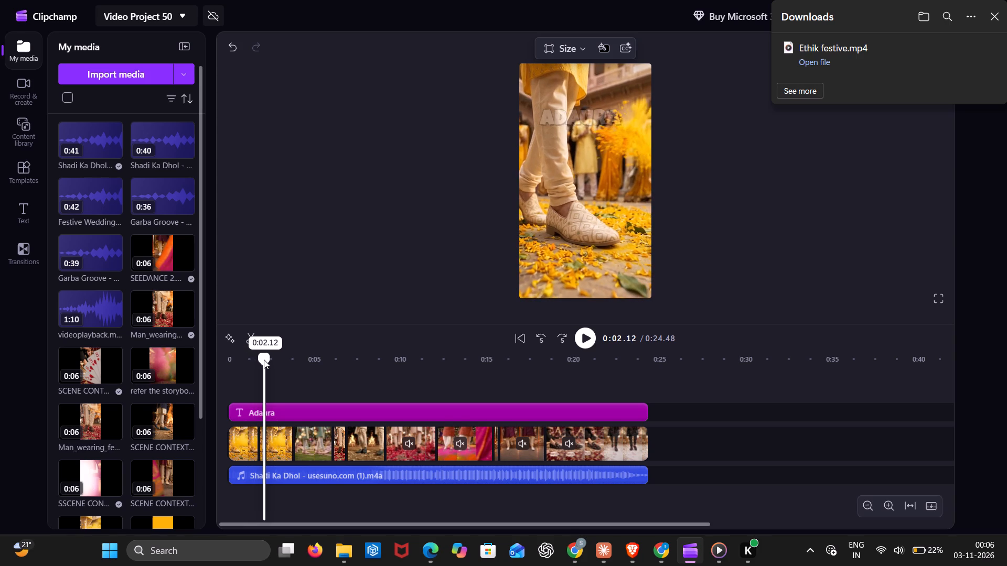
left_click_drag(264, 360, 276, 364)
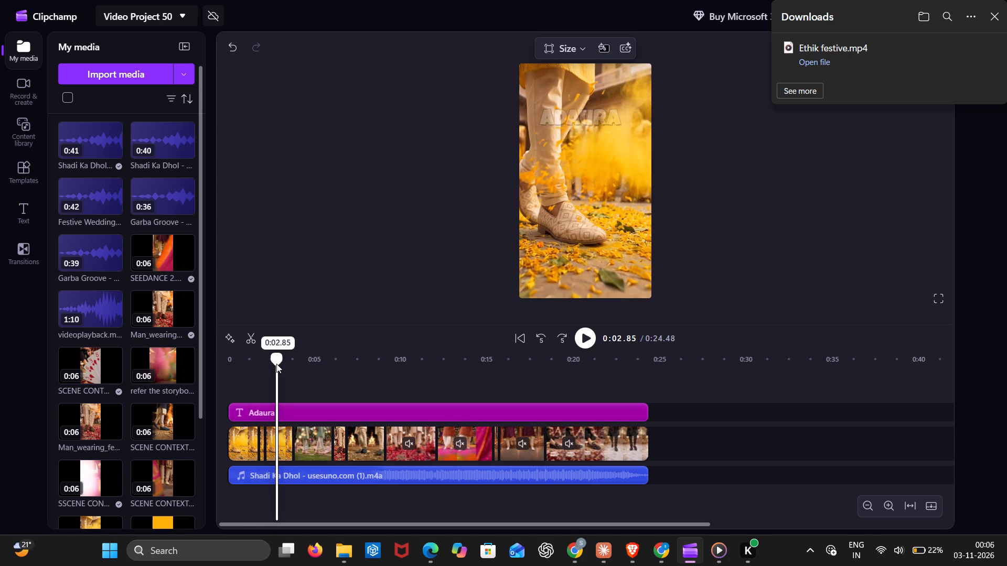
left_click_drag(276, 364, 288, 364)
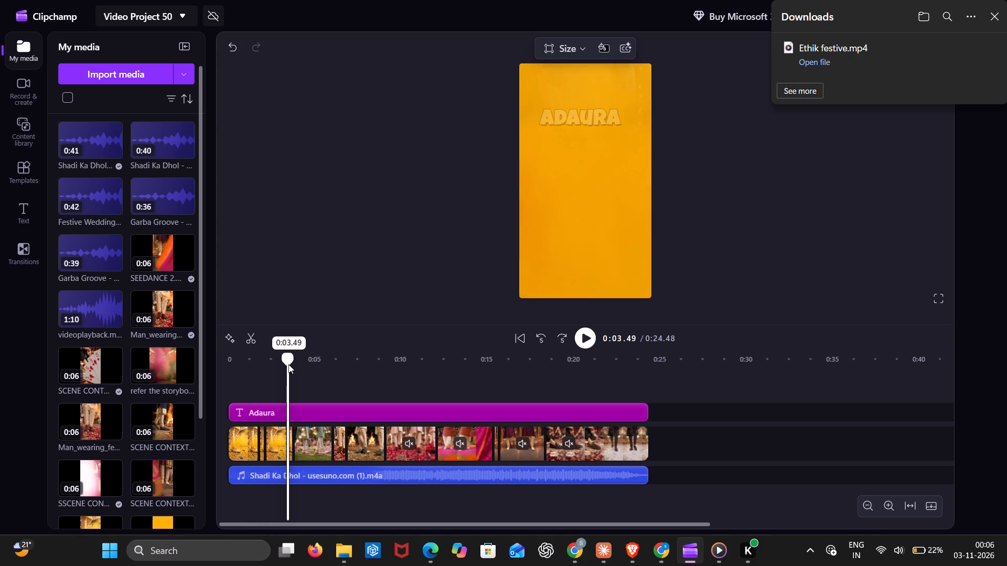
left_click_drag(288, 364, 286, 368)
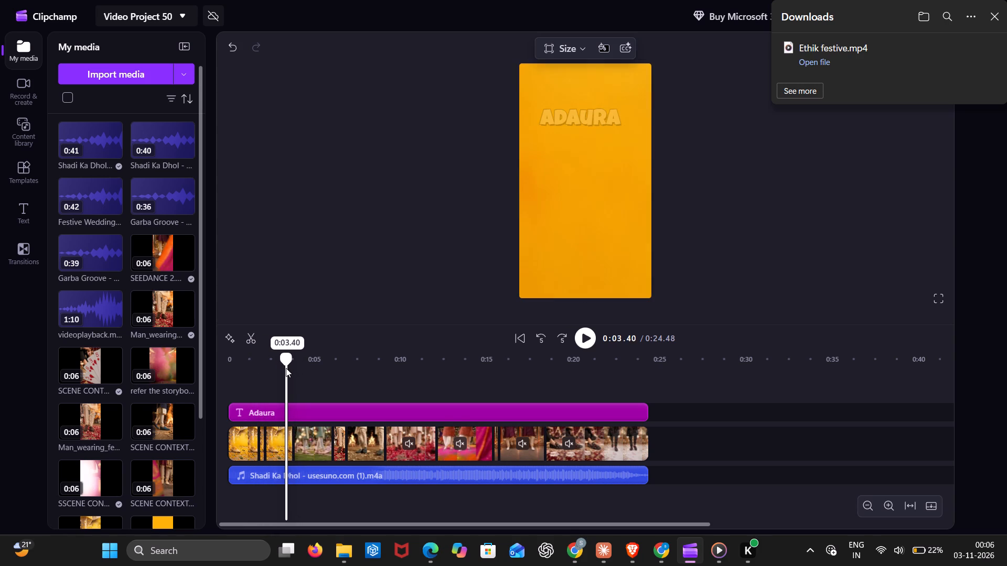
left_click_drag(286, 368, 286, 369)
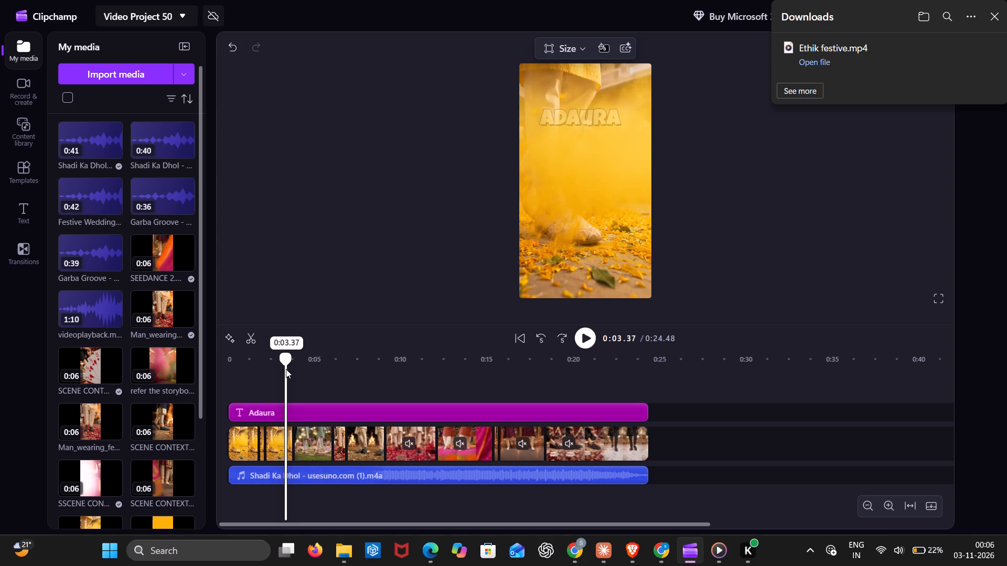
left_click_drag(286, 369, 289, 370)
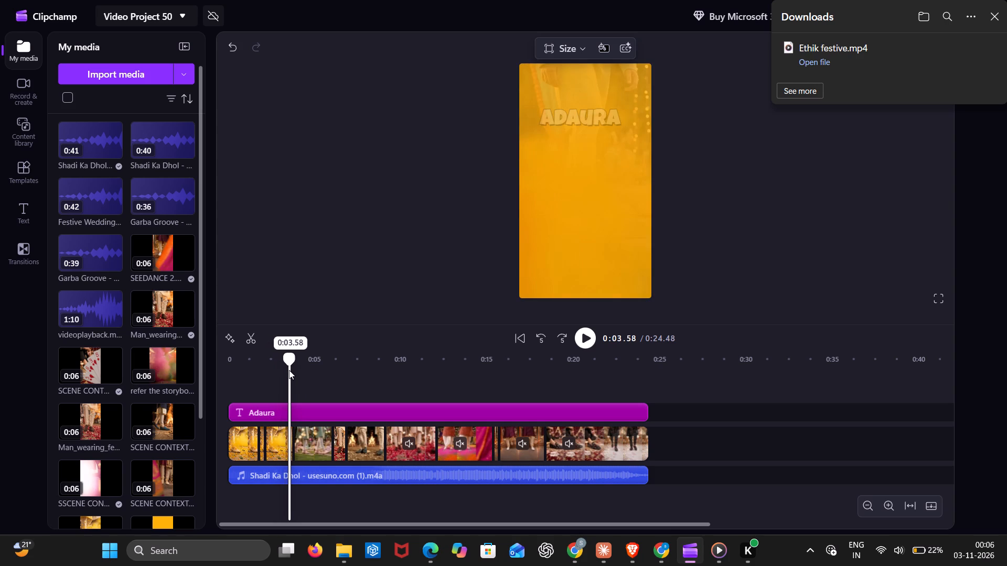
left_click_drag(289, 370, 284, 370)
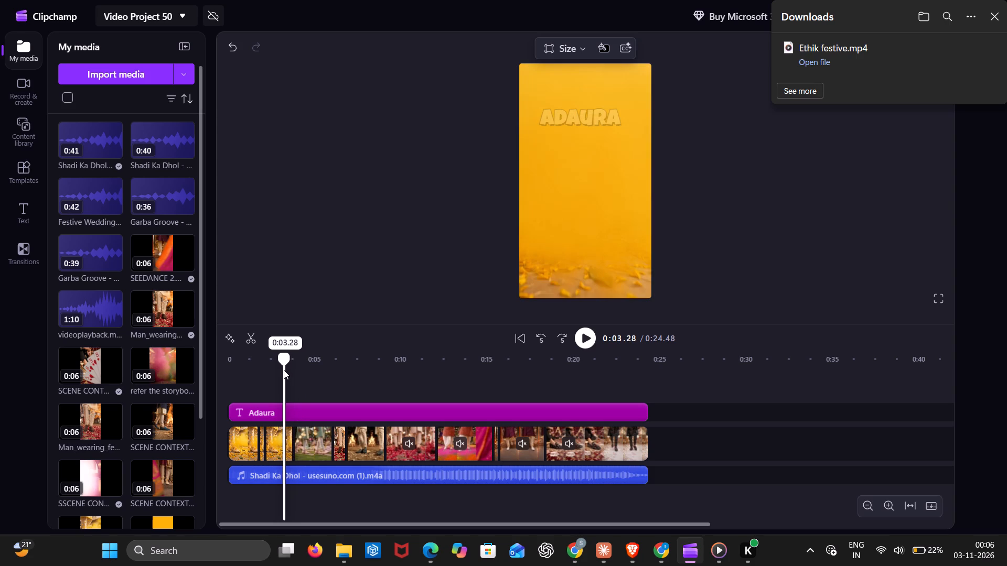
left_click_drag(284, 370, 285, 370)
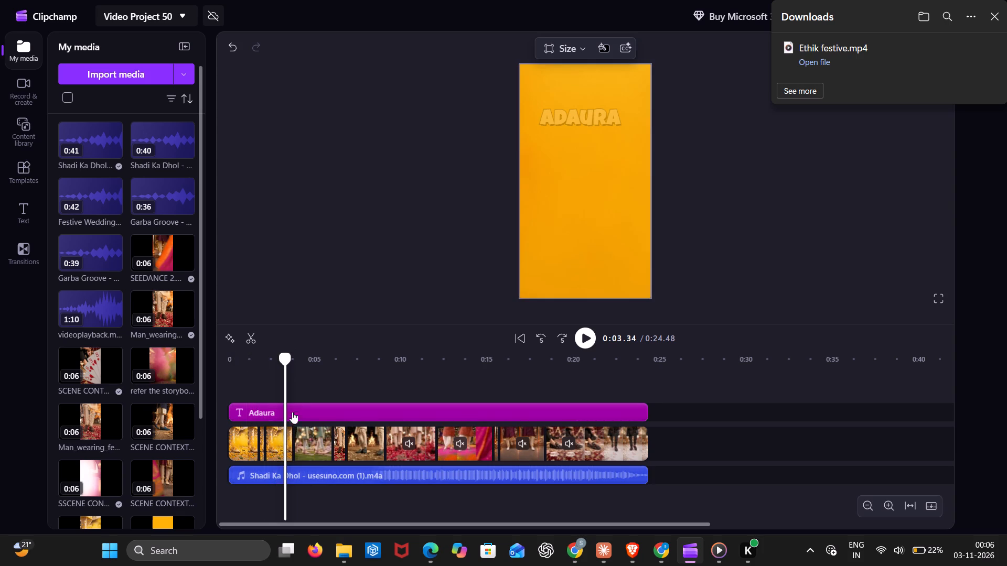
left_click(285, 363)
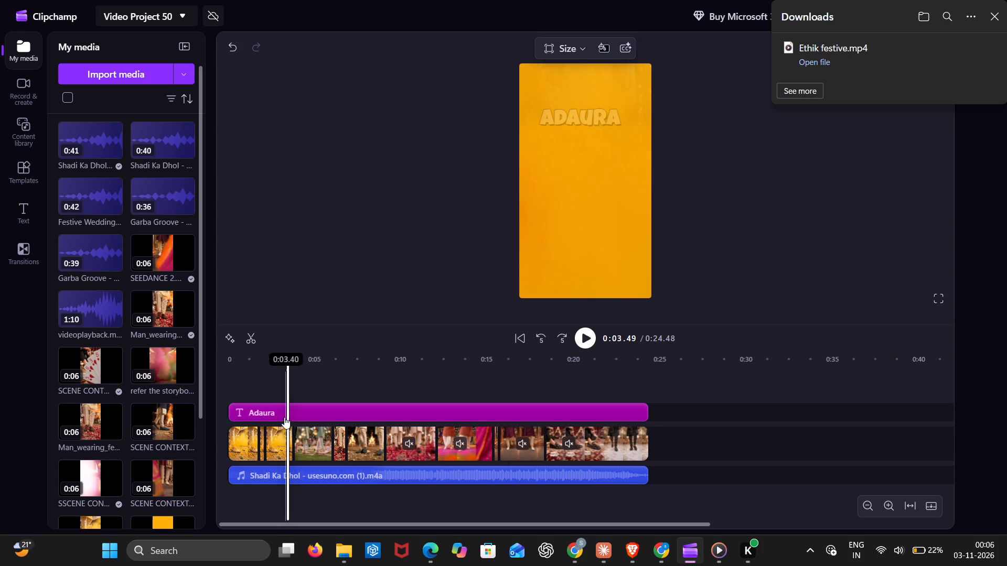
left_click(282, 447)
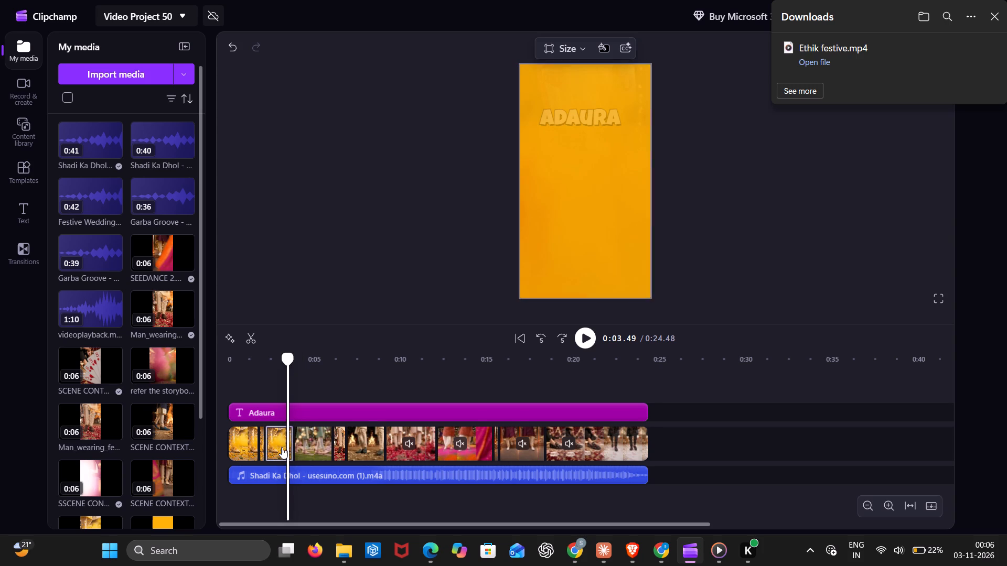
key("s")
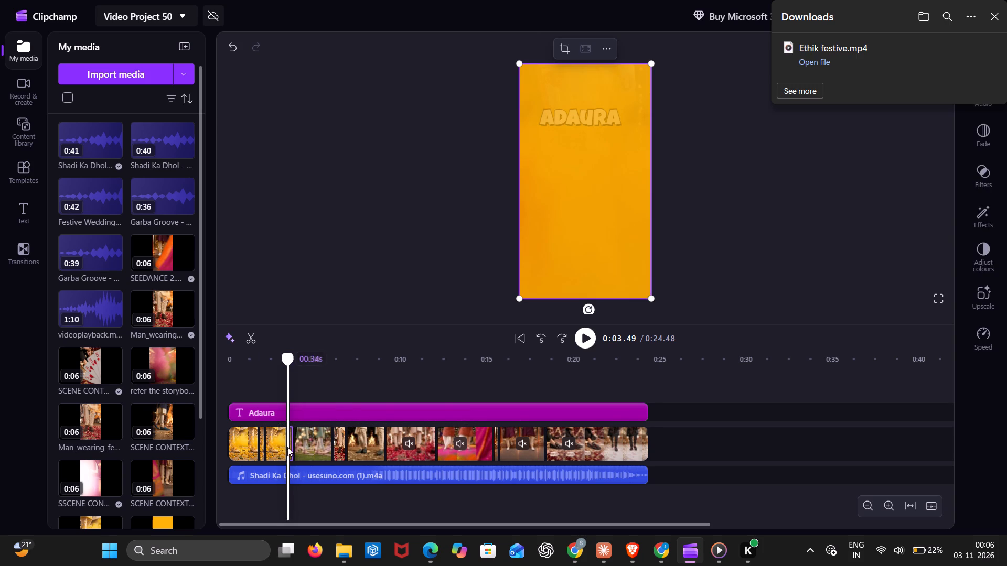
left_click(290, 446)
key("Delete")
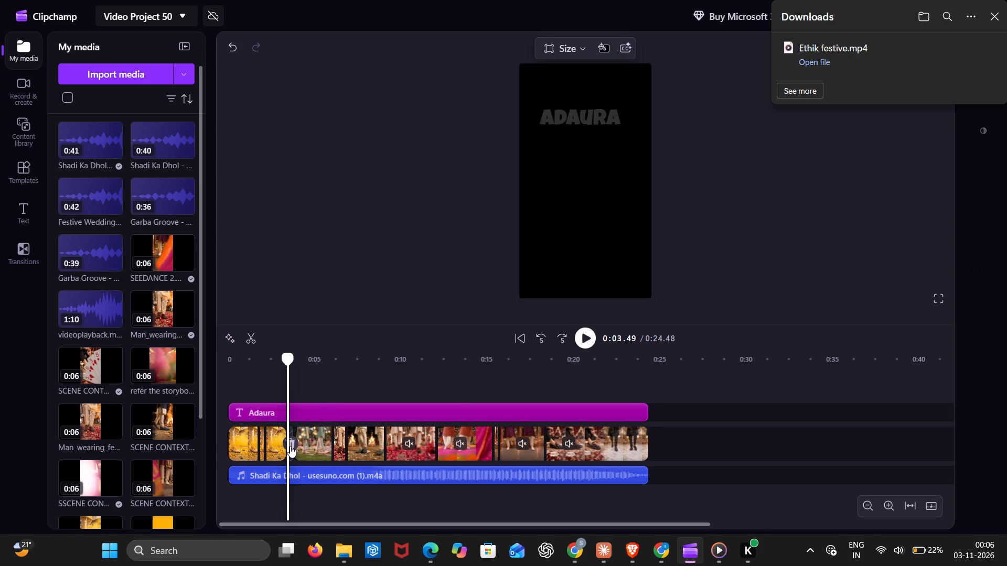
left_click(290, 446)
left_click(277, 382)
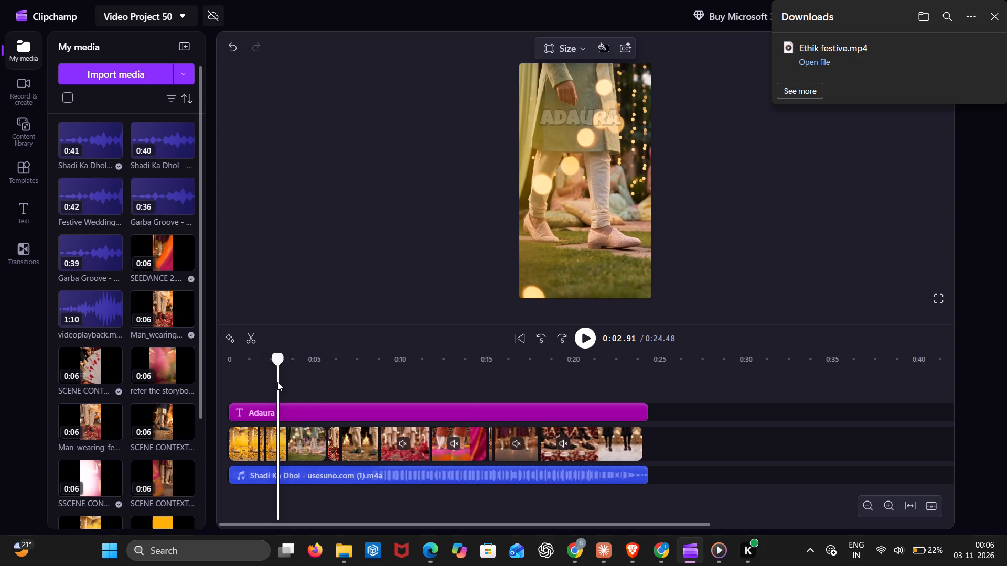
Play back the cut between the yellow petal and garden clips, and review the whole edited video to its end.
left_click(583, 342)
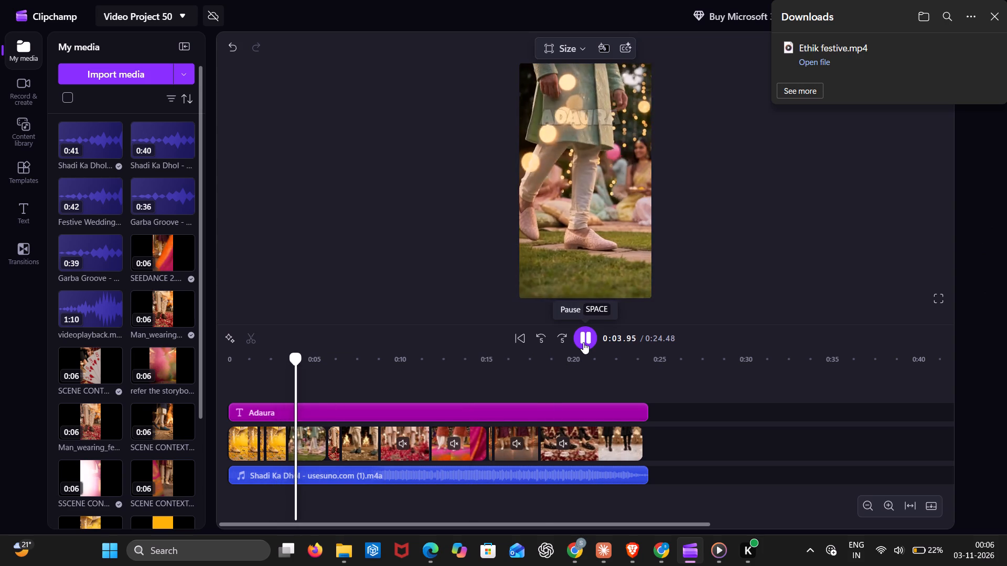
left_click(258, 391)
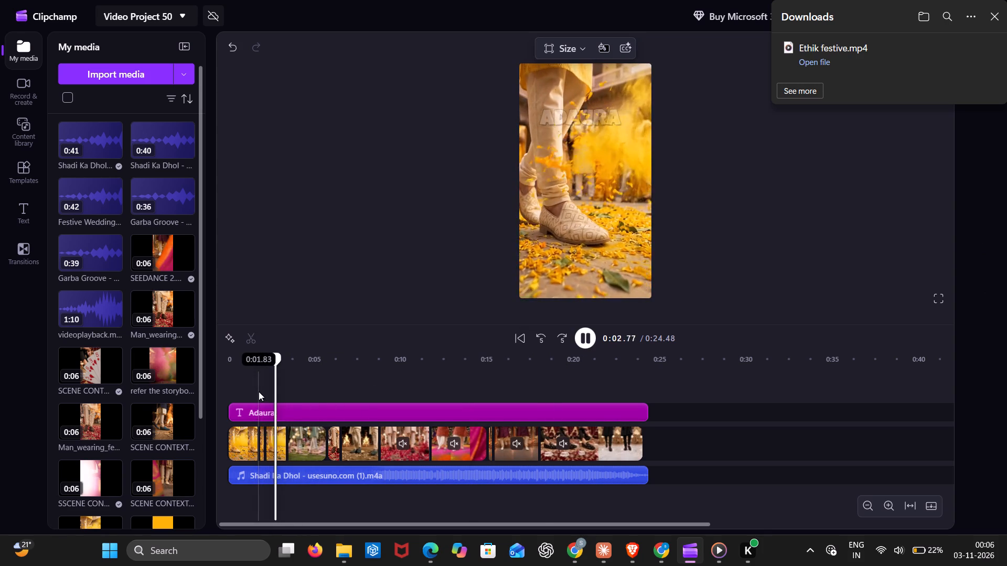
left_click(278, 396)
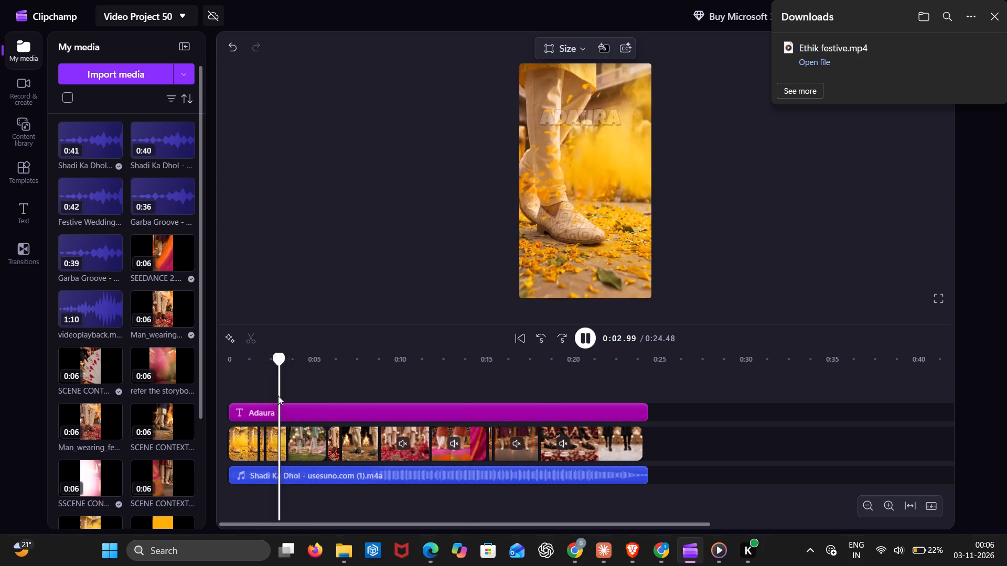
left_click(278, 396)
left_click(278, 396)
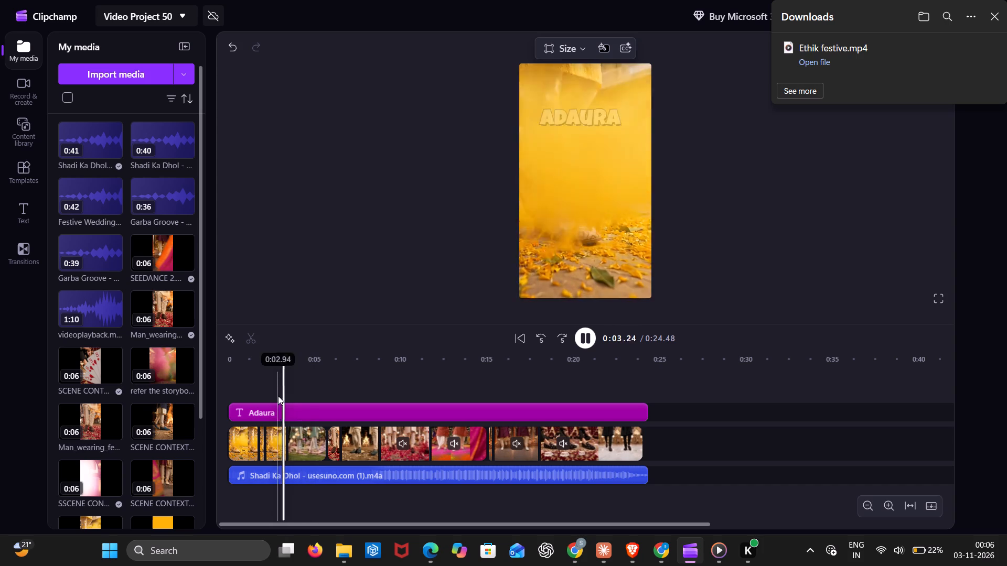
left_click(260, 389)
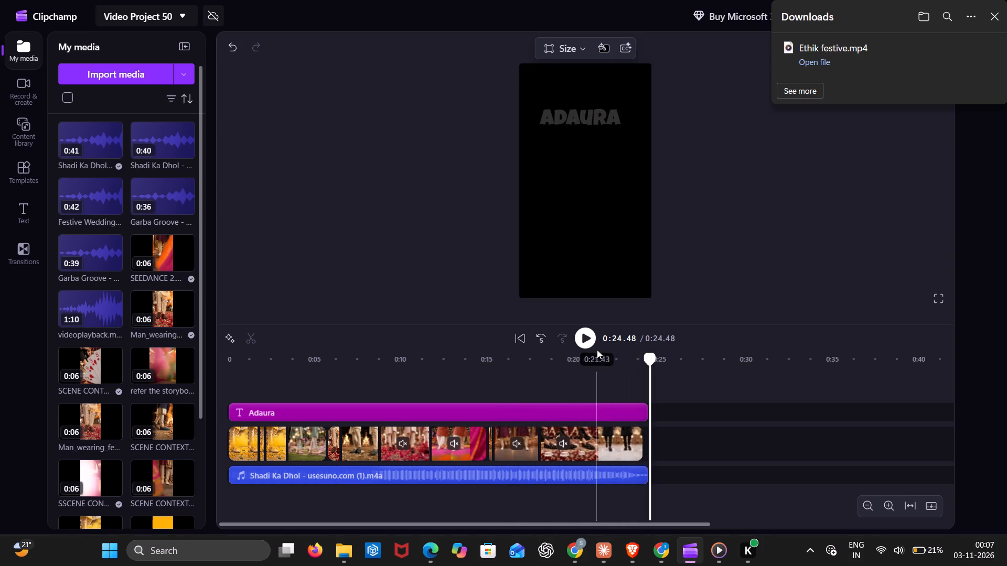
left_click(579, 333)
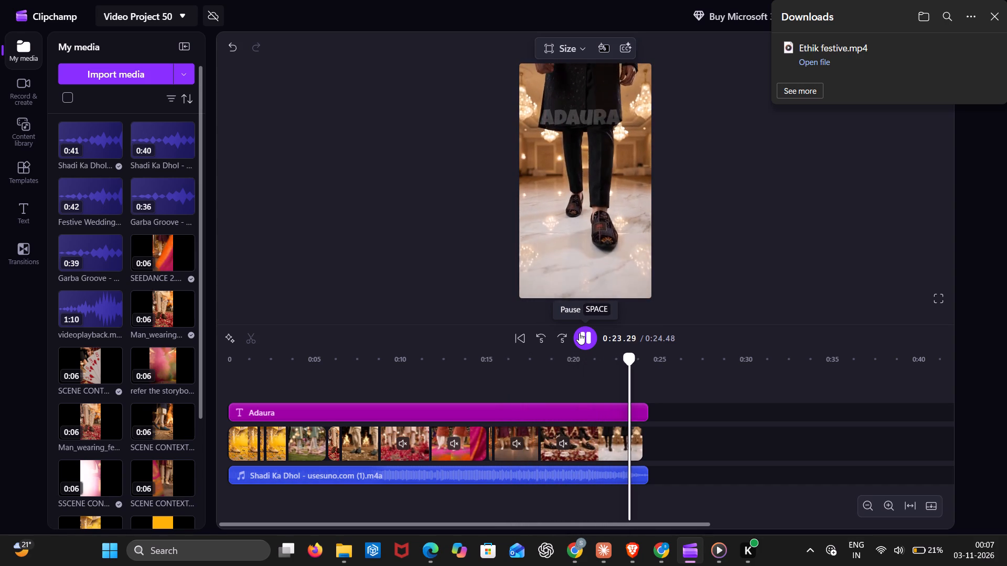
Dismiss the downloads pop-up, switch to File Explorer and delete the earlier "Ethik festive" MP4 from the Downloads folder.
left_click(989, 25)
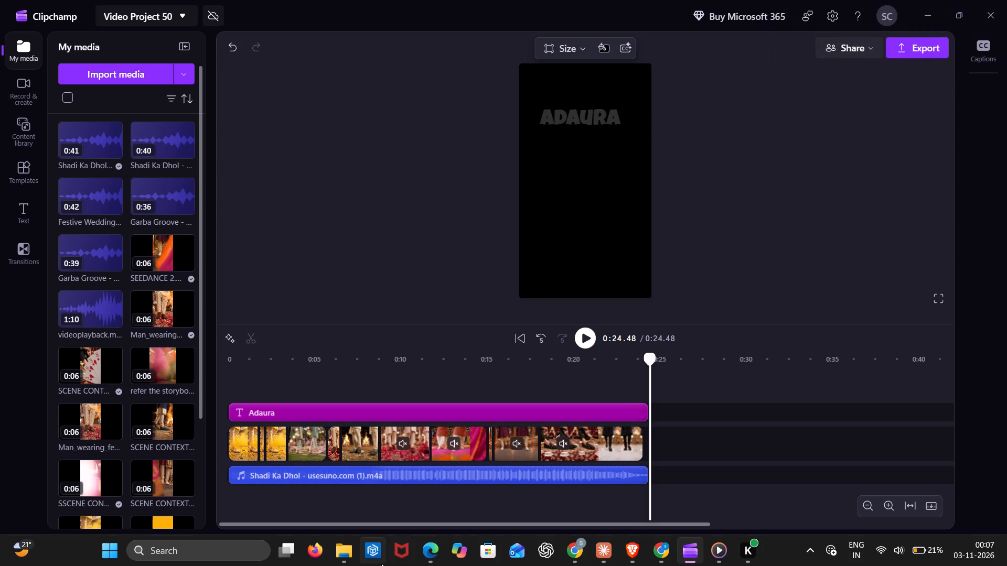
left_click(350, 555)
left_click(301, 495)
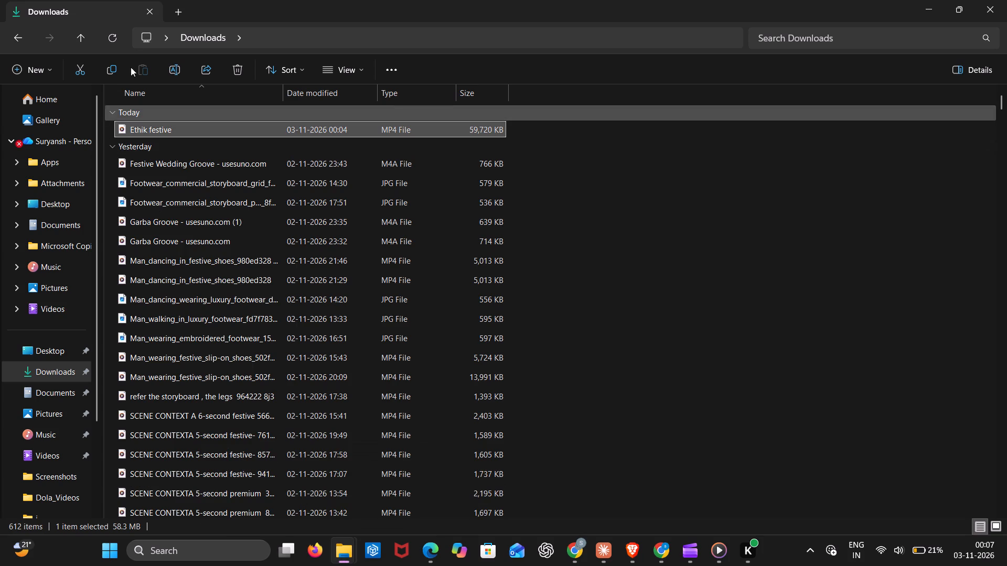
left_click(110, 37)
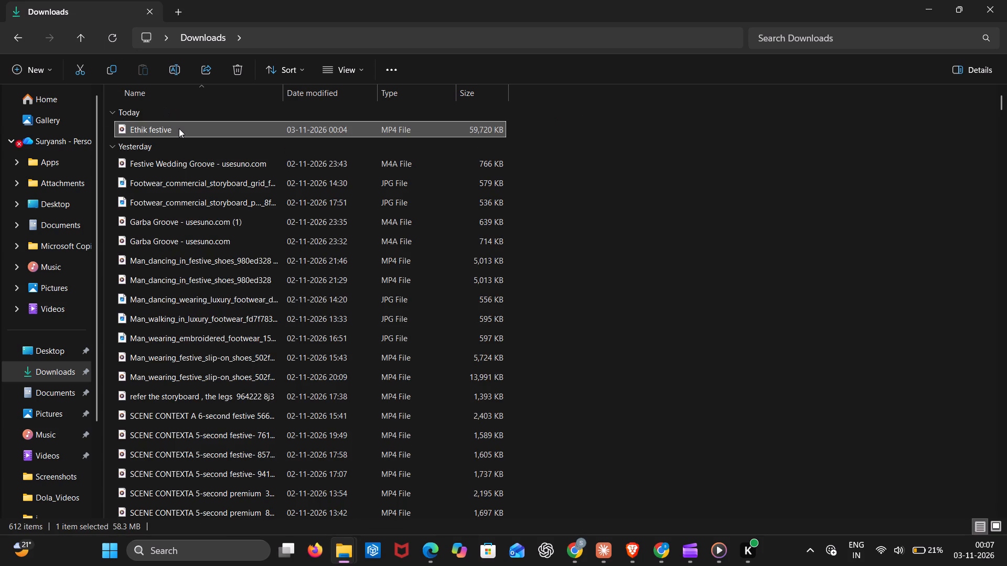
key("Delete")
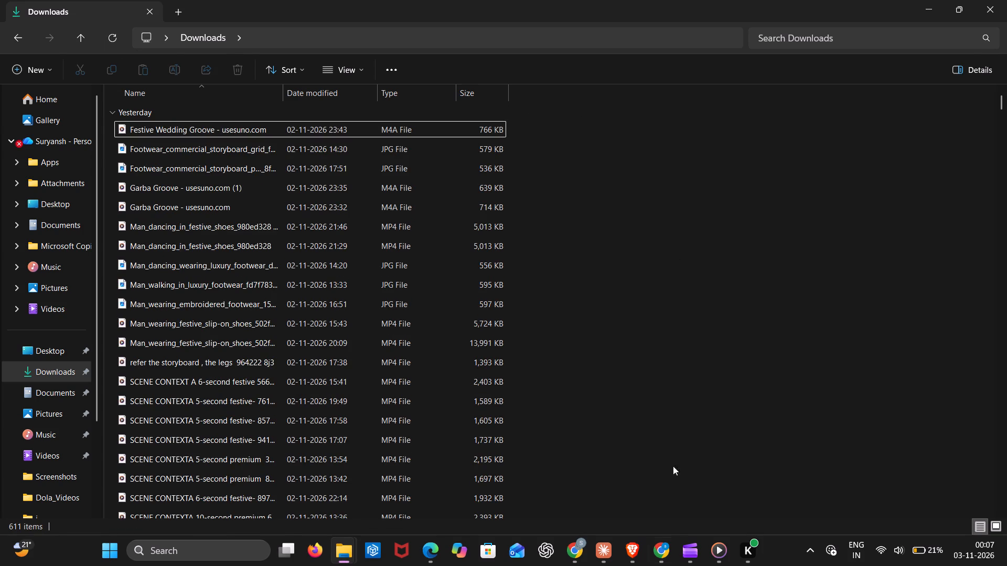
Switch back to Clipchamp and export the revised video at 1080p with the file name "Ethik festive".
left_click(693, 555)
left_click(902, 48)
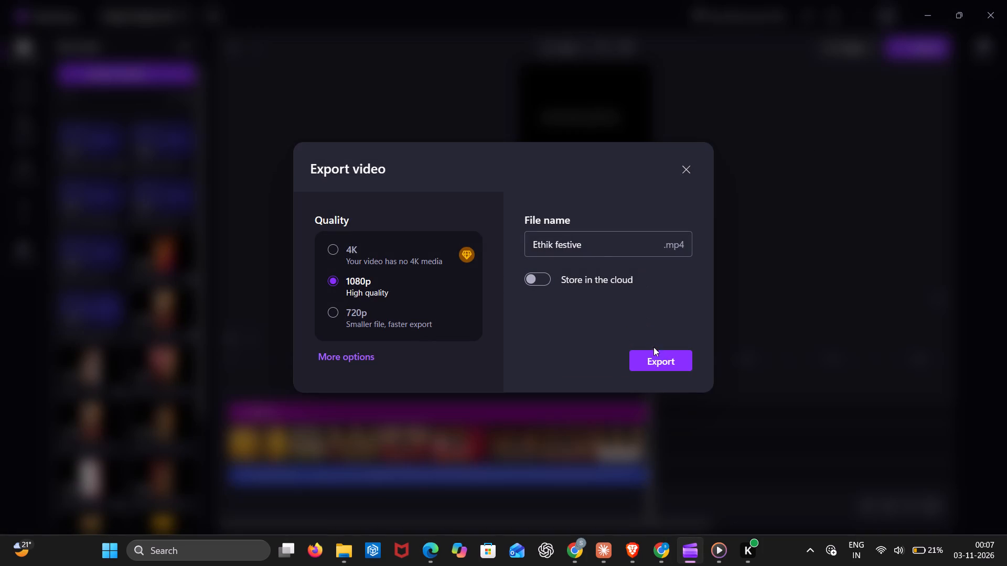
left_click(654, 353)
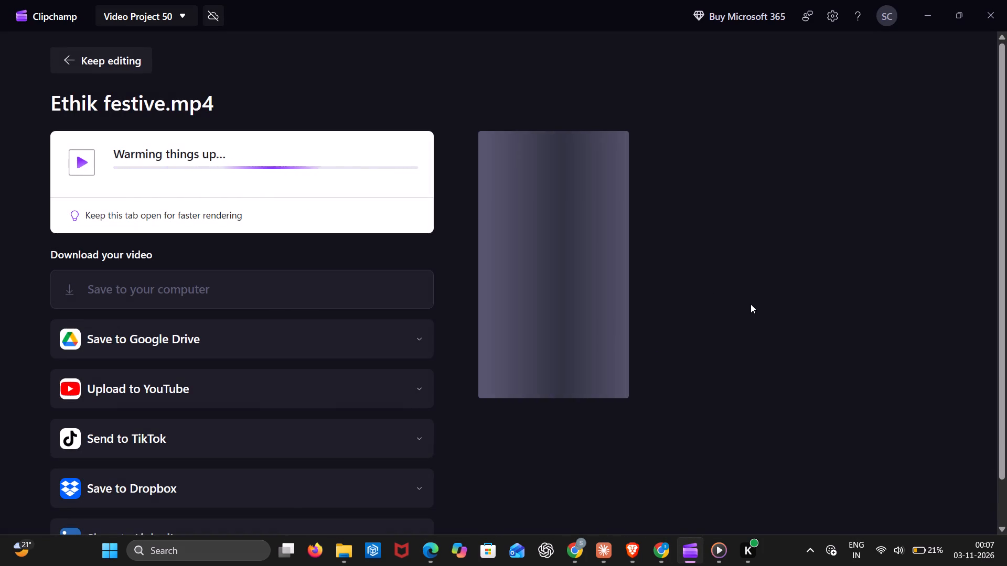
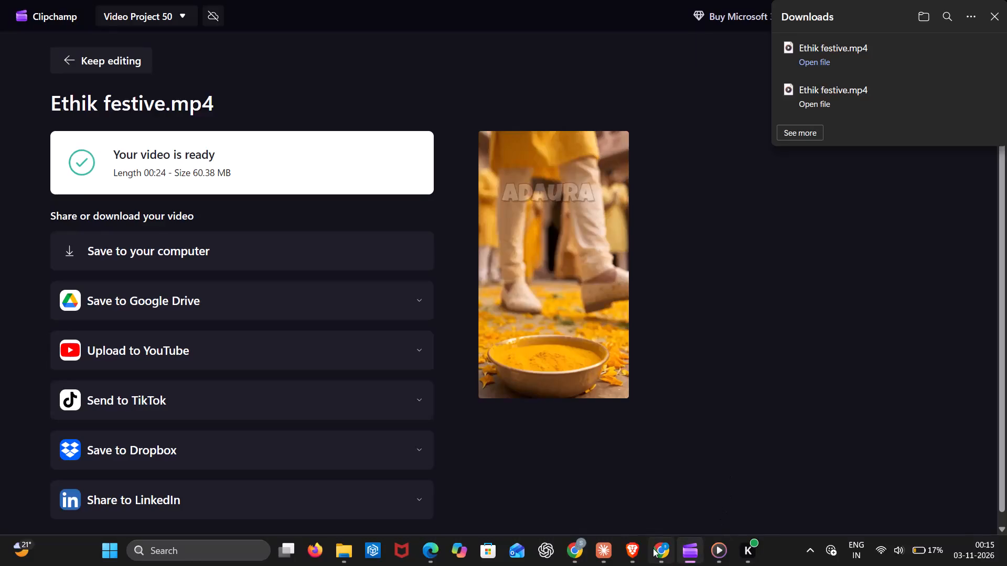
Switch to Chrome and open the Email Lookup shortcut's ContactOut site in a new tab.
left_click(653, 549)
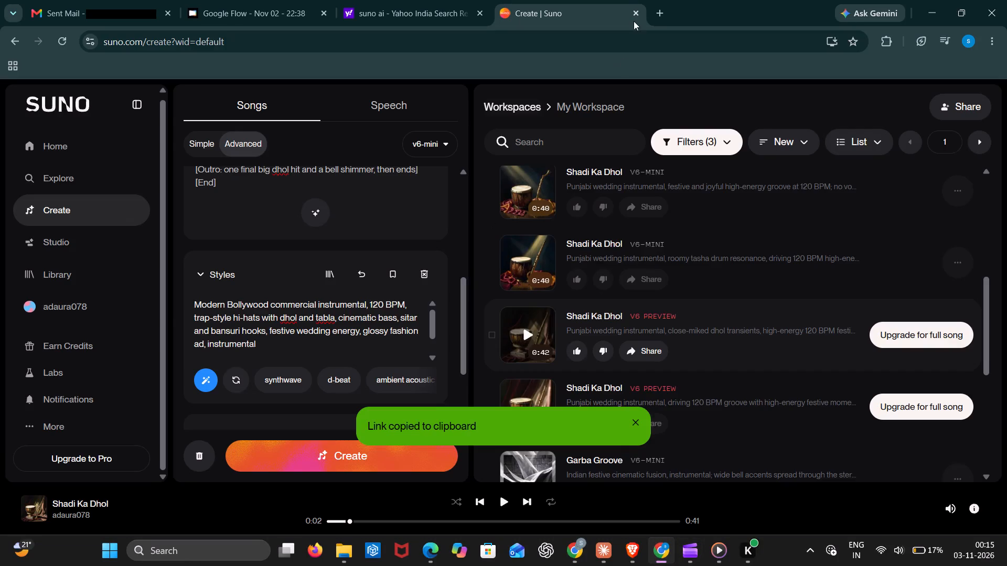
left_click(666, 15)
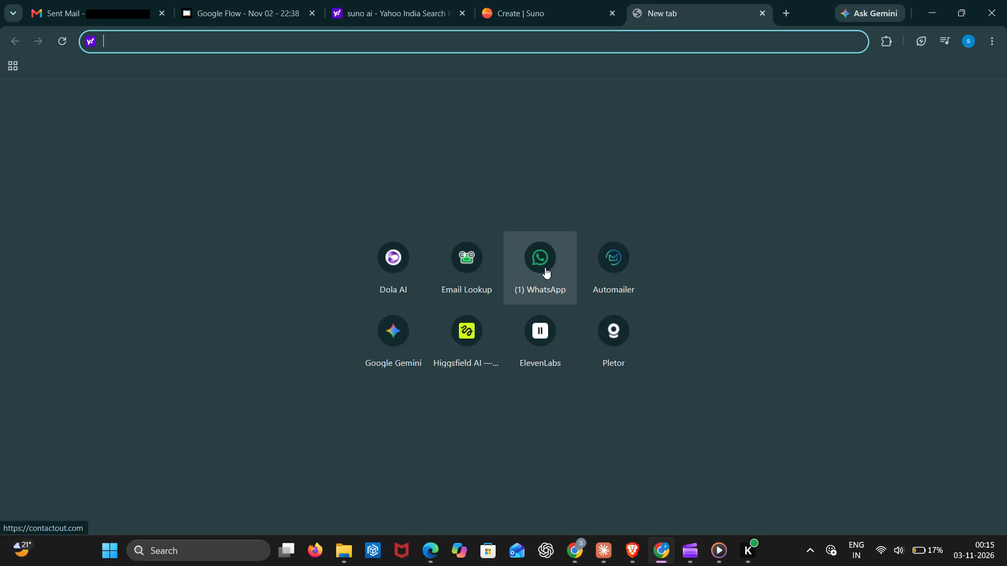
double_click(469, 298)
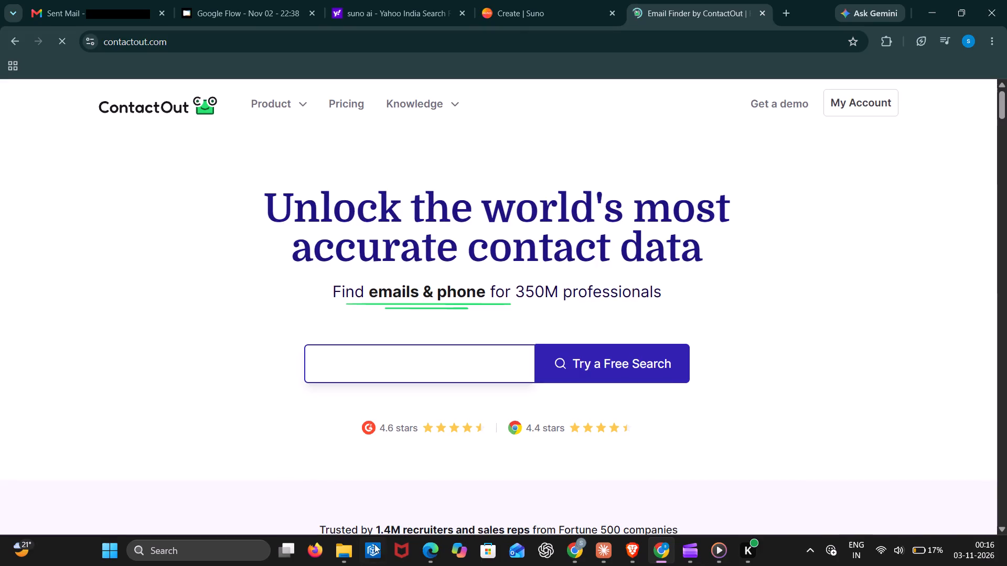
Switch to the Downloads folder in File Explorer and refresh it to check for the re-exported "Ethik festive" video.
left_click(337, 553)
left_click(274, 482)
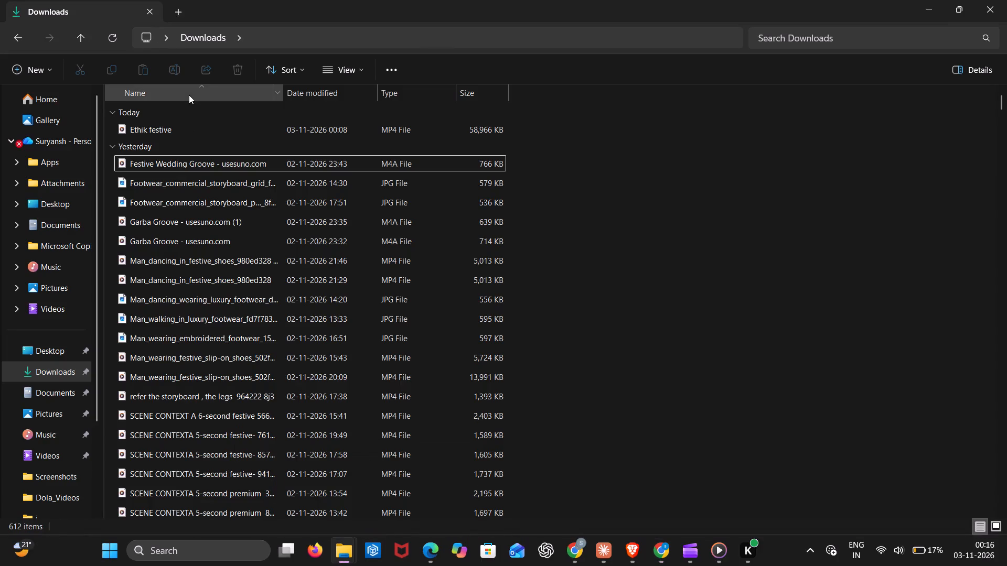
left_click(118, 43)
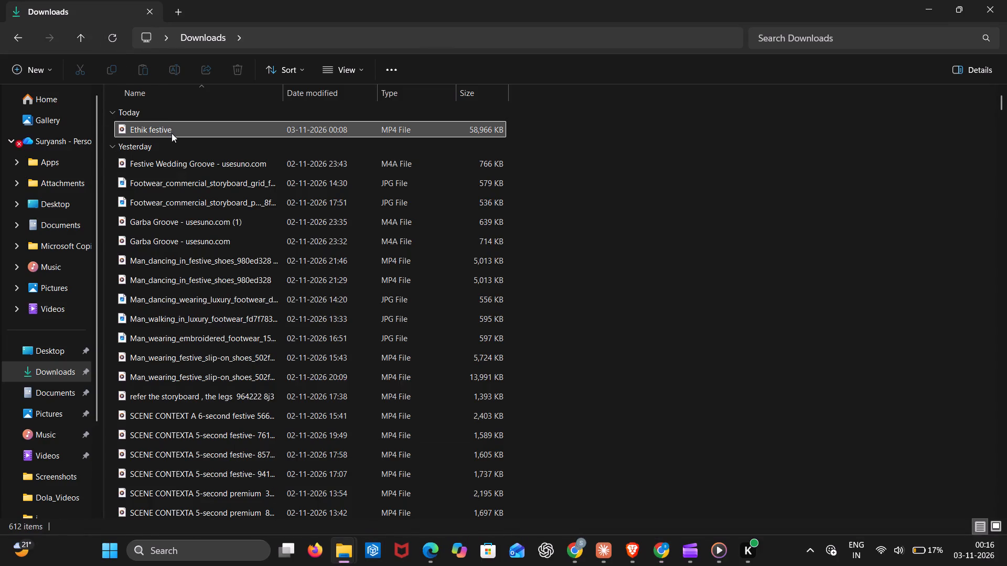
Open the "Ethik festive" MP4 from Downloads, play its opening seconds to check the export, and put the player away.
double_click(172, 133)
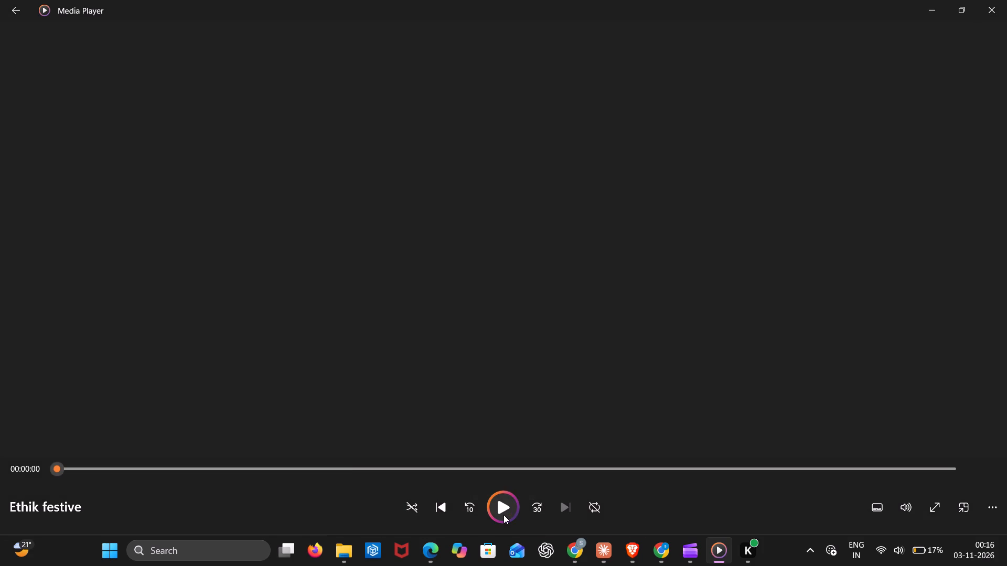
left_click(504, 515)
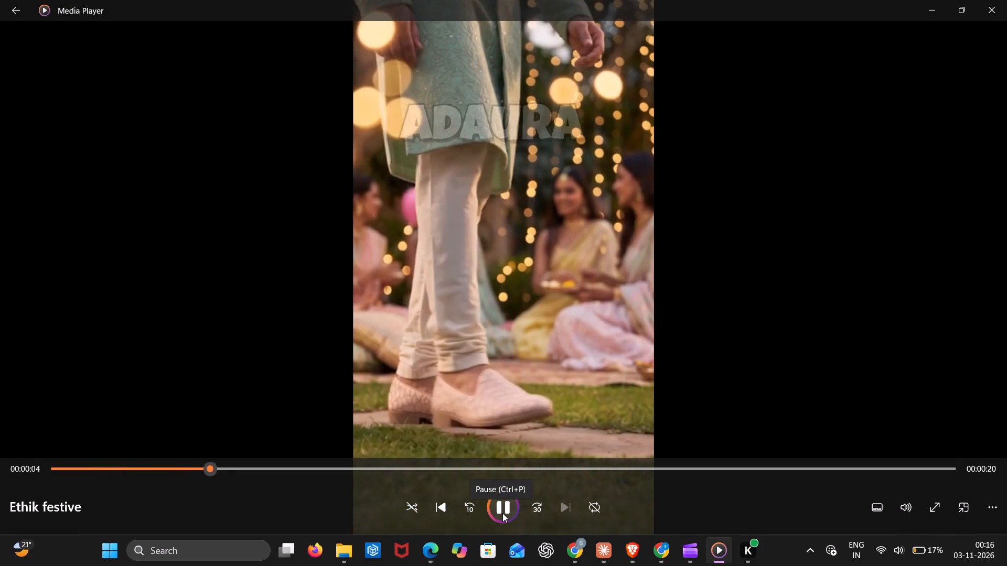
left_click(503, 513)
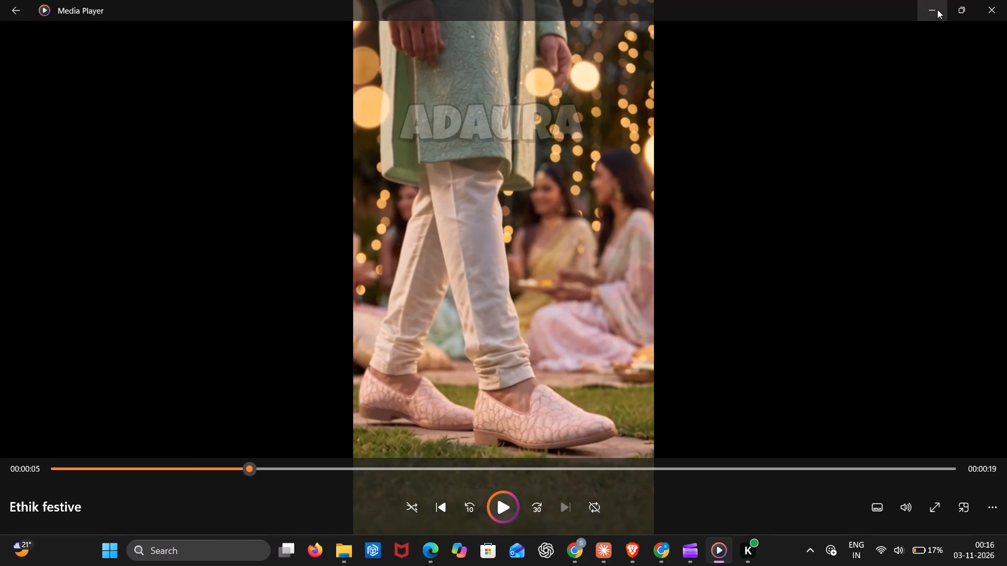
left_click(937, 9)
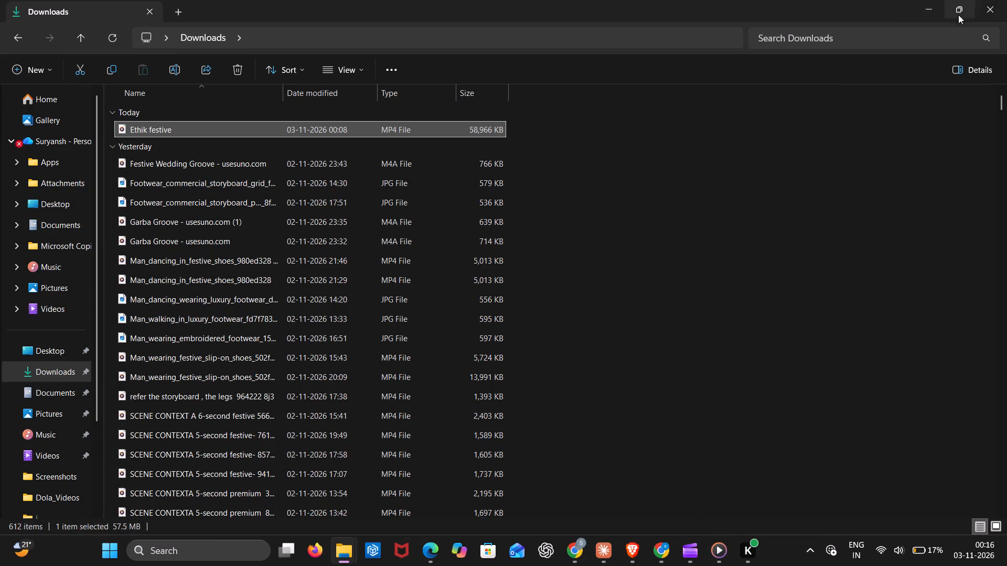
Switch from the Downloads folder back to Chrome and open a new browser tab.
left_click(938, 4)
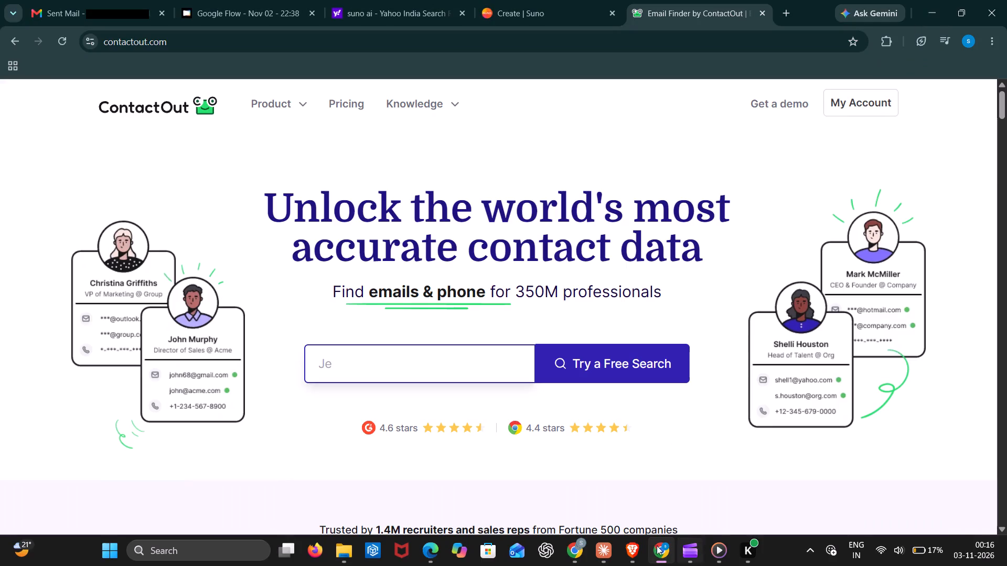
left_click(783, 6)
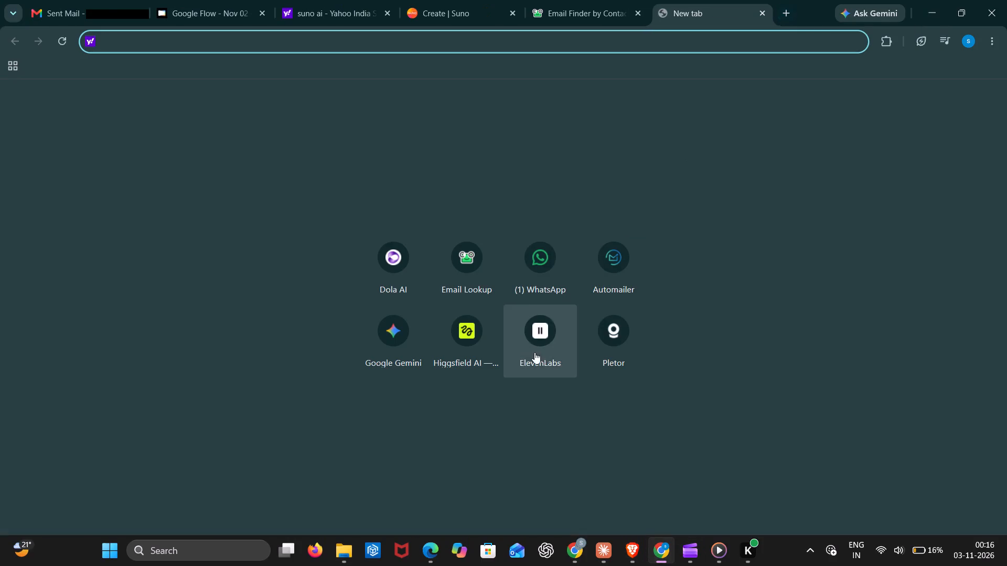
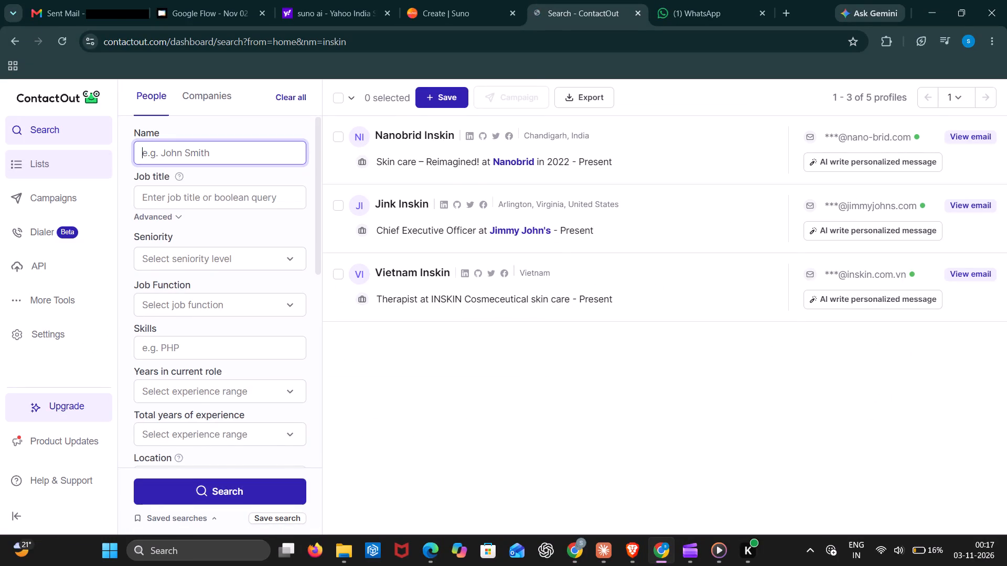
Enter "inskin" as the company filter in the ContactOut people search.
scroll(190, 302, "down", 4)
left_click(220, 282)
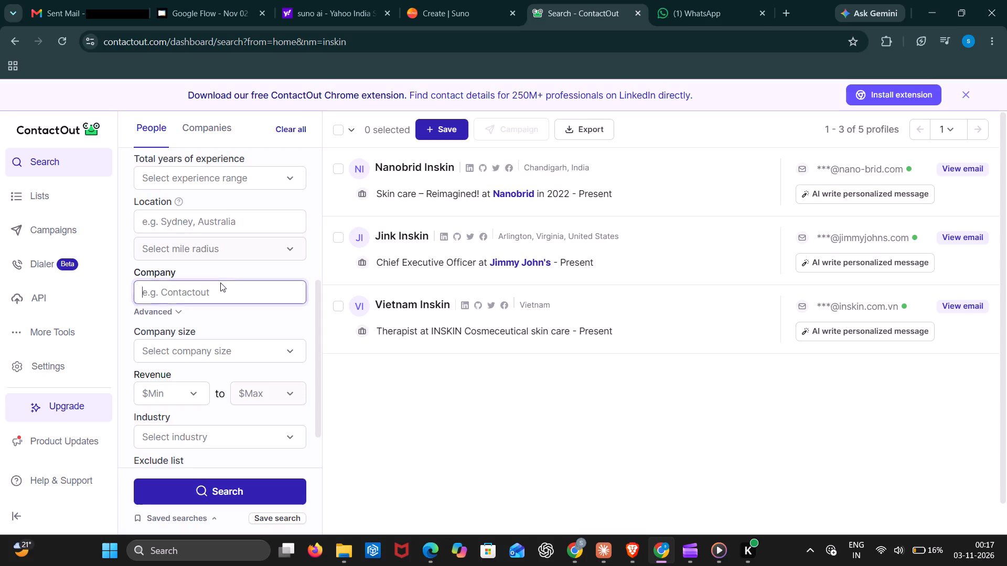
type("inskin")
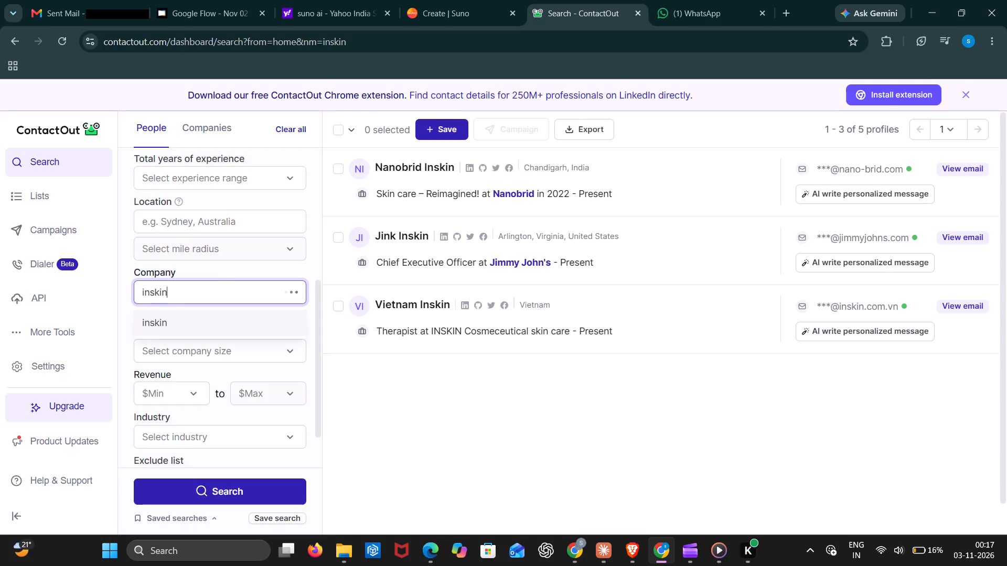
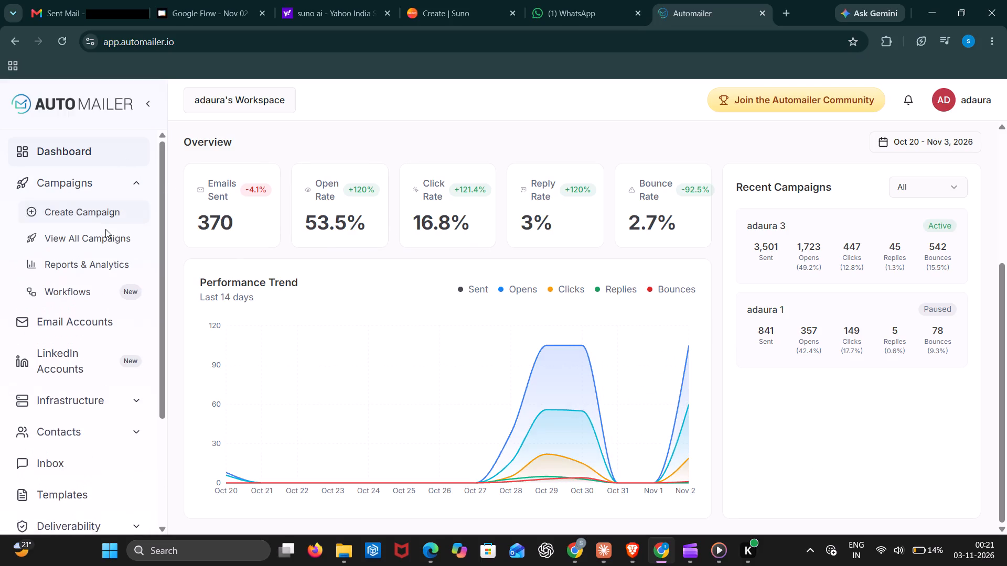
Look through Automailer's campaign list, contact lists and message inbox, ending on the dashboard's performance overview.
left_click(105, 233)
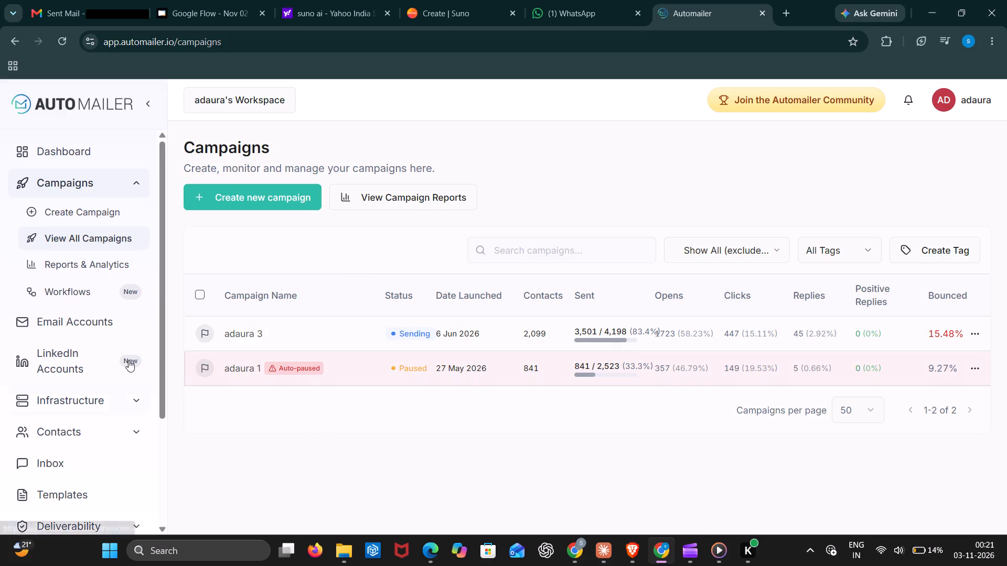
scroll(99, 366, "down", 1)
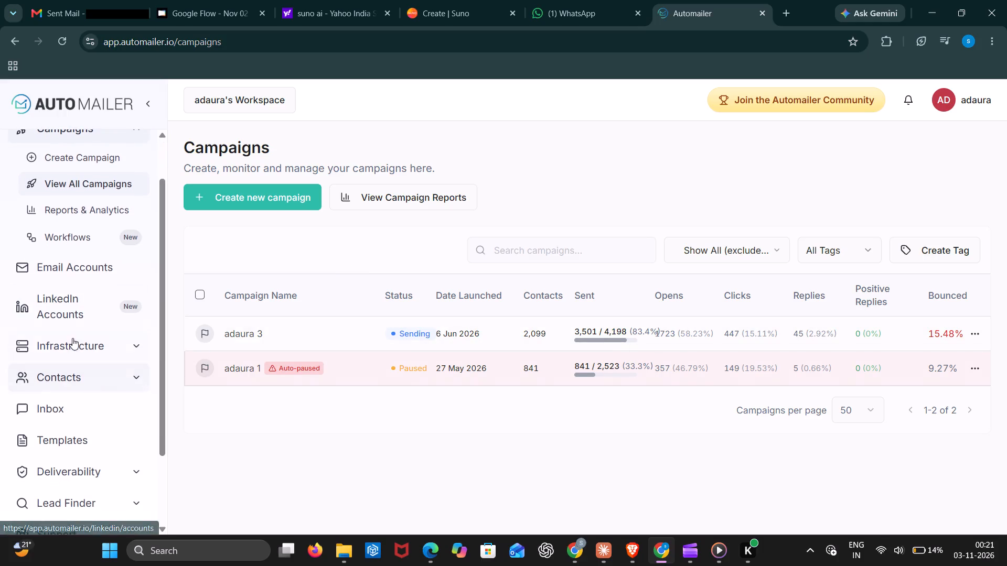
scroll(116, 375, "down", 1)
left_click(93, 333)
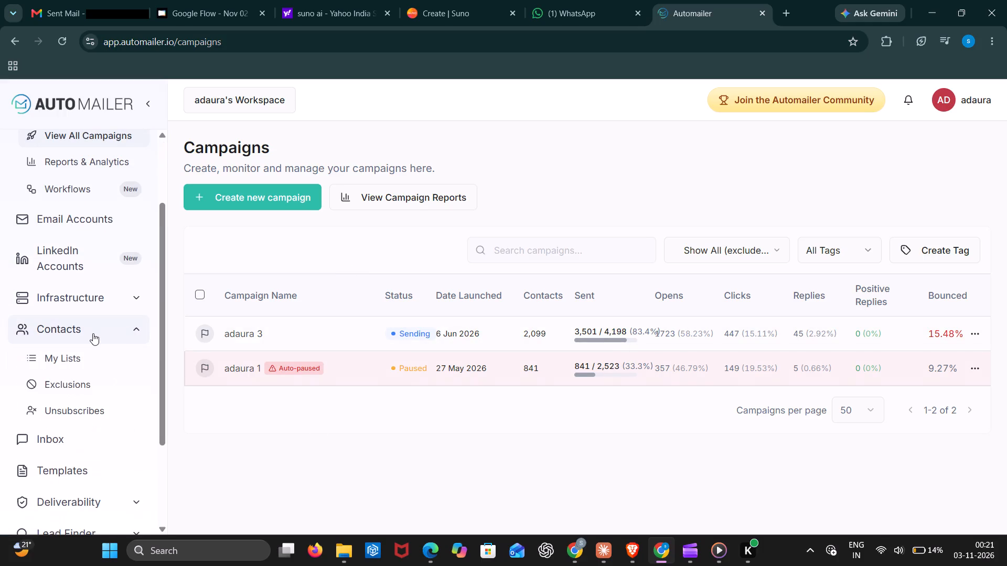
left_click(96, 365)
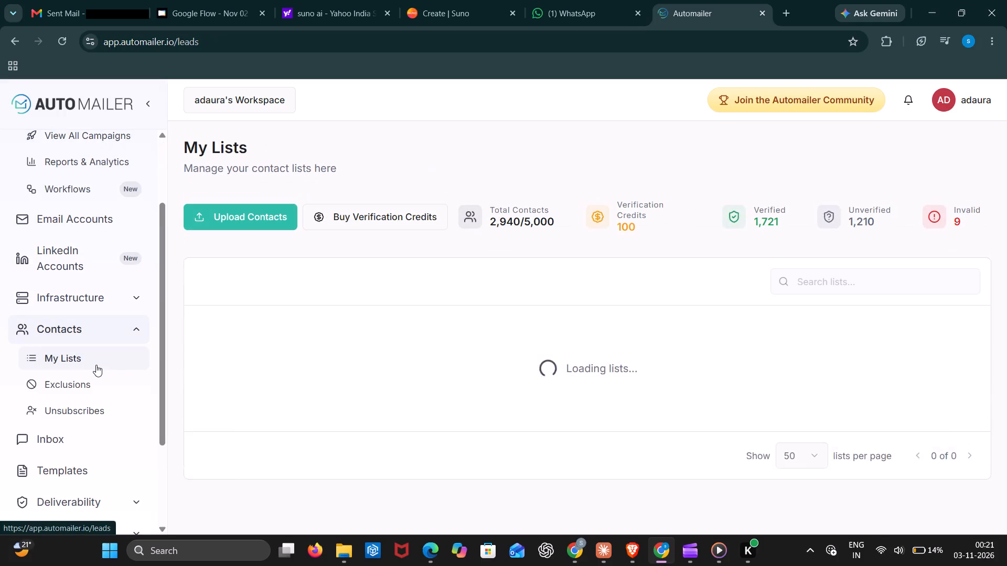
left_click(94, 437)
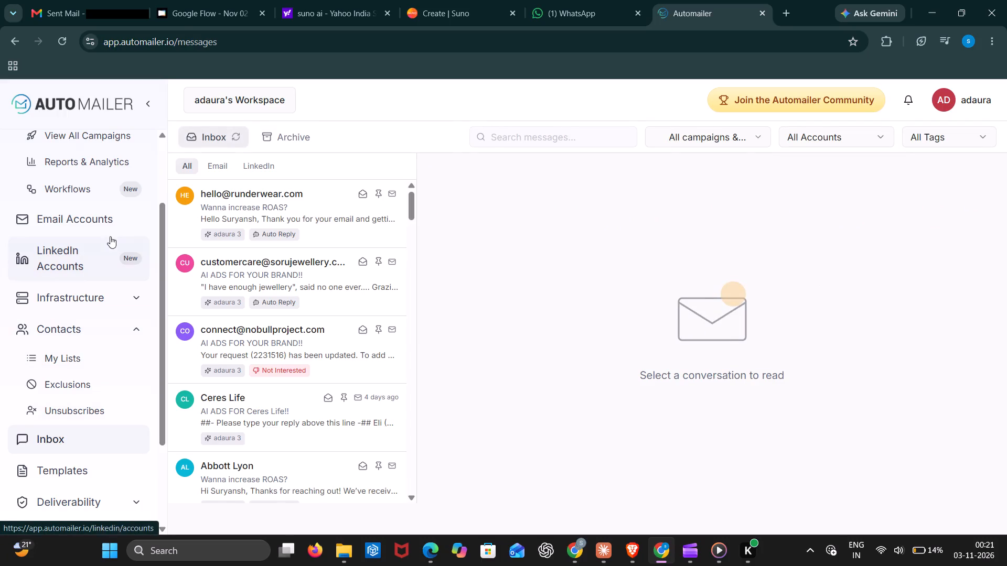
scroll(114, 204, "up", 4)
left_click(107, 148)
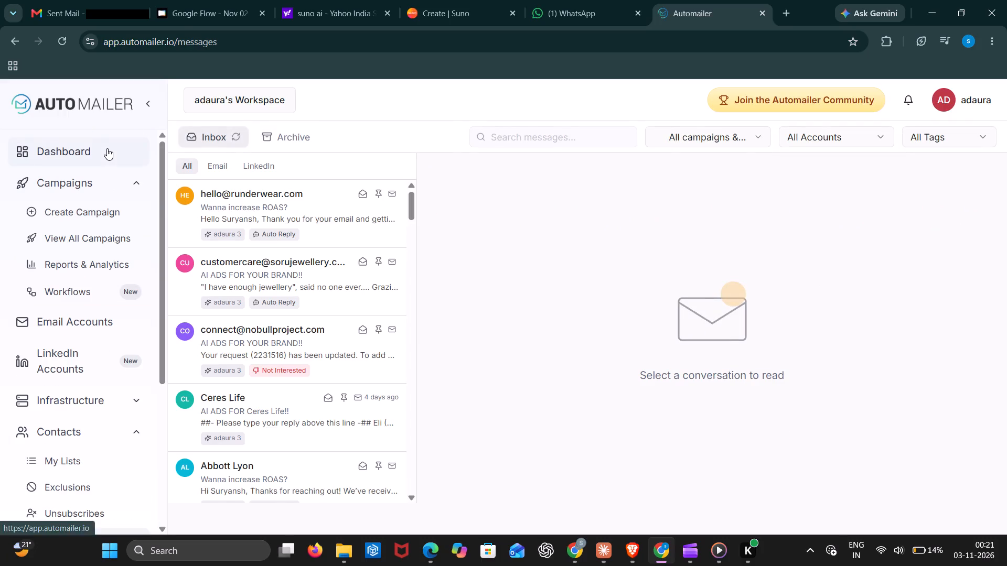
scroll(379, 275, "down", 4)
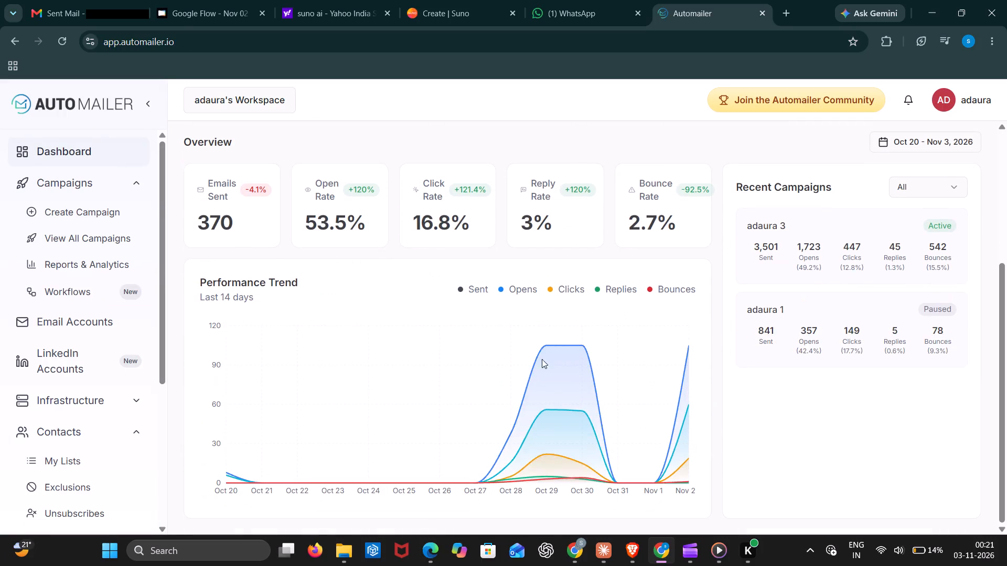
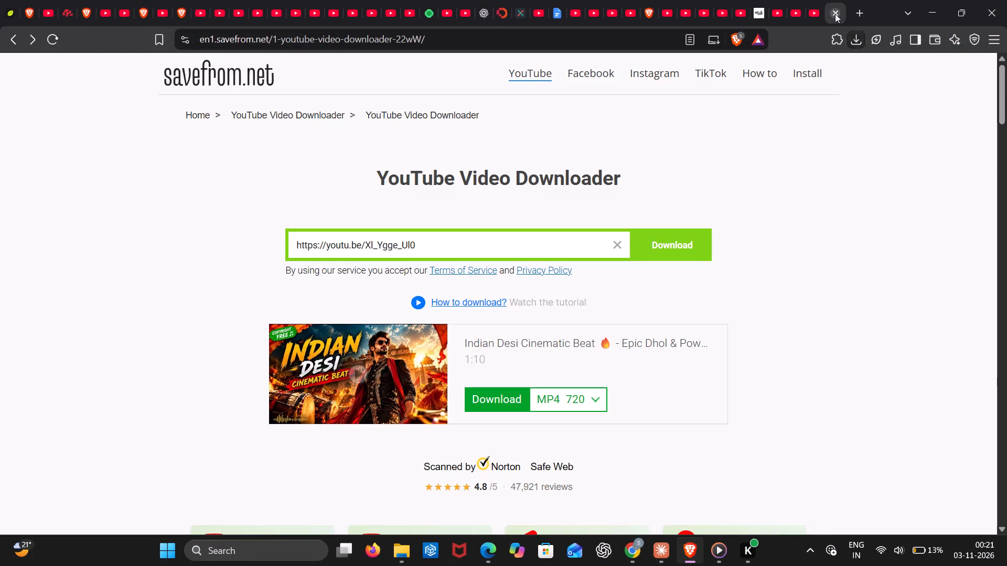
Close the browser tabs for the savefrom.net downloader, the "SANKAT" Indian type beat video and Ethik's The Bharat Edit page.
left_click(835, 14)
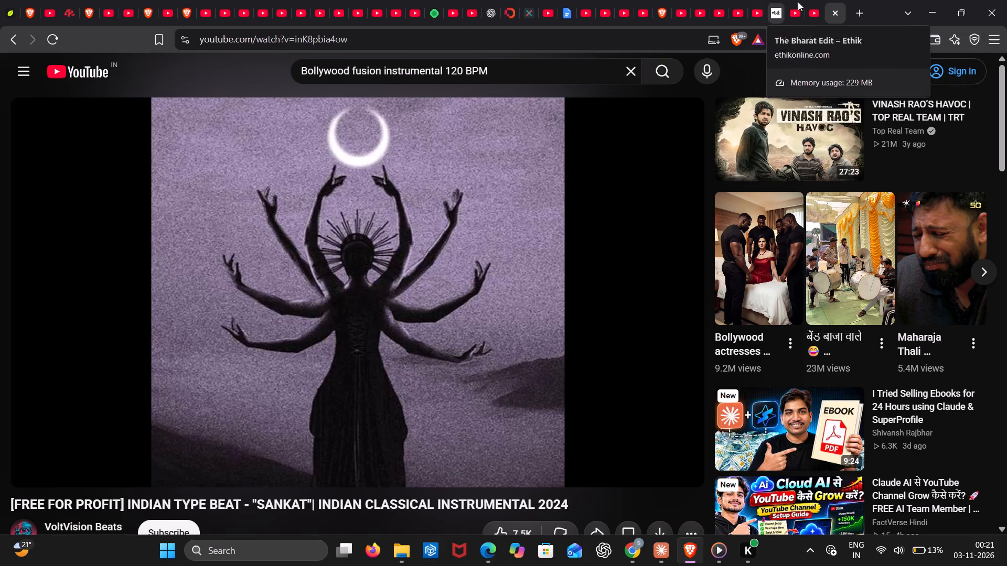
left_click(837, 11)
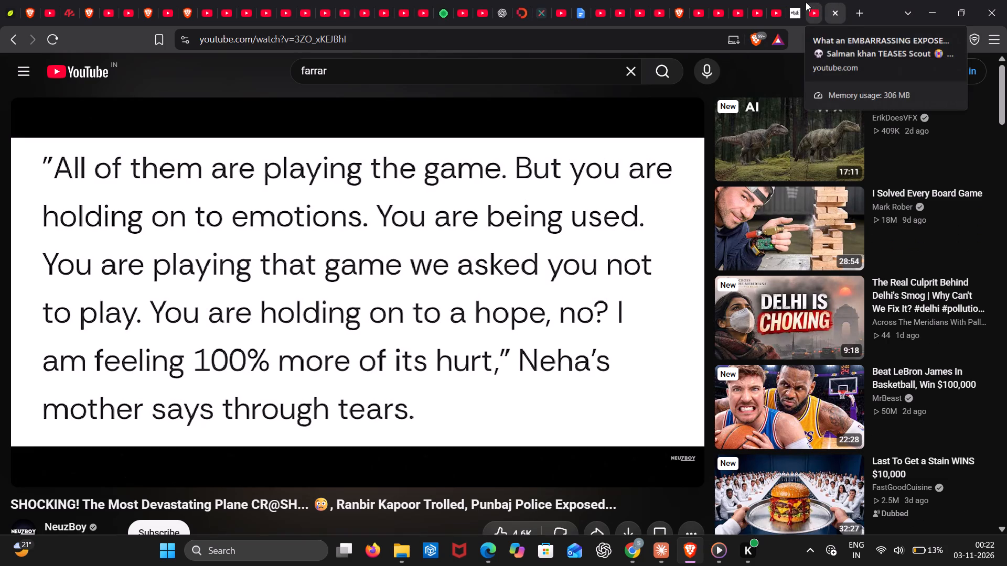
left_click(796, 12)
left_click(798, 17)
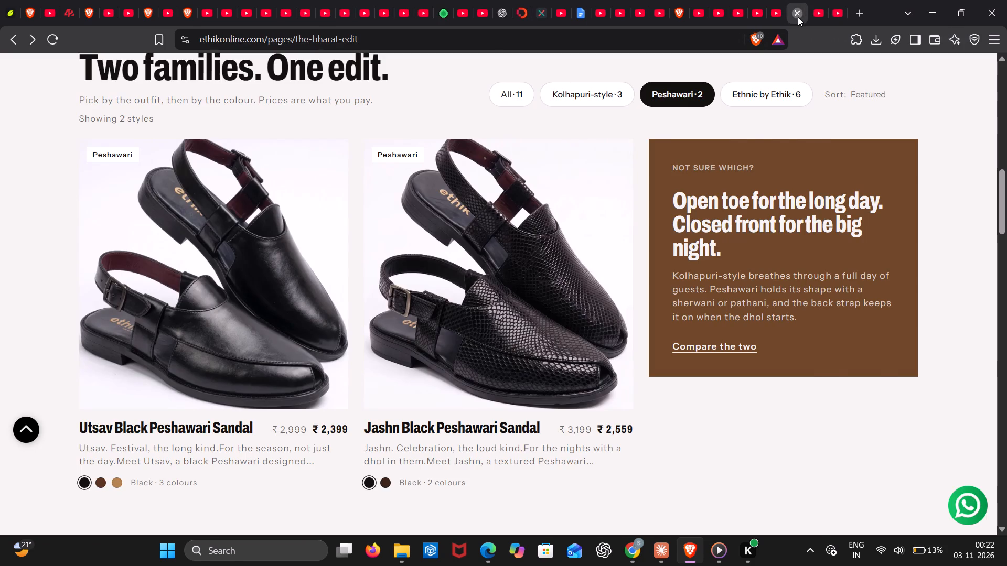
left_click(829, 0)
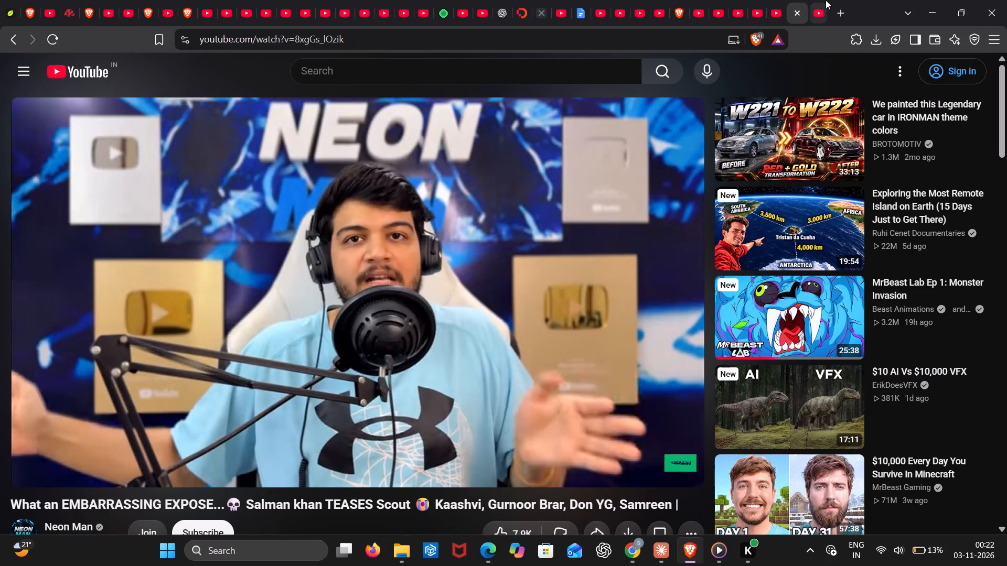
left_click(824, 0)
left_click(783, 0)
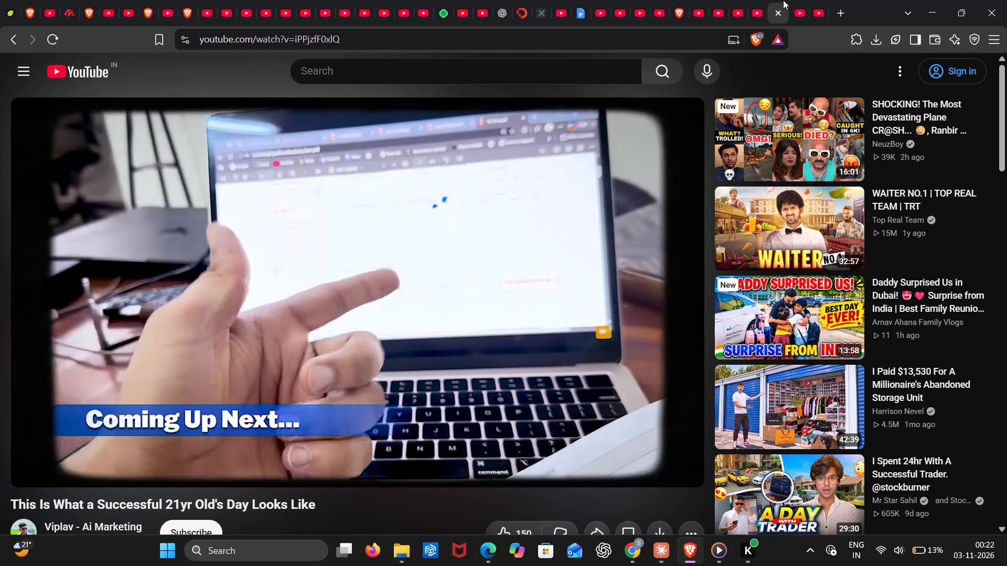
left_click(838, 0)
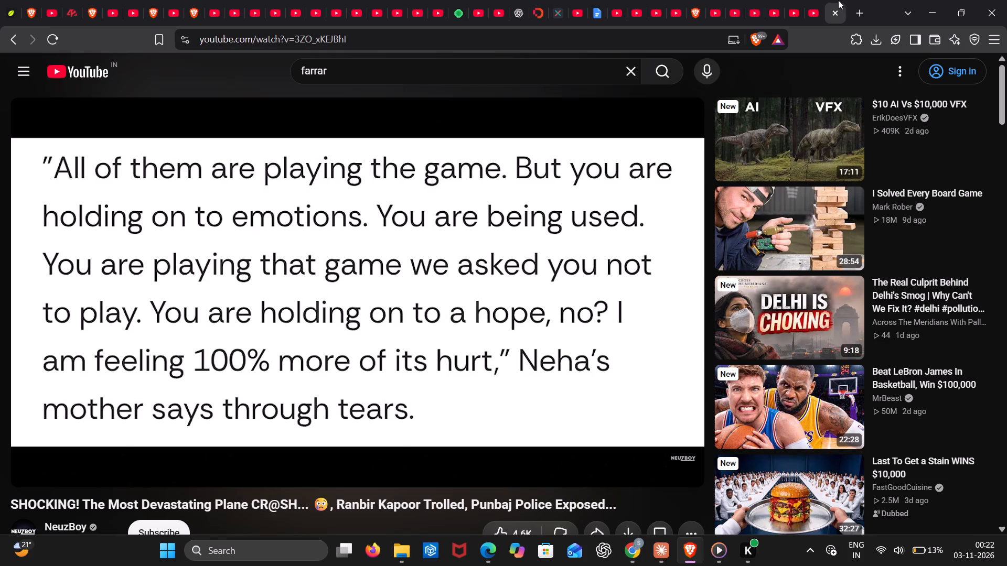
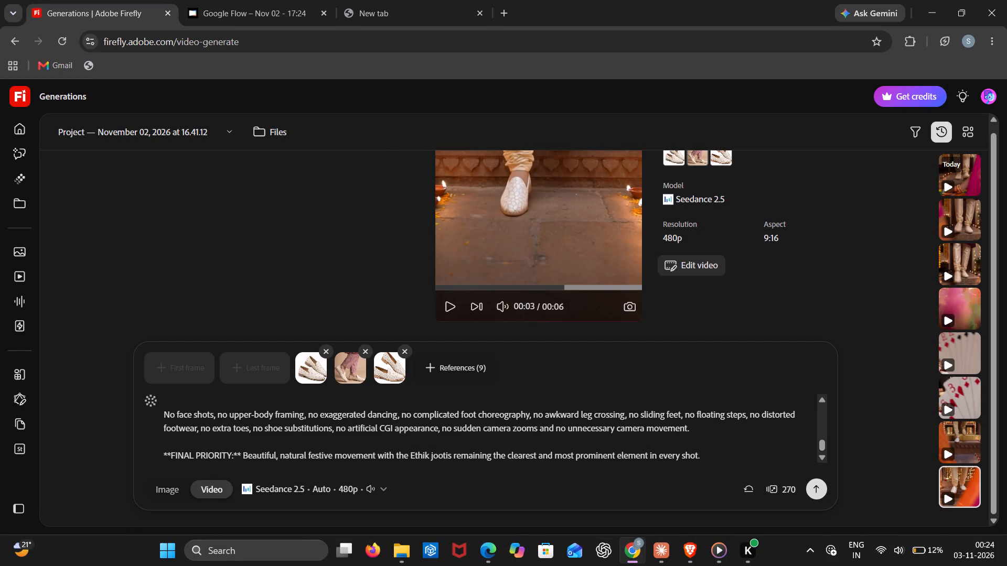
Leave the Firefly generations page and switch to the Brave browser window with the open YouTube video.
left_click(409, 0)
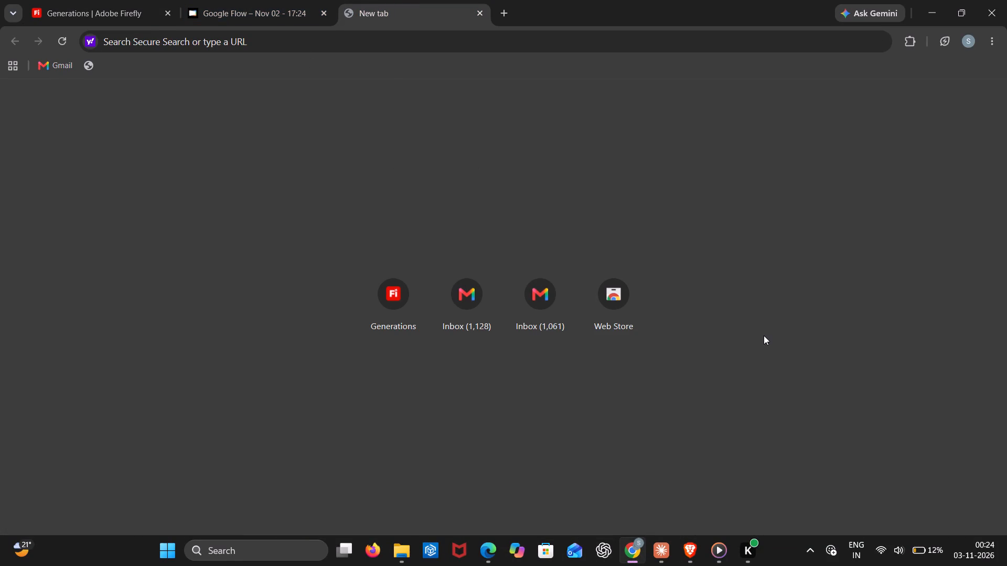
left_click(694, 557)
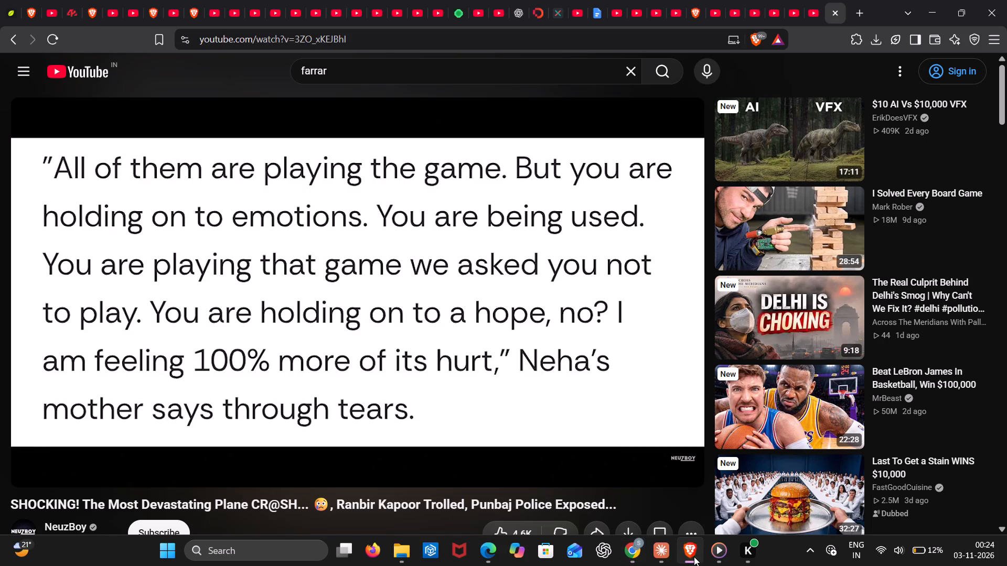
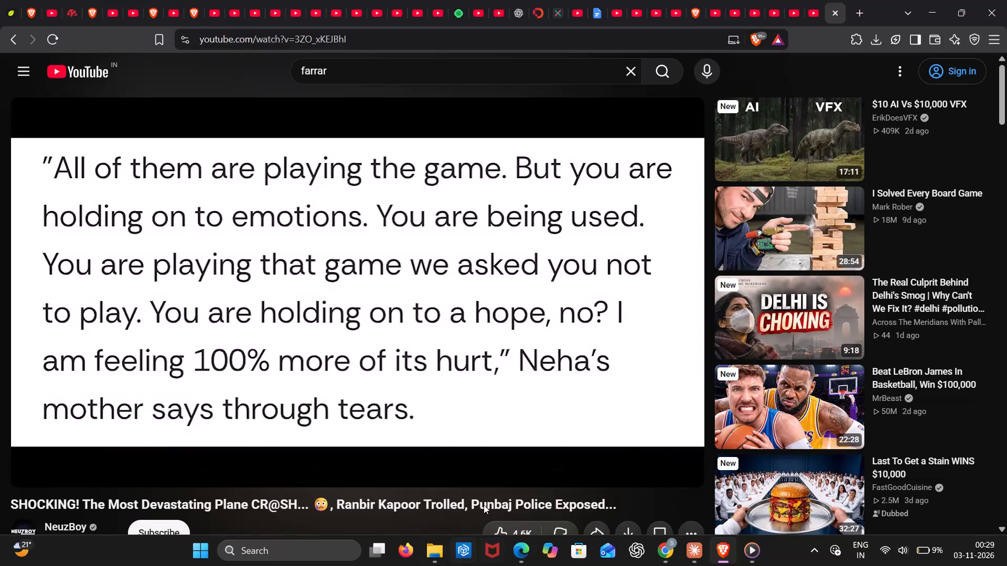
Switch to Media Player and watch the Ethik festive video from the start, rechecking the Diwali scene around 15 seconds.
left_click(745, 563)
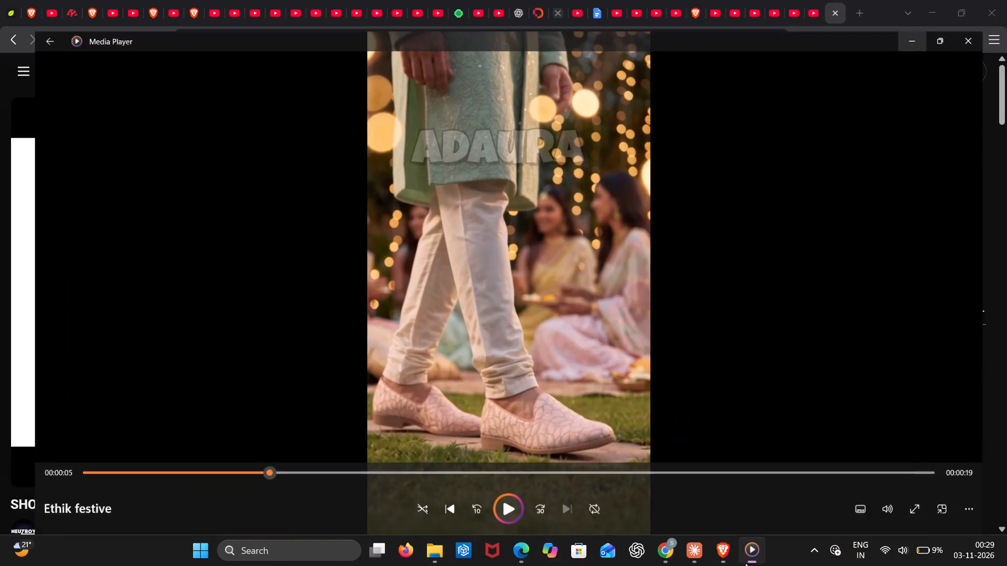
left_click(494, 503)
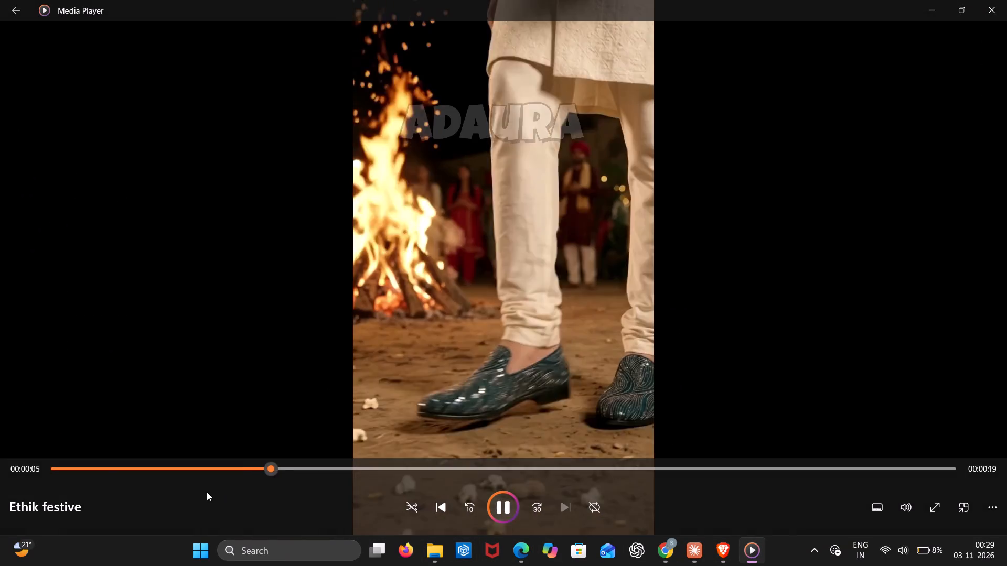
left_click(53, 471)
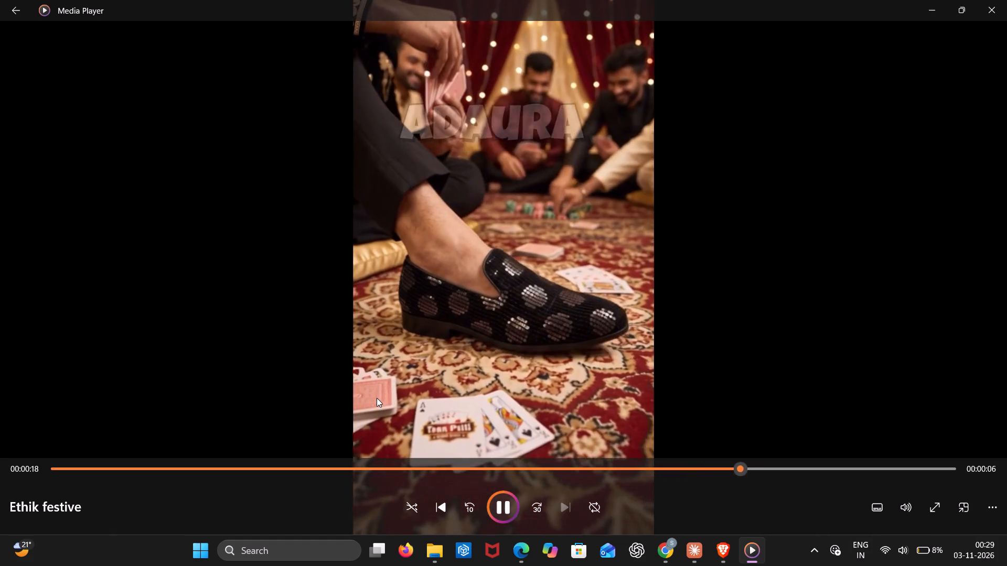
left_click(624, 476)
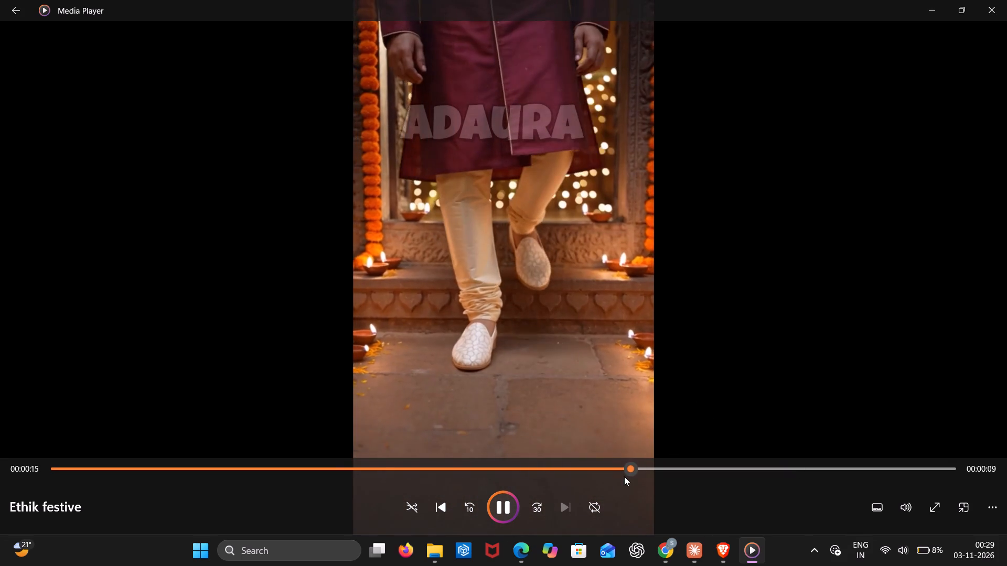
left_click(581, 480)
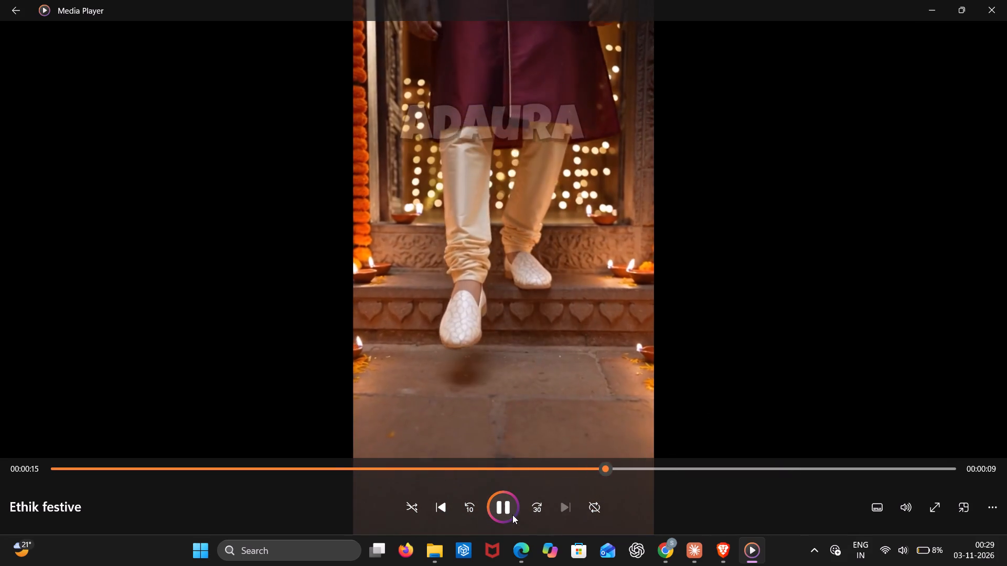
left_click(512, 515)
left_click(512, 515)
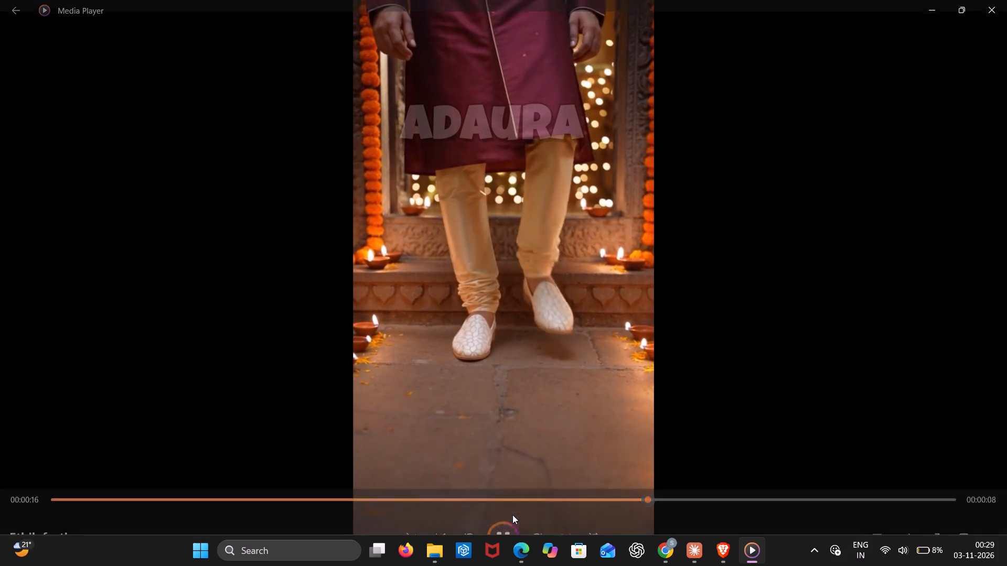
left_click(503, 532)
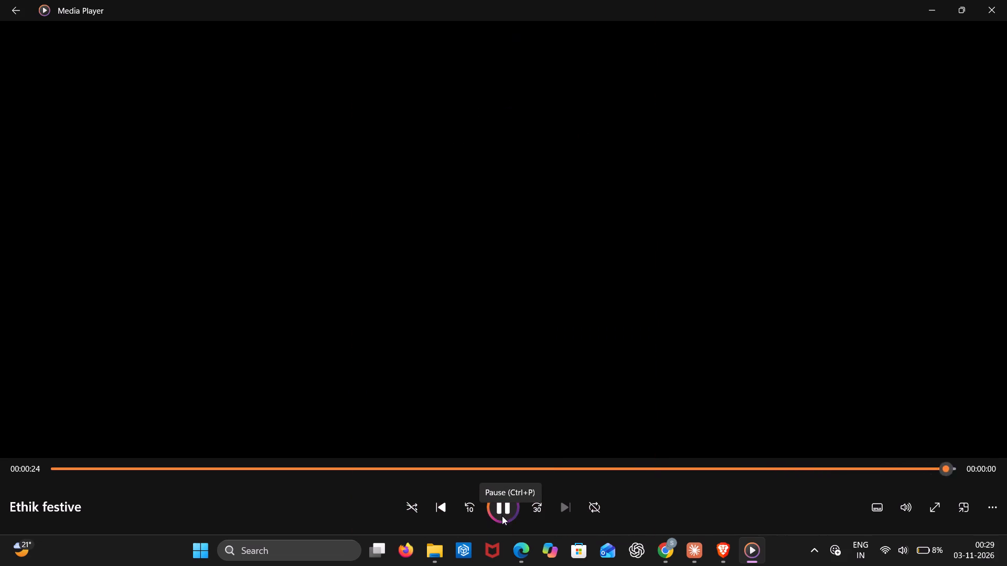
Replay the Ethik festive video and recheck its closing card-party and reception scenes, pausing and resuming from about 20 seconds onward.
left_click(502, 516)
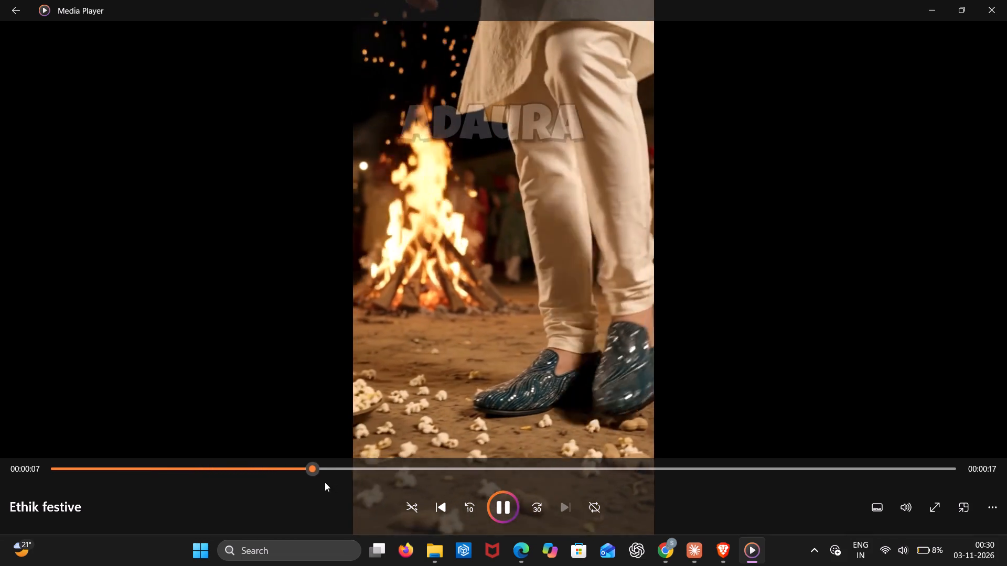
left_click(202, 480)
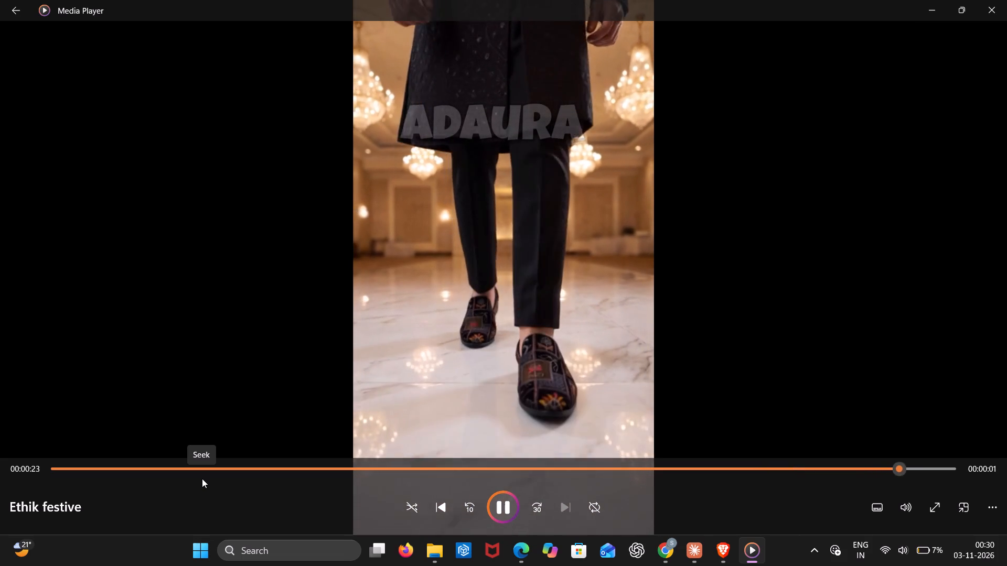
left_click(838, 476)
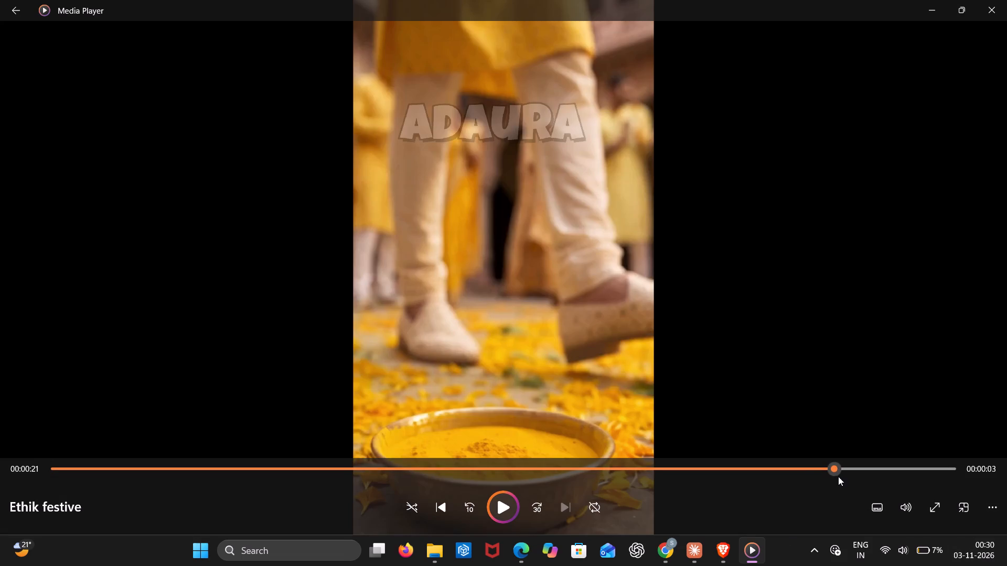
left_click(501, 513)
left_click(505, 497)
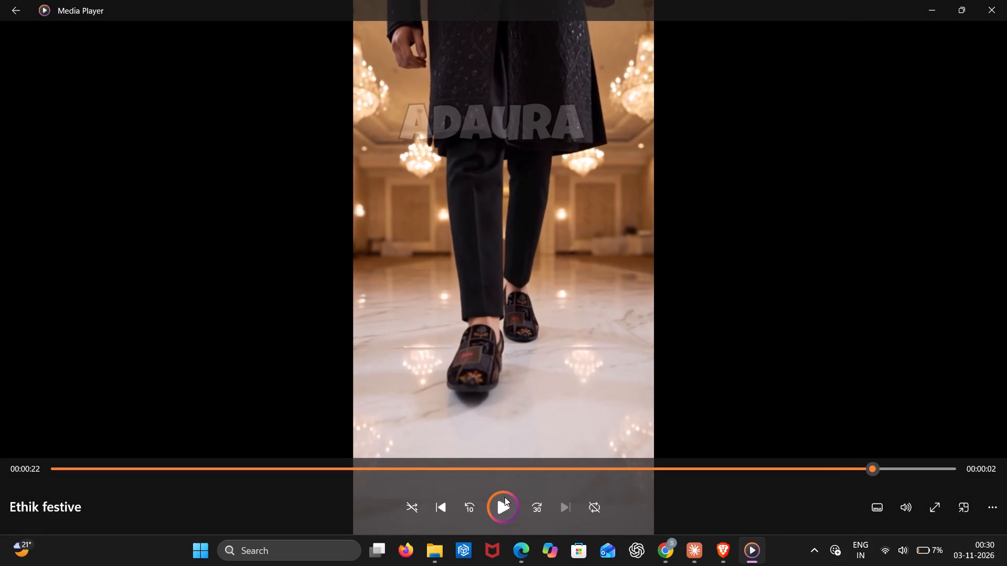
left_click(800, 465)
left_click(500, 507)
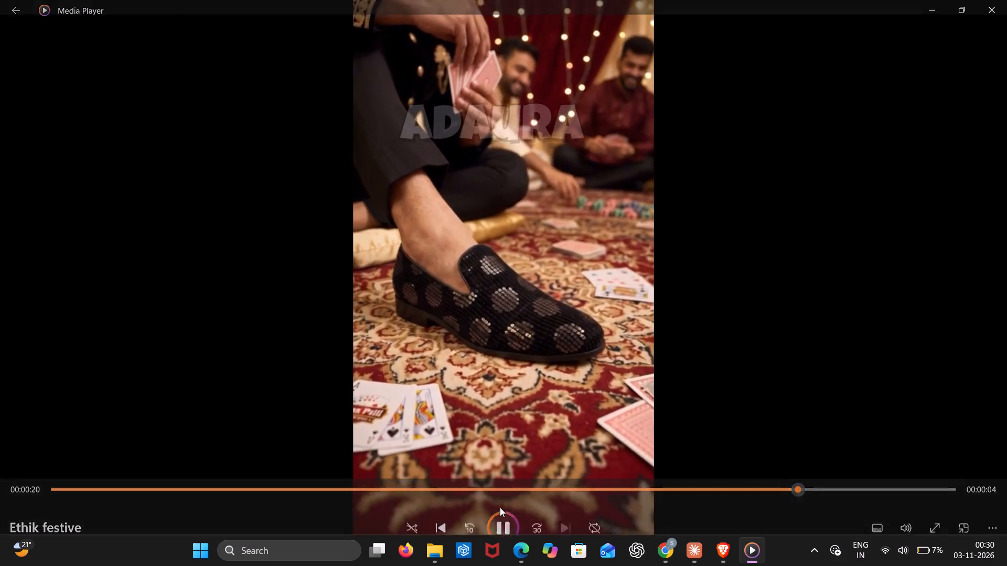
left_click(504, 508)
left_click(504, 508)
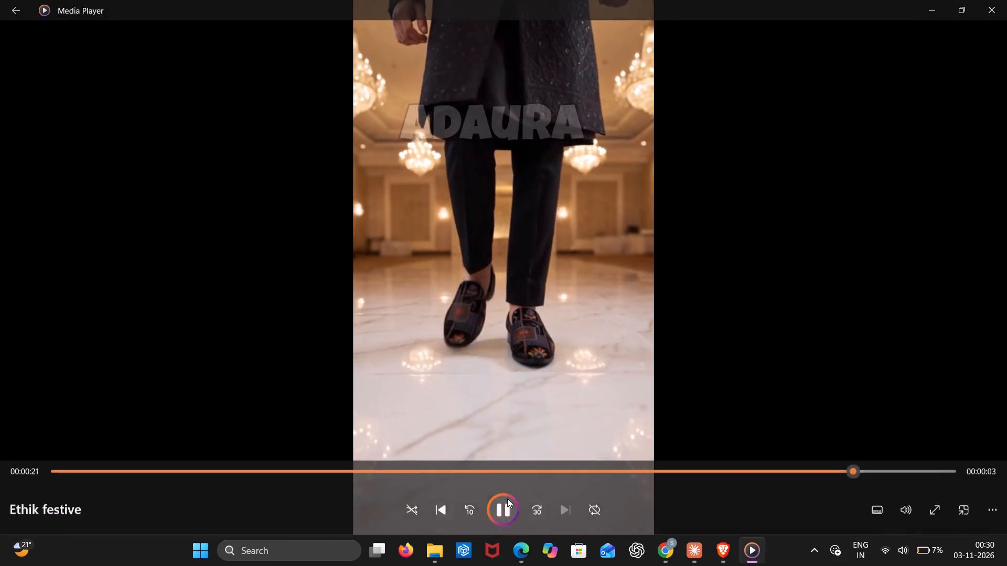
left_click(505, 505)
left_click(505, 505)
left_click(505, 505)
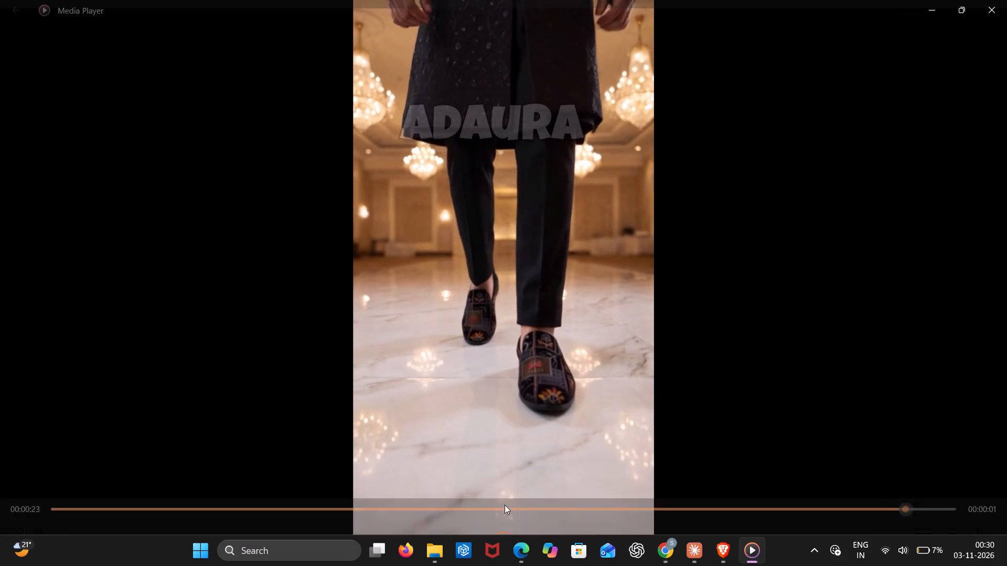
left_click(505, 505)
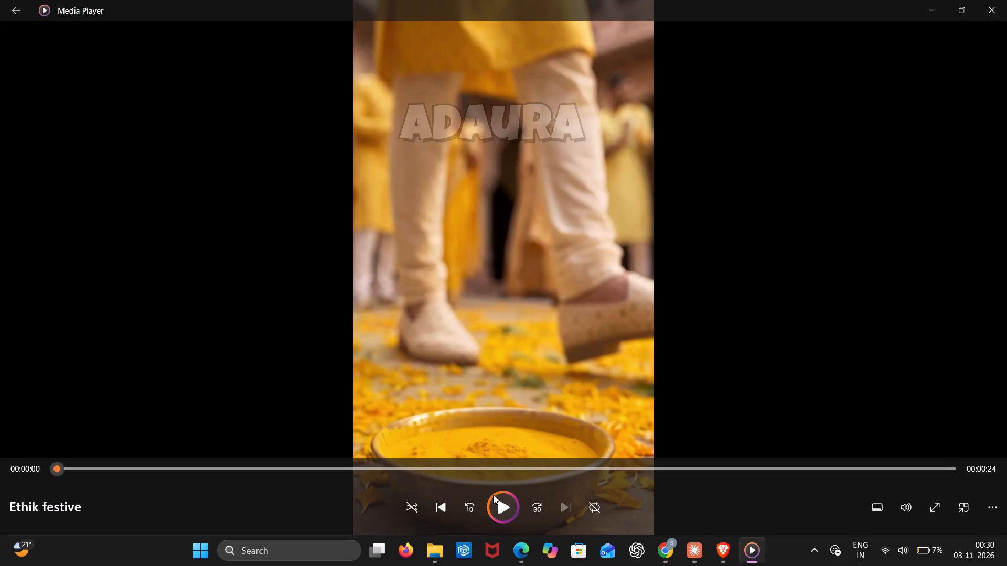
Play the video again from the beginning and rewatch the transition from the Dandiya scene to the Diwali scene.
left_click(496, 503)
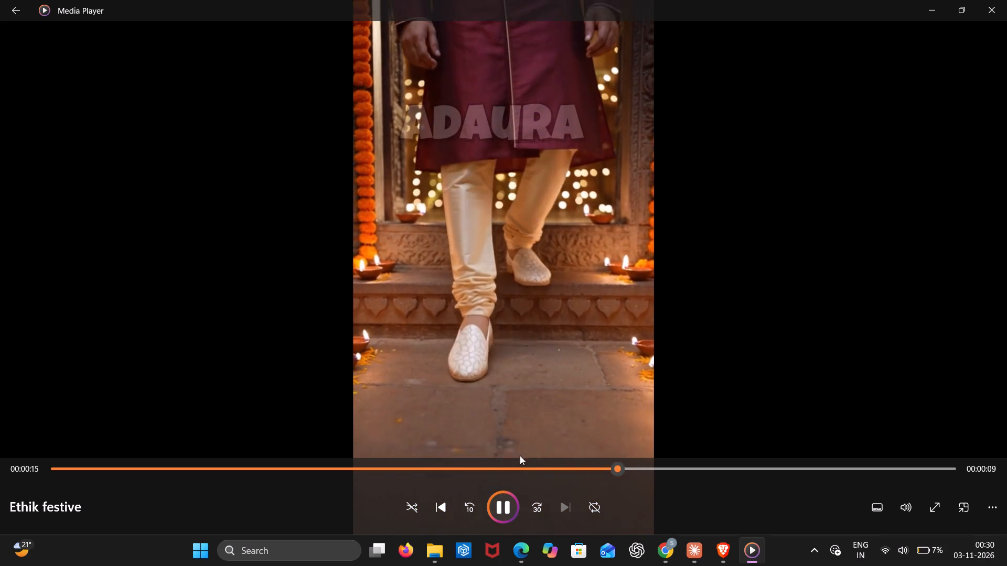
left_click(518, 466)
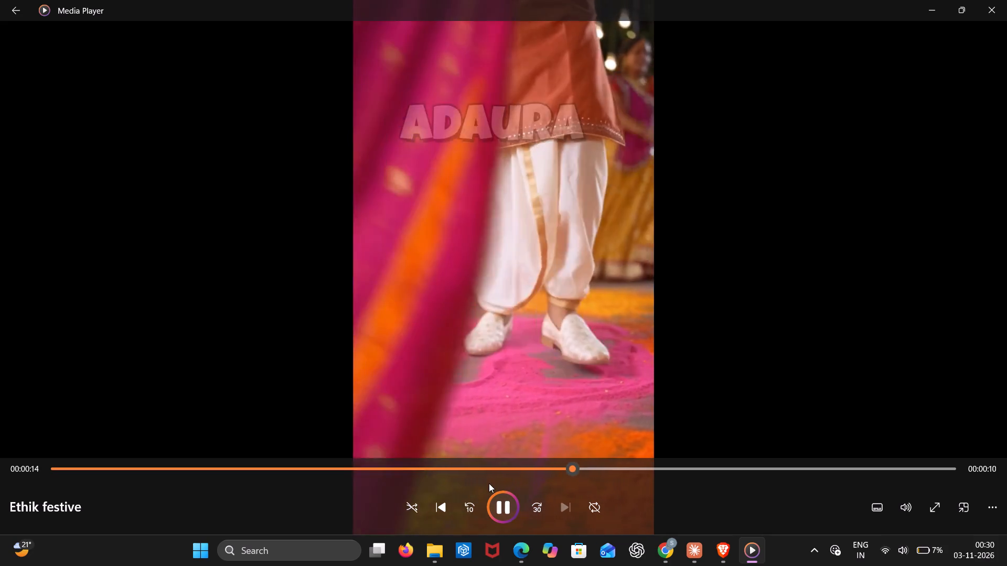
left_click(493, 469)
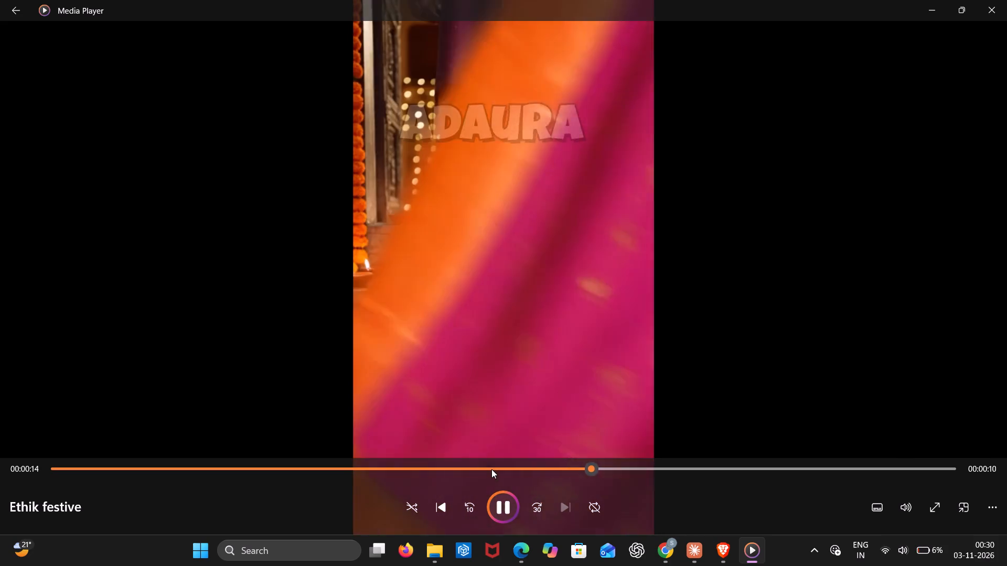
left_click(558, 308)
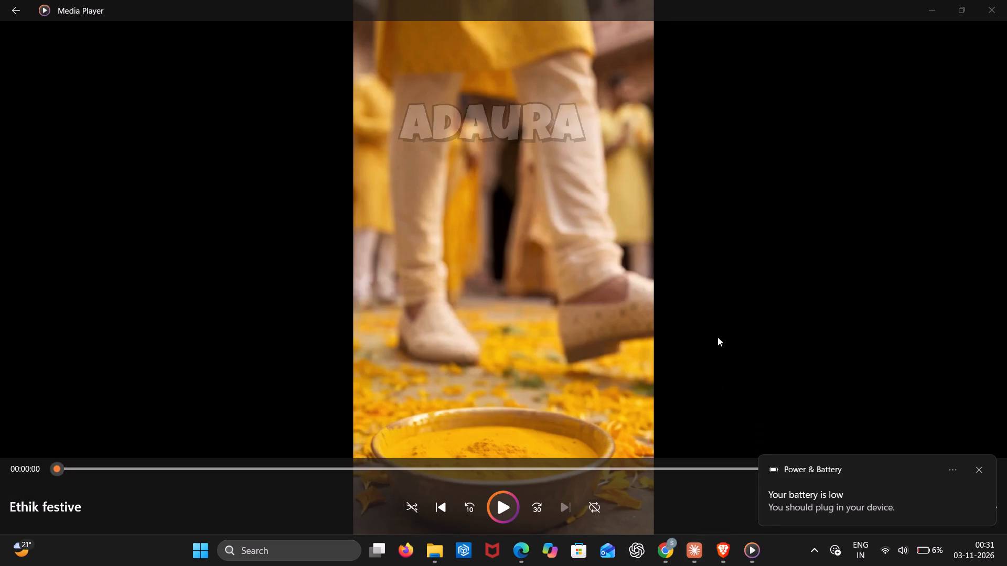
Switch to Edge, look over the whole Ethik_Bharat_Edit_Styling_Board.pdf page, and close the PDF.
left_click(515, 562)
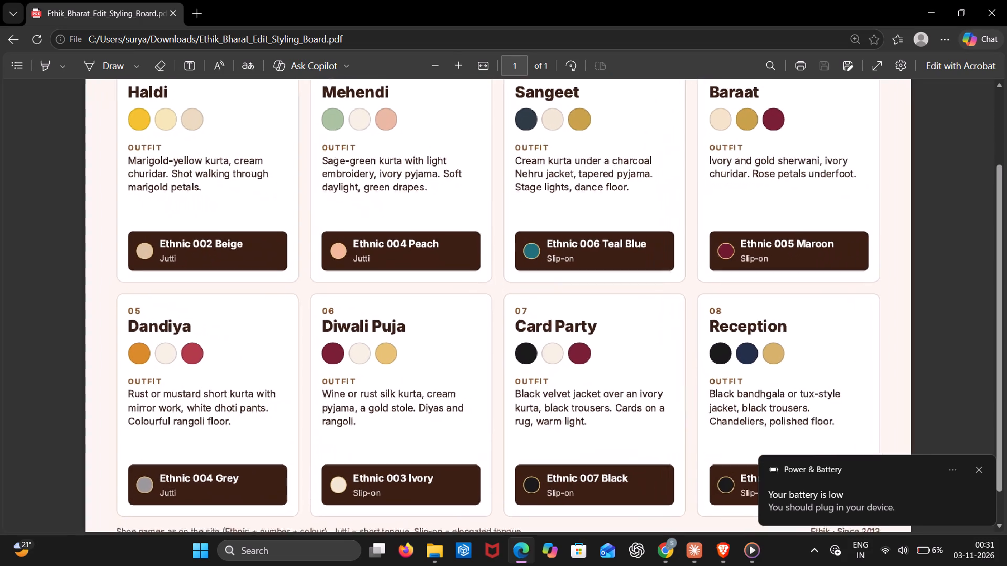
scroll(697, 409, "left", 1)
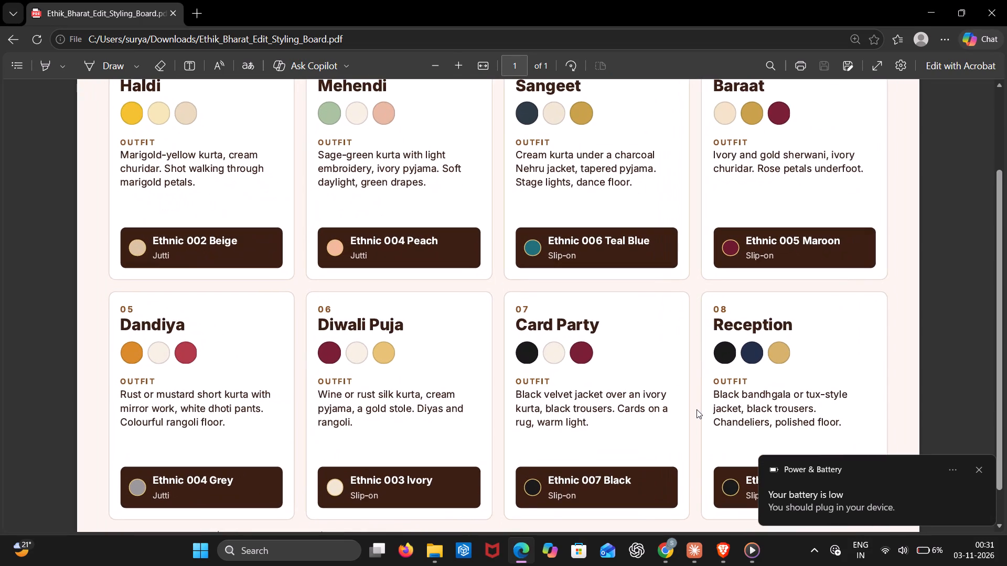
scroll(697, 409, "left", 1)
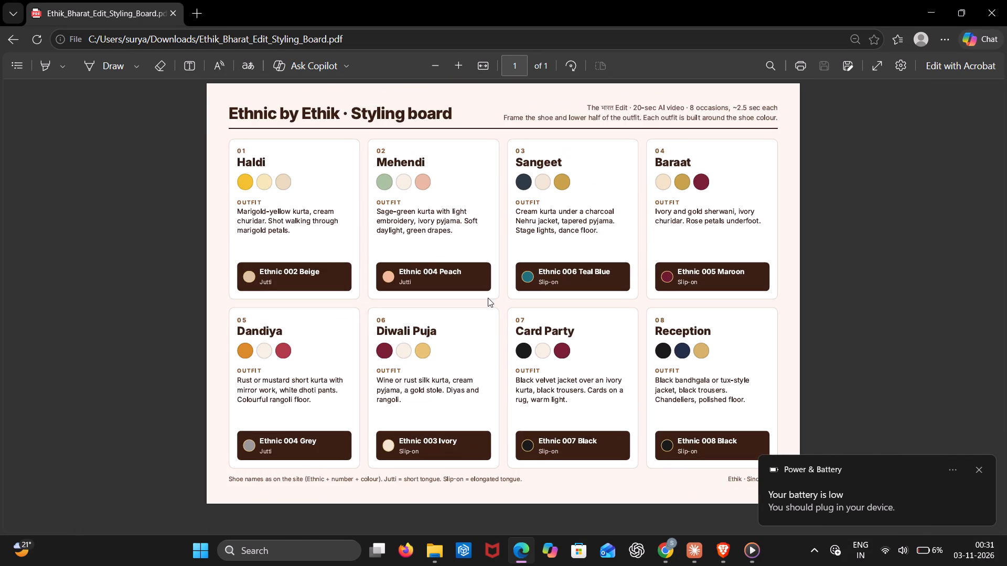
left_click(175, 18)
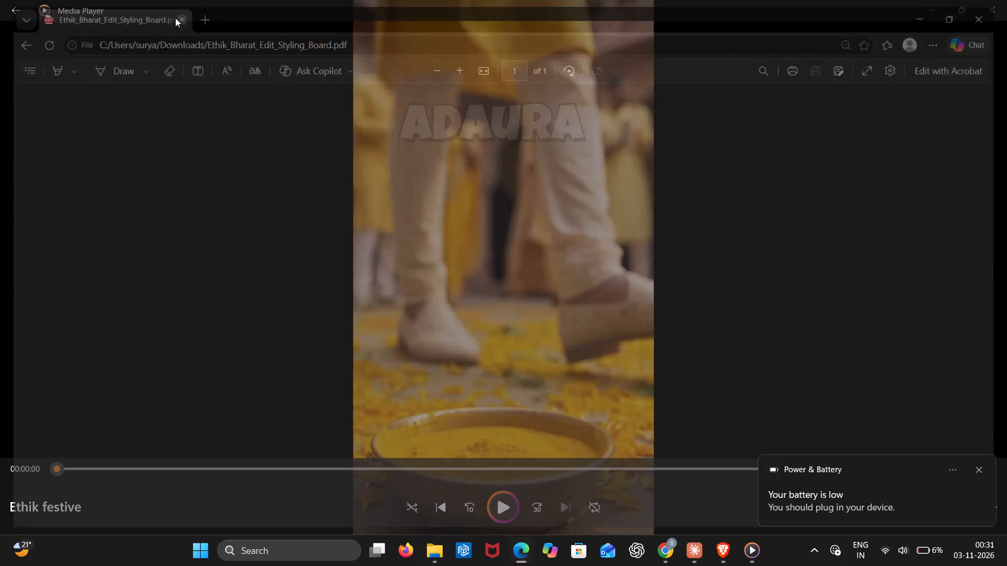
Replay the Ethik festive video in Media Player for a final check, rewatching from about 7 seconds, and close the player.
left_click(504, 516)
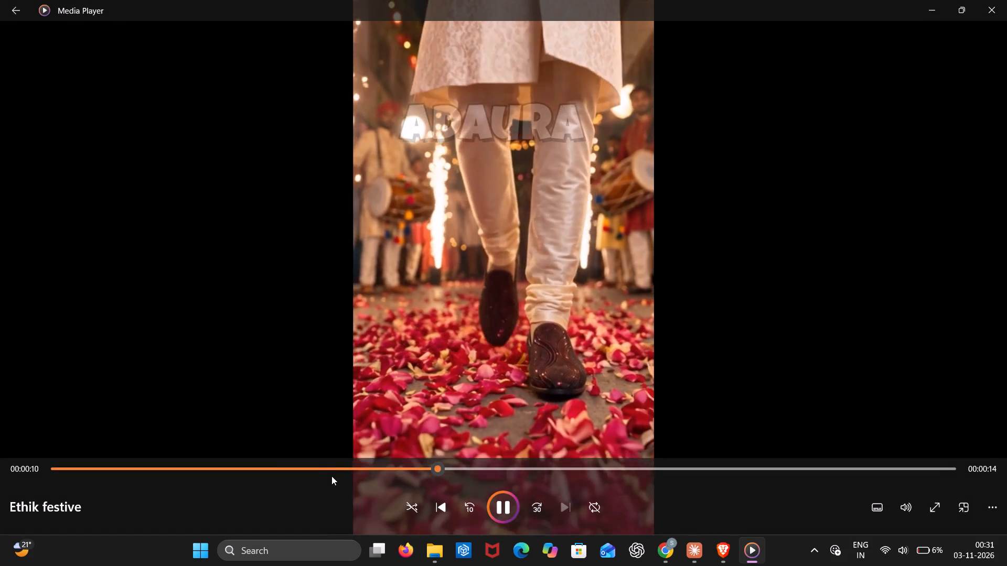
left_click(322, 464)
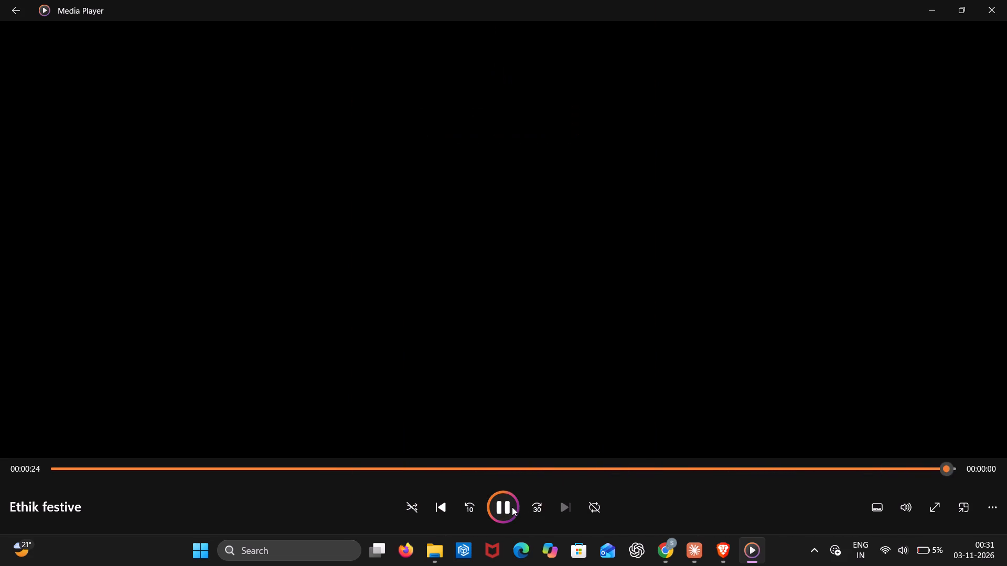
left_click(512, 507)
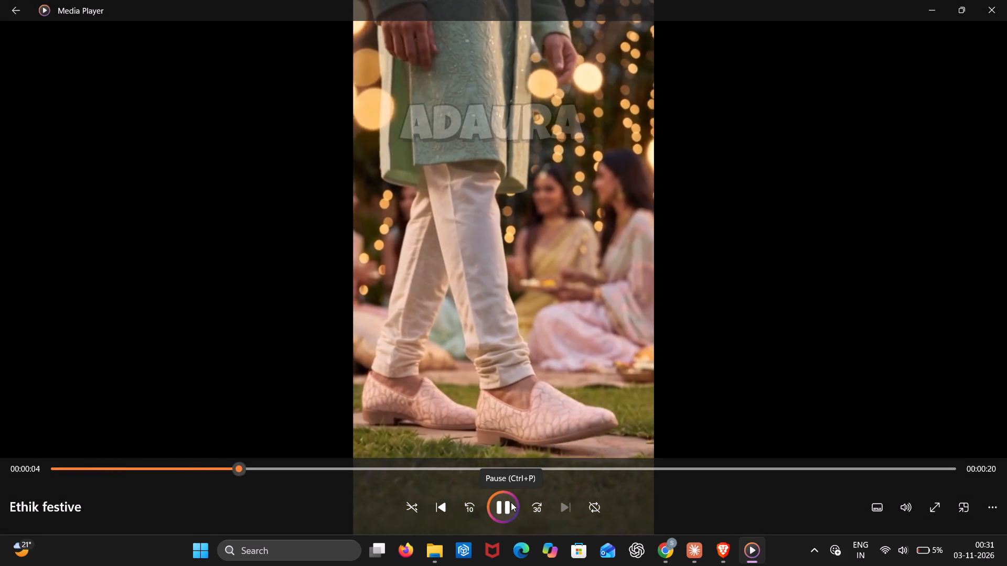
left_click(511, 503)
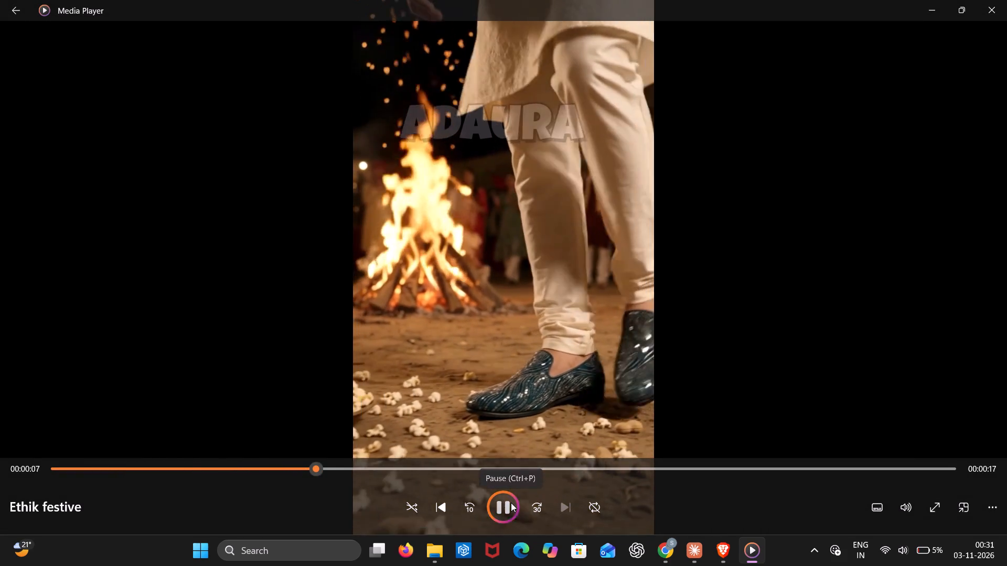
left_click(511, 503)
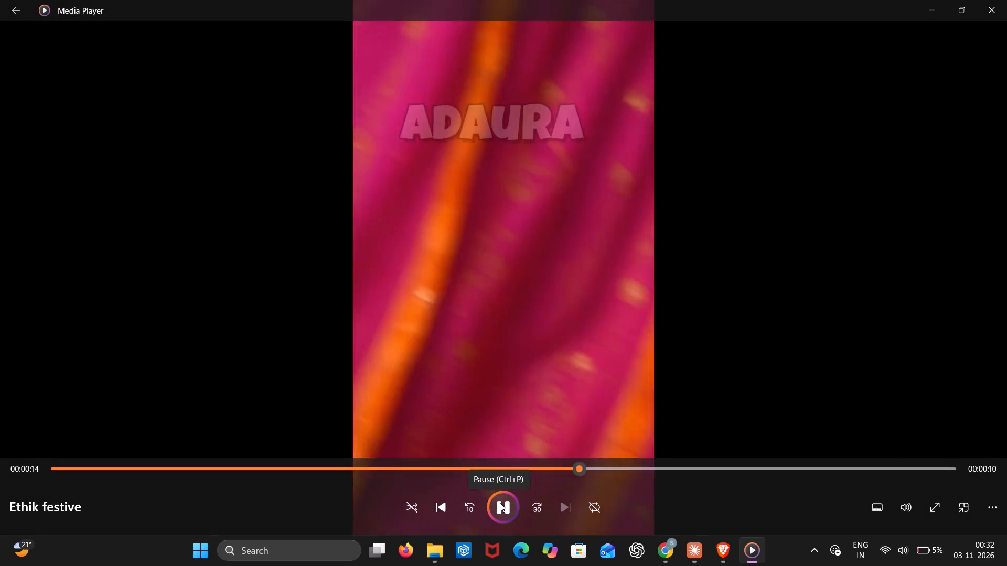
left_click(1006, 3)
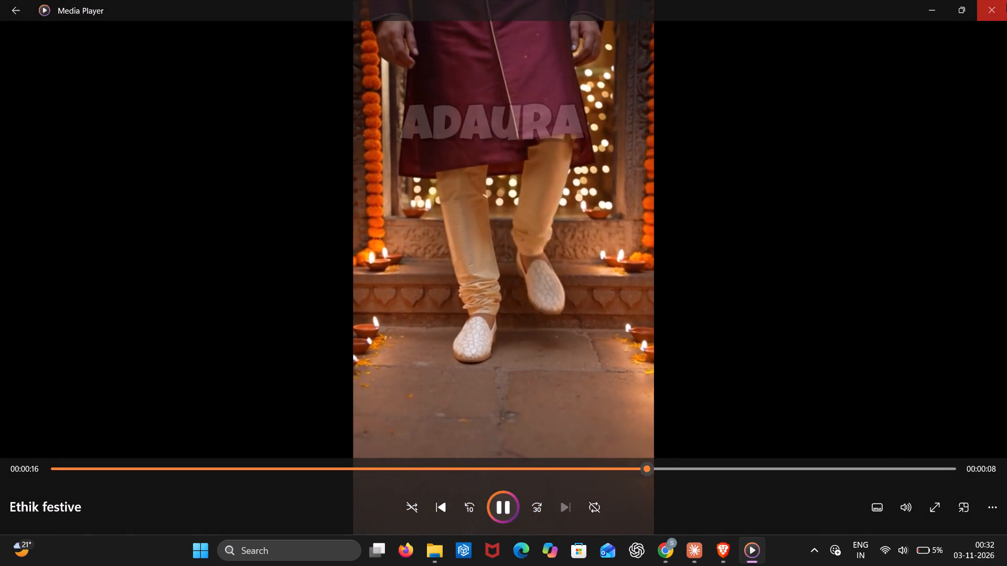